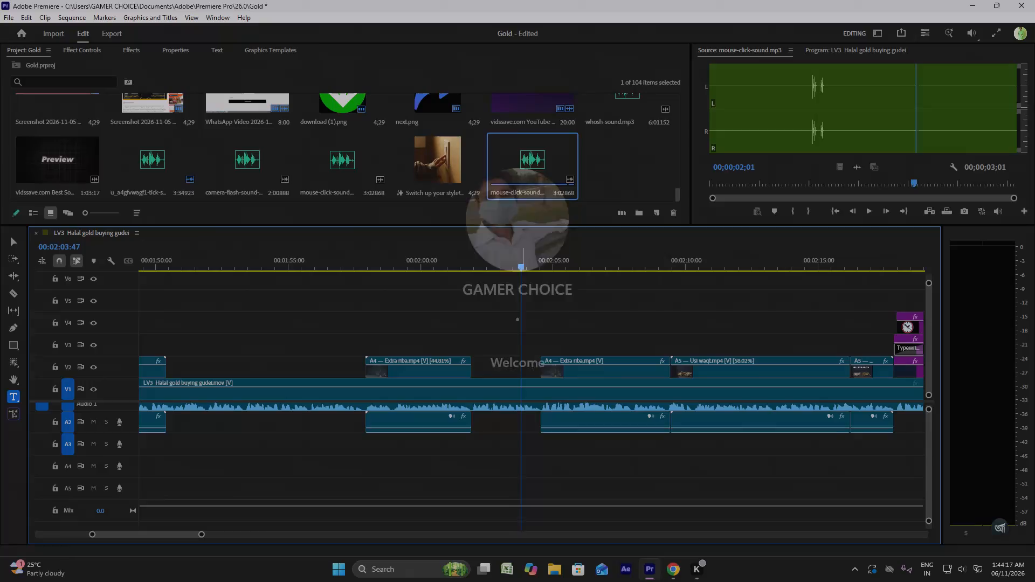
Import the Body Thud Sound Effect audio file from the Downloads folder into the project.
key("space")
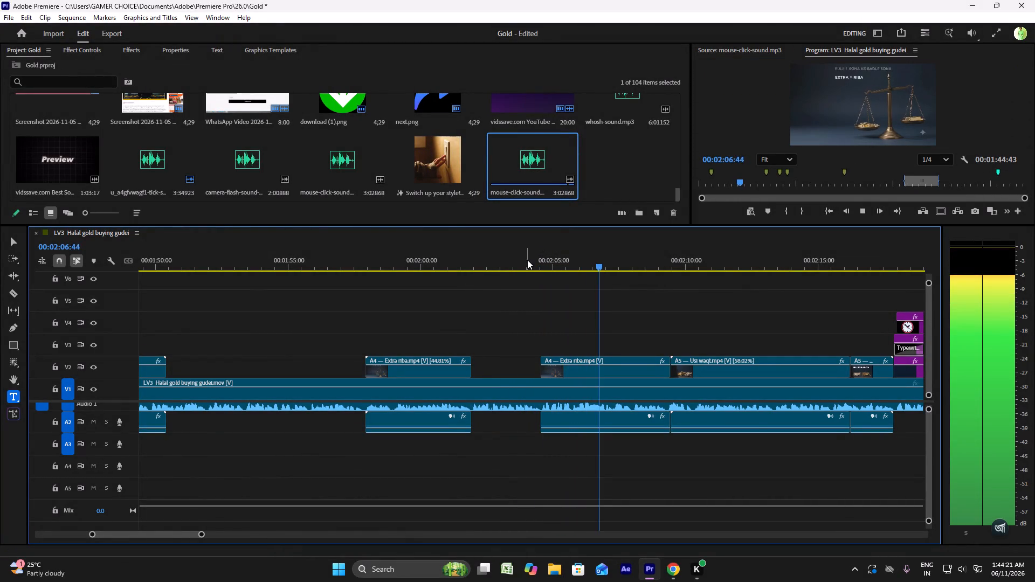
key("space")
double_click(624, 159)
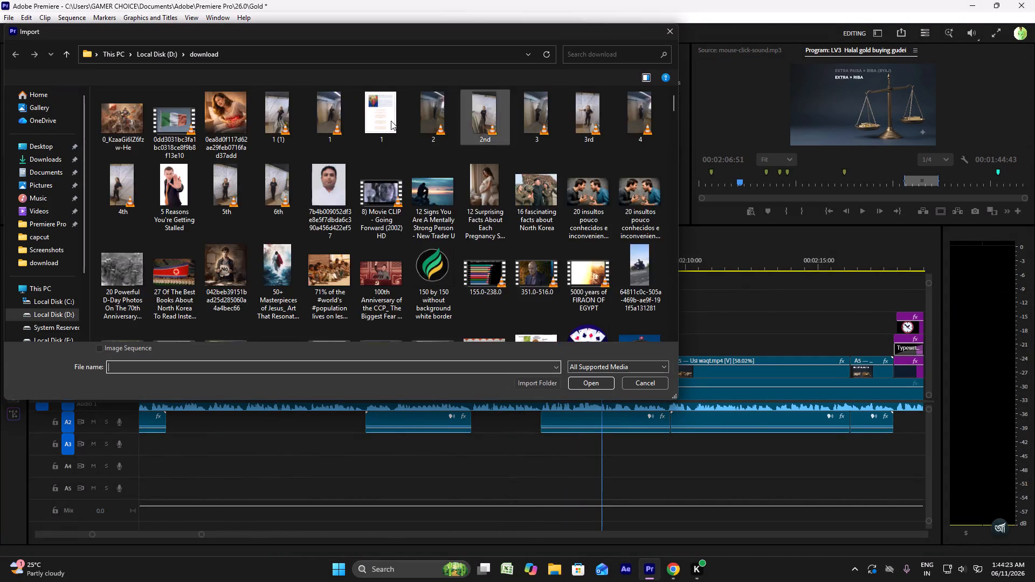
left_click(58, 160)
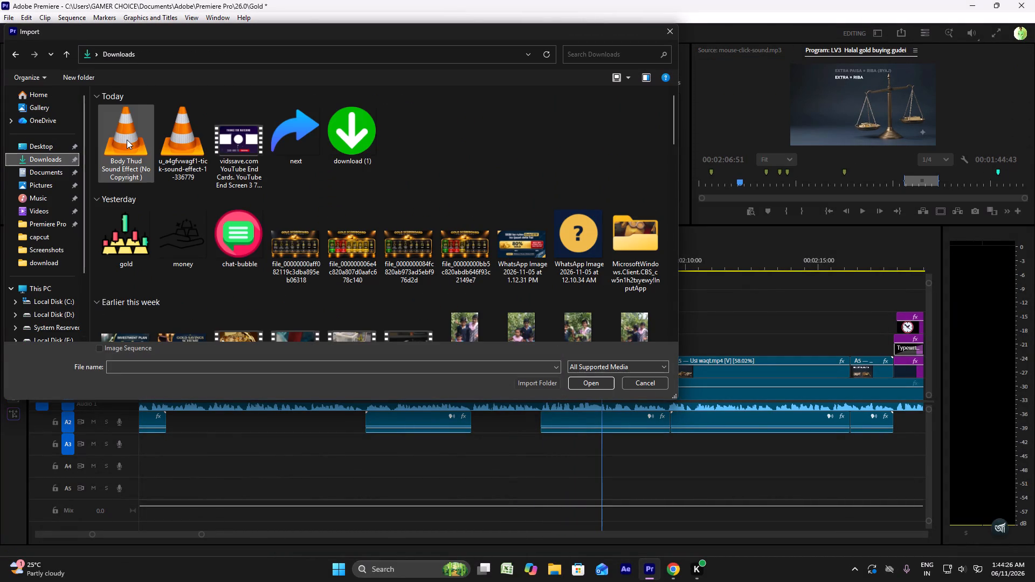
left_click(128, 140)
left_click(596, 384)
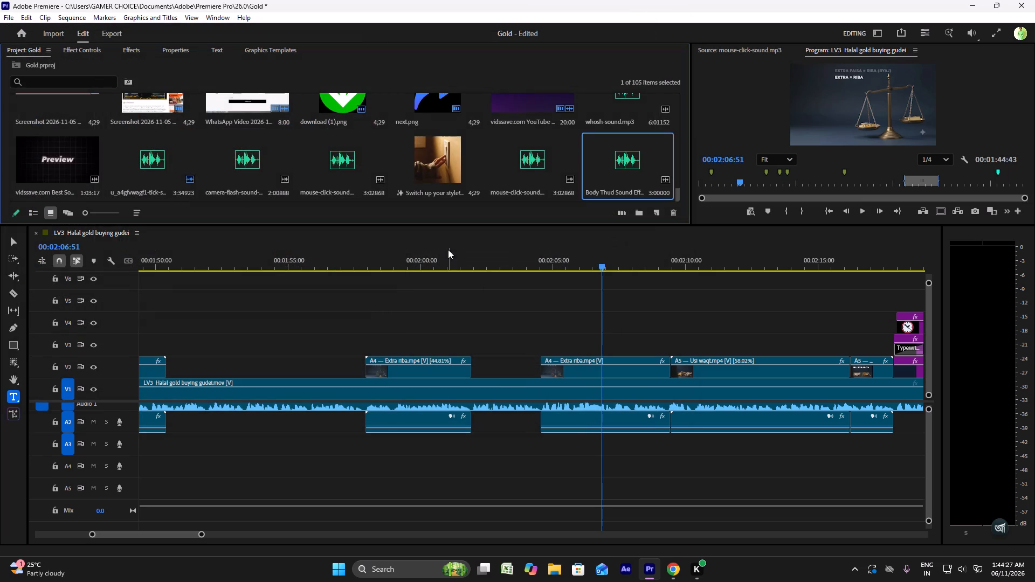
Place the body thud sound on track A3 at the start of the second A4 Extra riba clip and trim it to the first thud.
left_click_drag(603, 175, 566, 436)
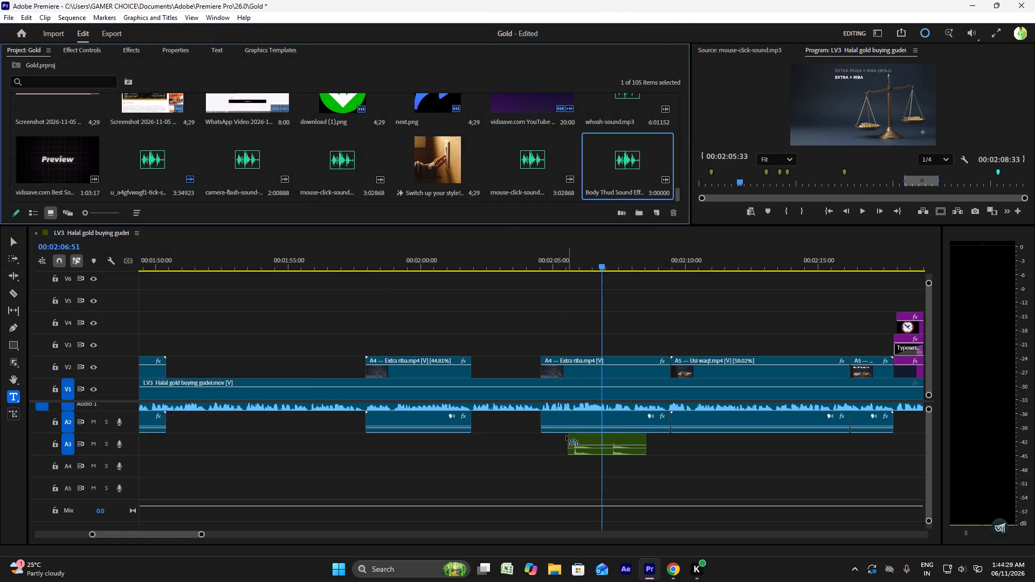
left_click_drag(566, 436, 543, 444)
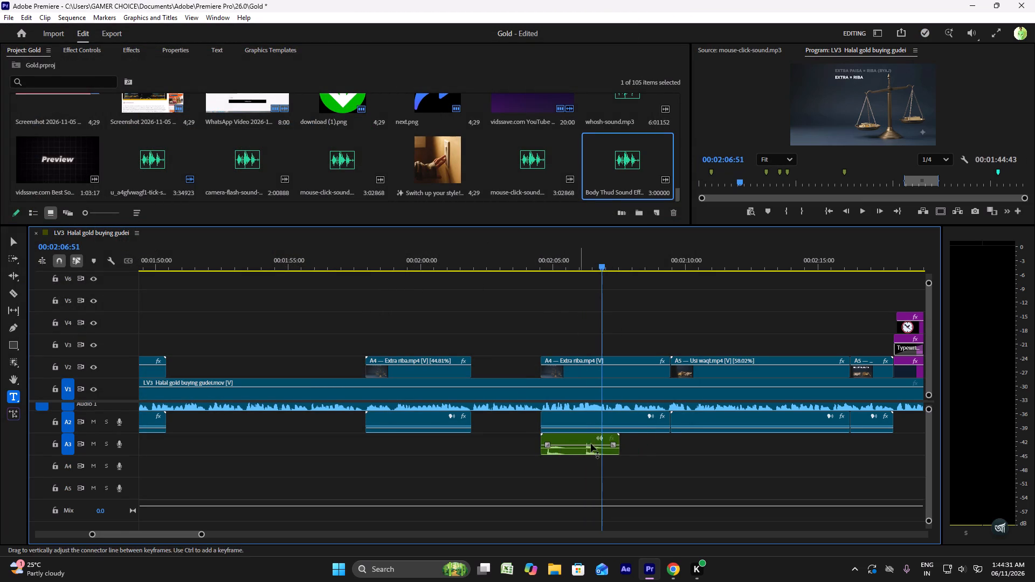
left_click_drag(625, 440, 586, 445)
Shift the trimmed thud clip on A3 to start at about 00:02:05:30, playing the section to judge its timing.
left_click_drag(571, 449, 583, 449)
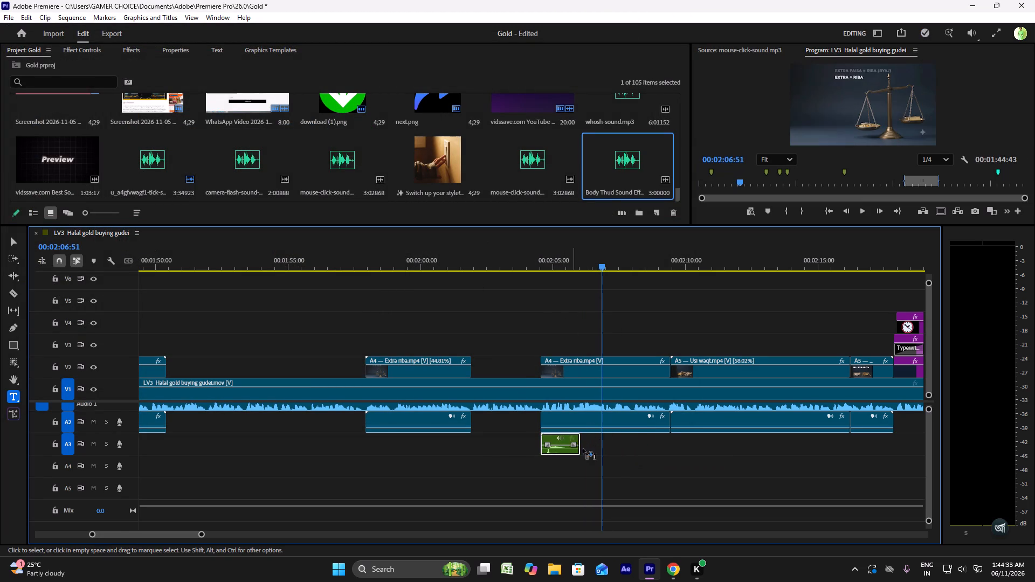
left_click_drag(583, 449, 605, 450)
left_click(557, 271)
left_click(557, 266)
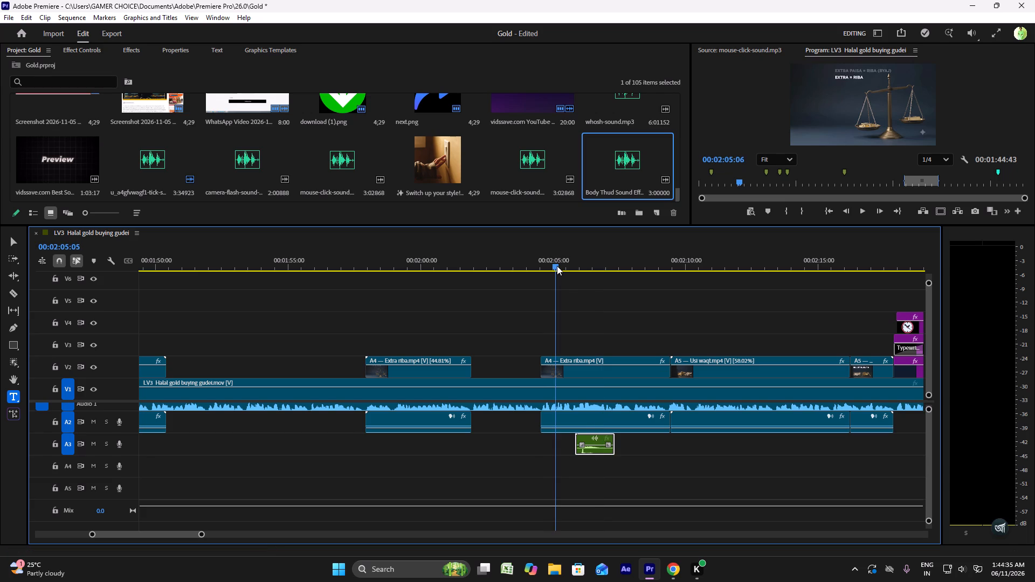
key("space")
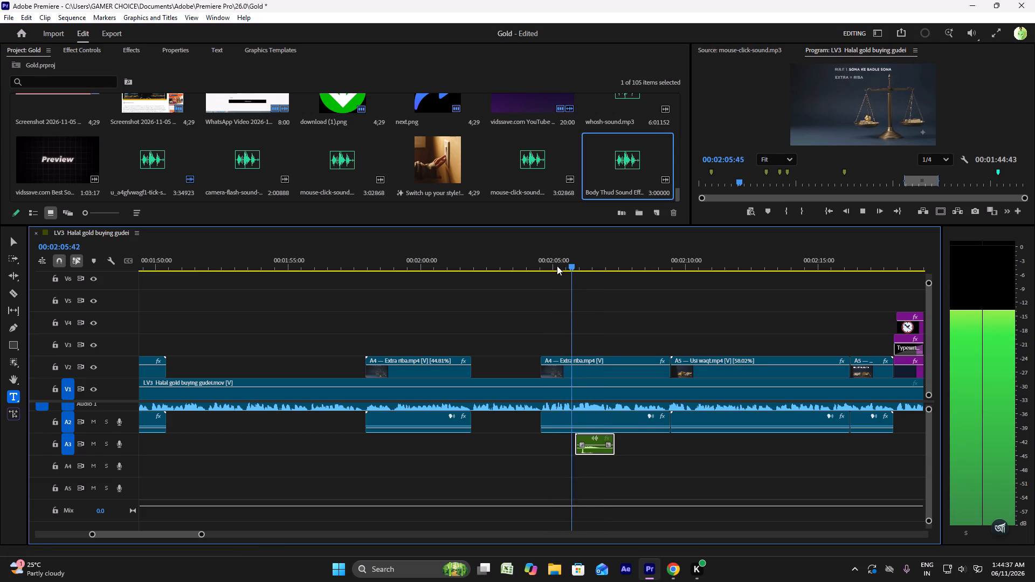
left_click_drag(596, 453, 592, 453)
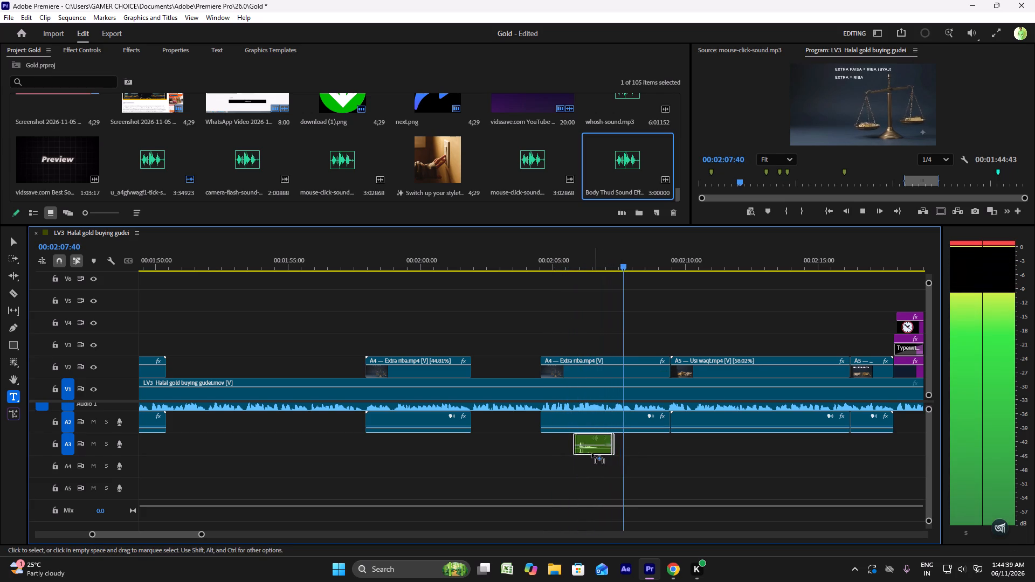
left_click_drag(592, 453, 590, 453)
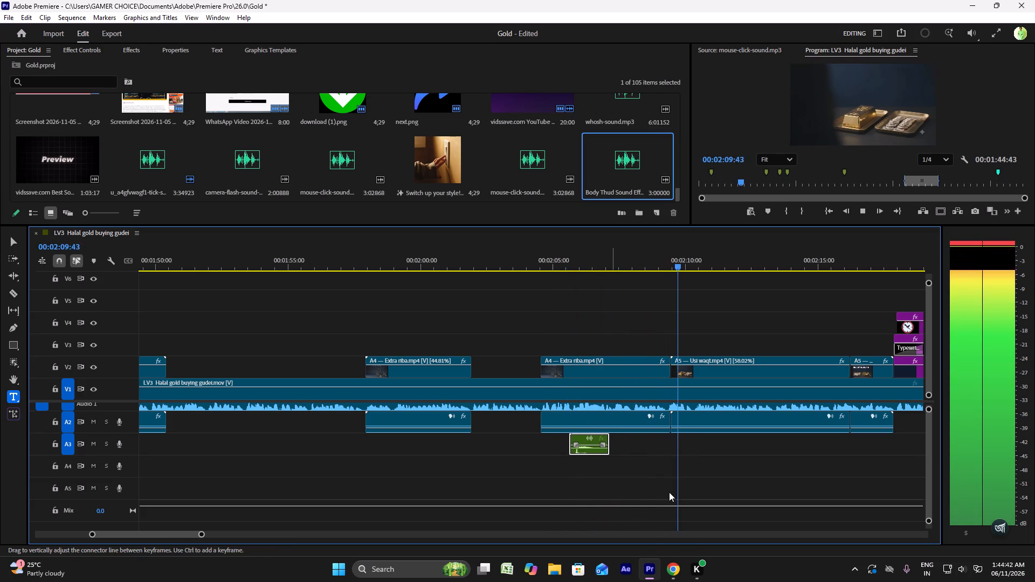
Check the sound cues in the Video 3 editor brief PDF in Chrome, and play the clock DER = RIBA section in Premiere.
left_click(674, 572)
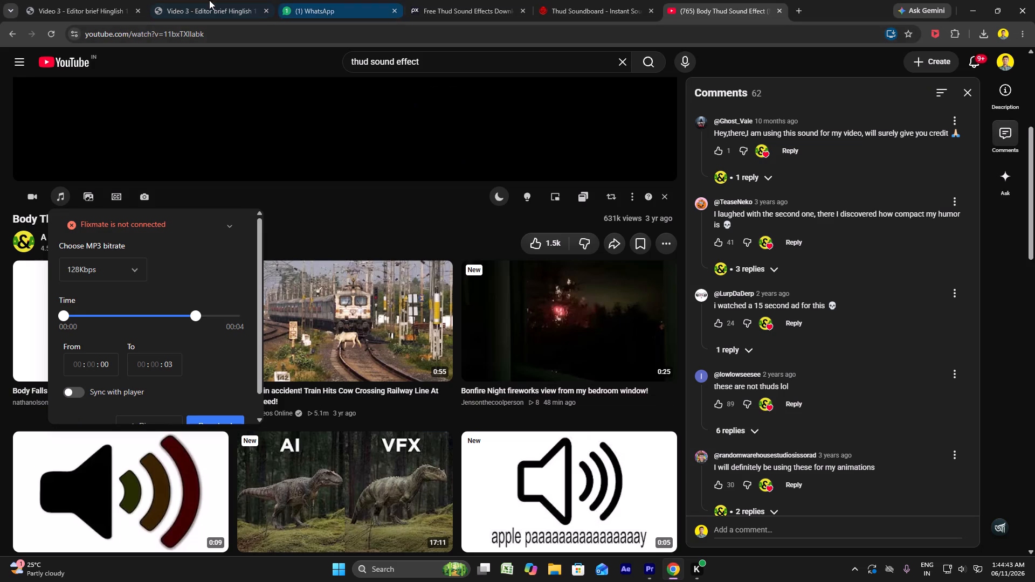
left_click(112, 3)
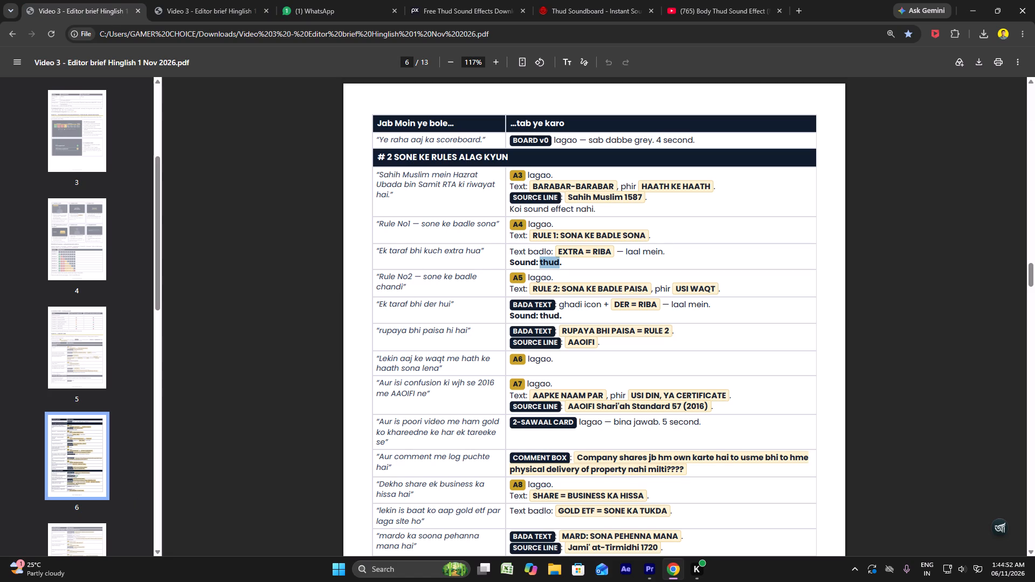
scroll(561, 315, "down", 3)
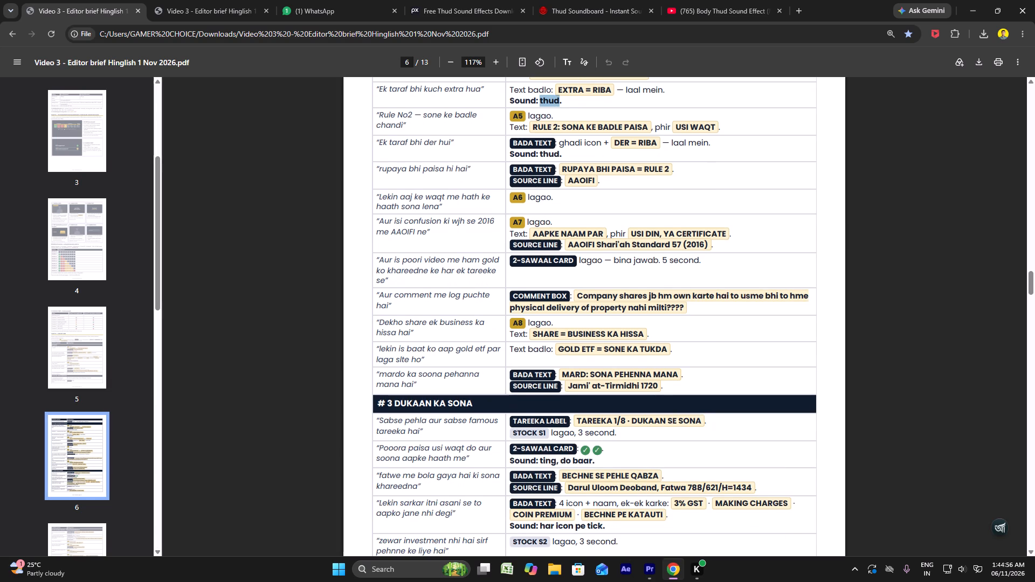
scroll(623, 328, "up", 2)
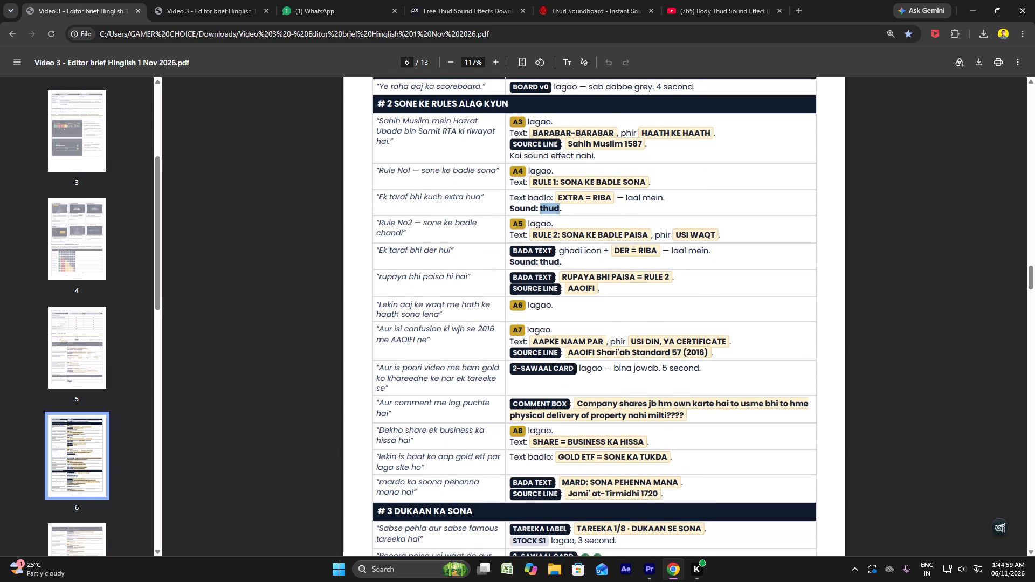
left_click(647, 571)
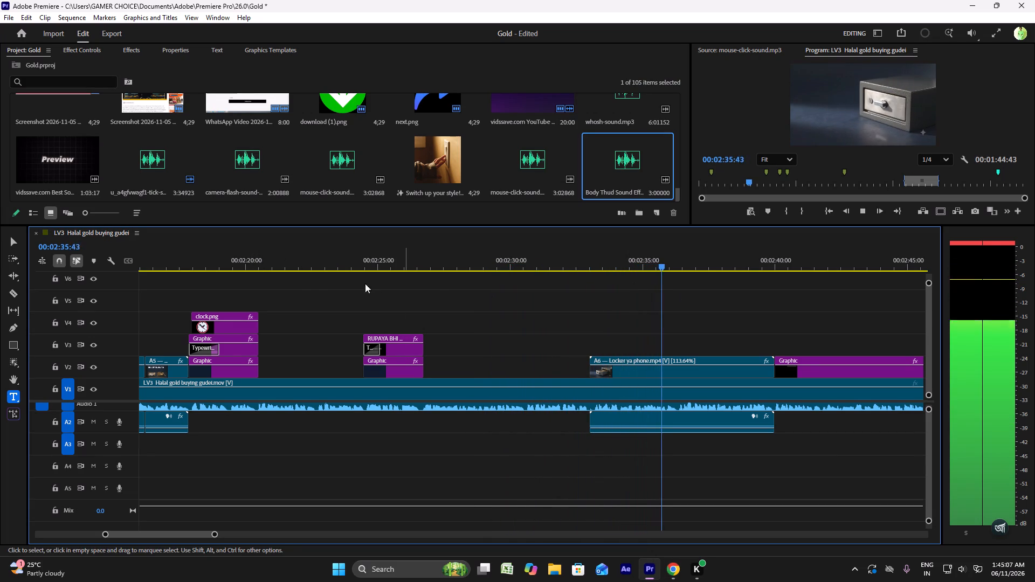
left_click(194, 264)
left_click(183, 260)
key("space")
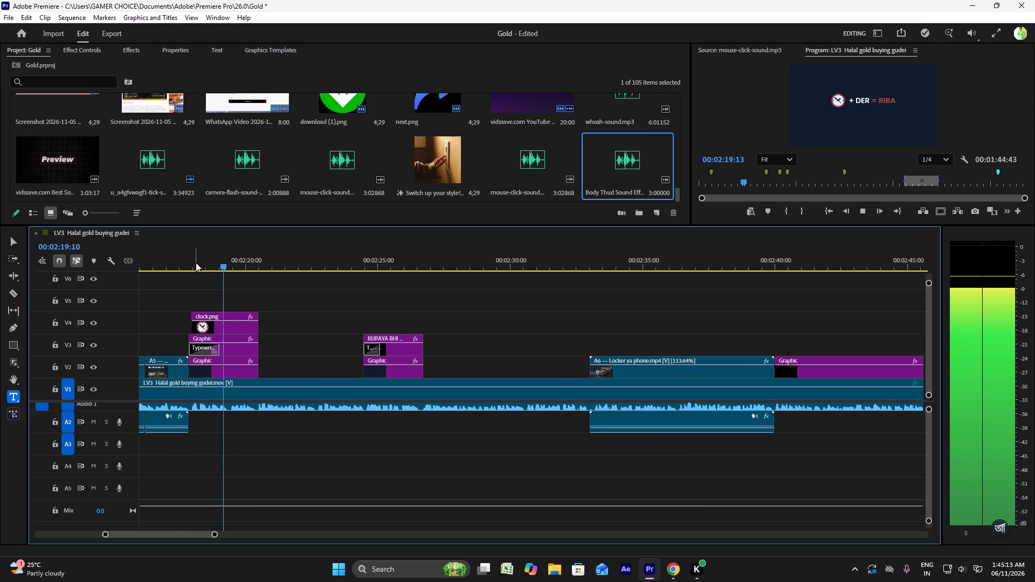
key("space")
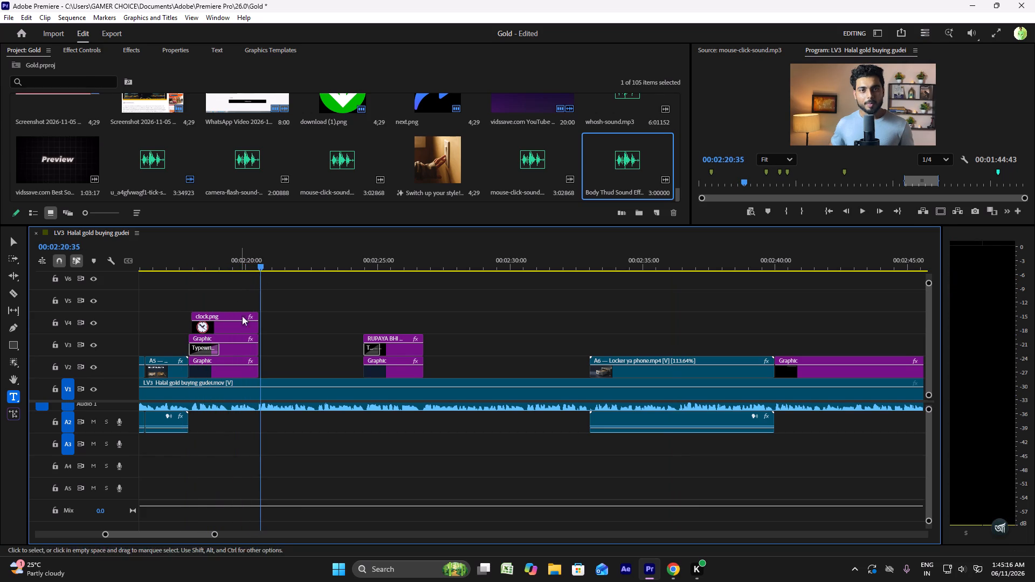
Duplicate the trimmed thud clip on A3 to about 00:02:19, under the clock.png graphic.
scroll(174, 427, "up", 15)
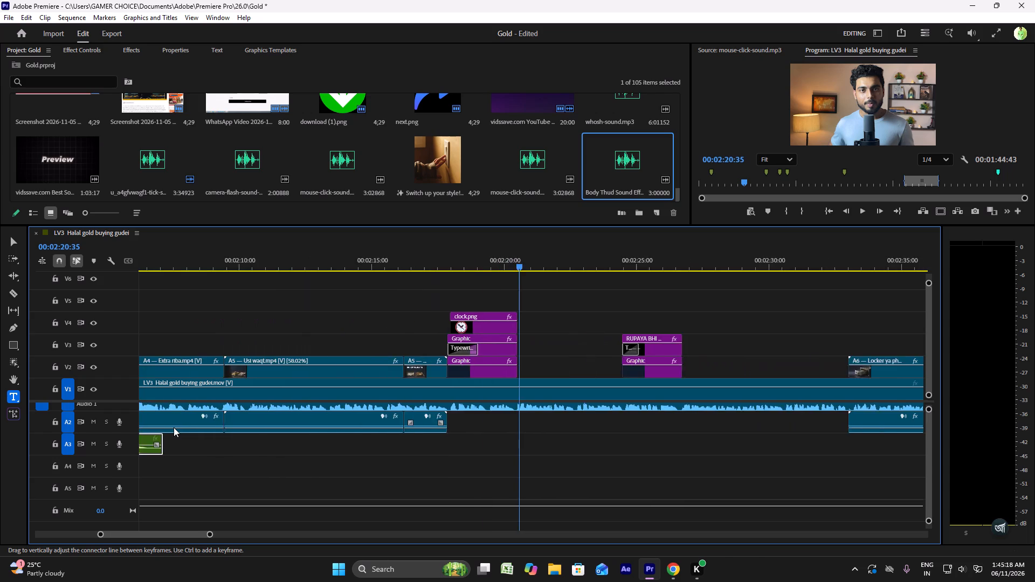
scroll(174, 427, "up", 6)
key("ctrl+c")
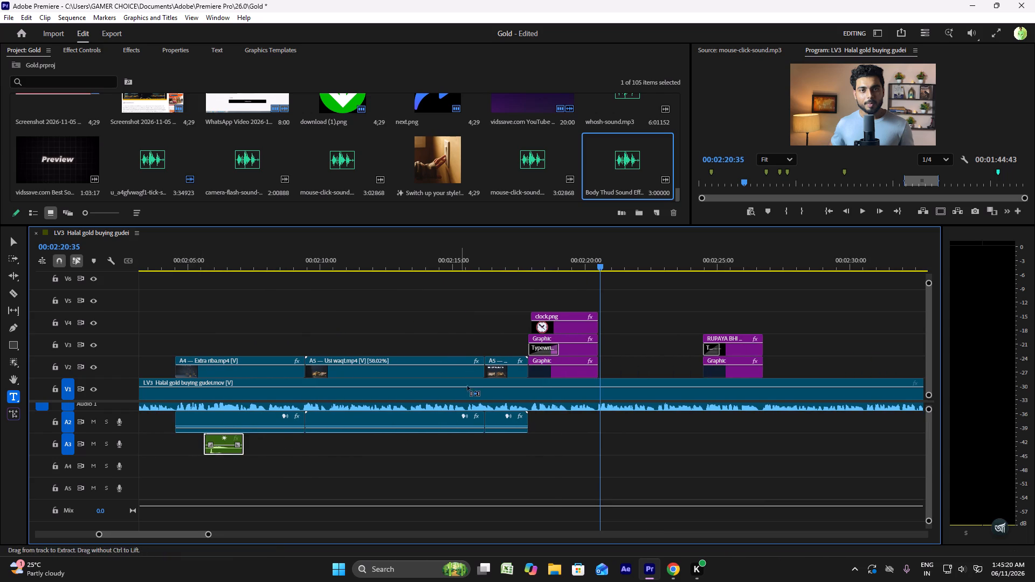
left_click(564, 262, "ctrl")
key("ctrl+v")
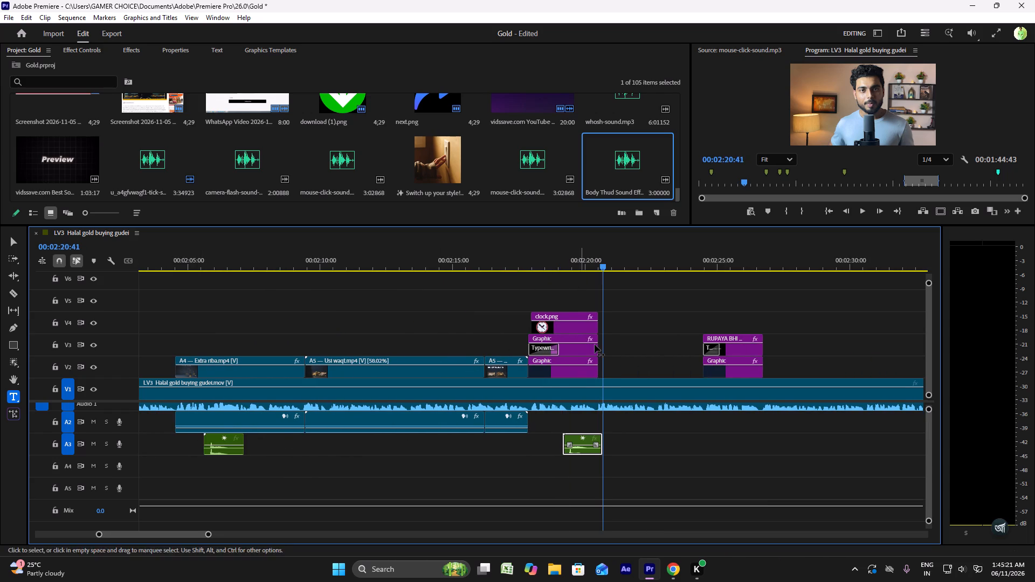
Play back the clock graphic section and move the duplicated thud clip up from A3 to track A2.
left_click_drag(580, 447, 585, 420)
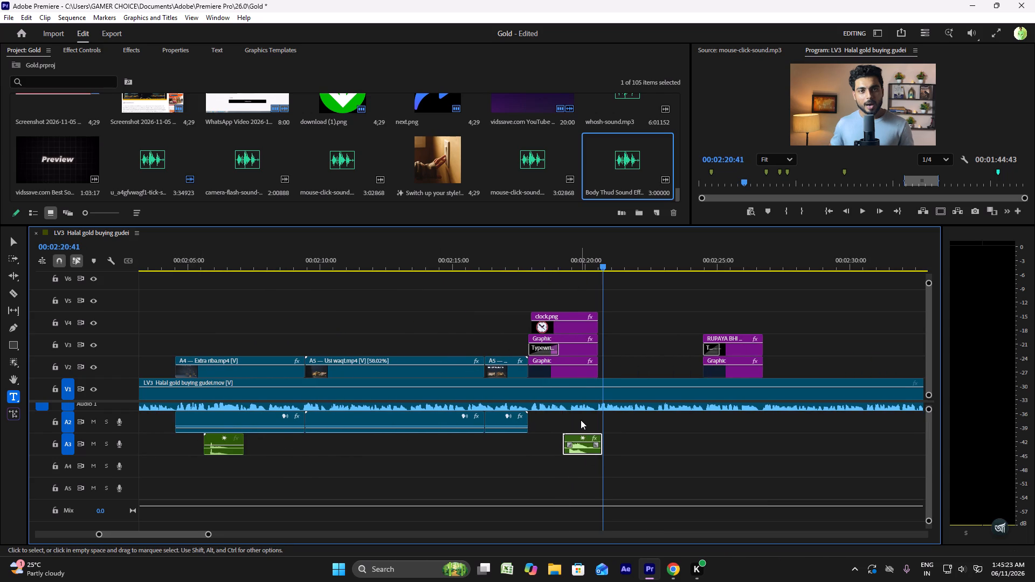
key("ctrl+z")
left_click(540, 257)
key("space")
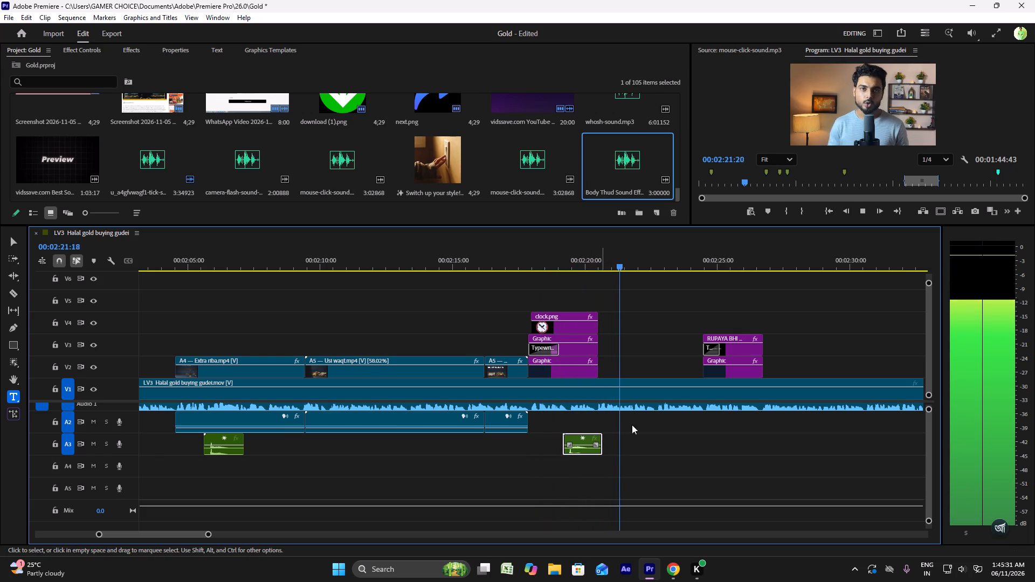
scroll(694, 389, "down", 4)
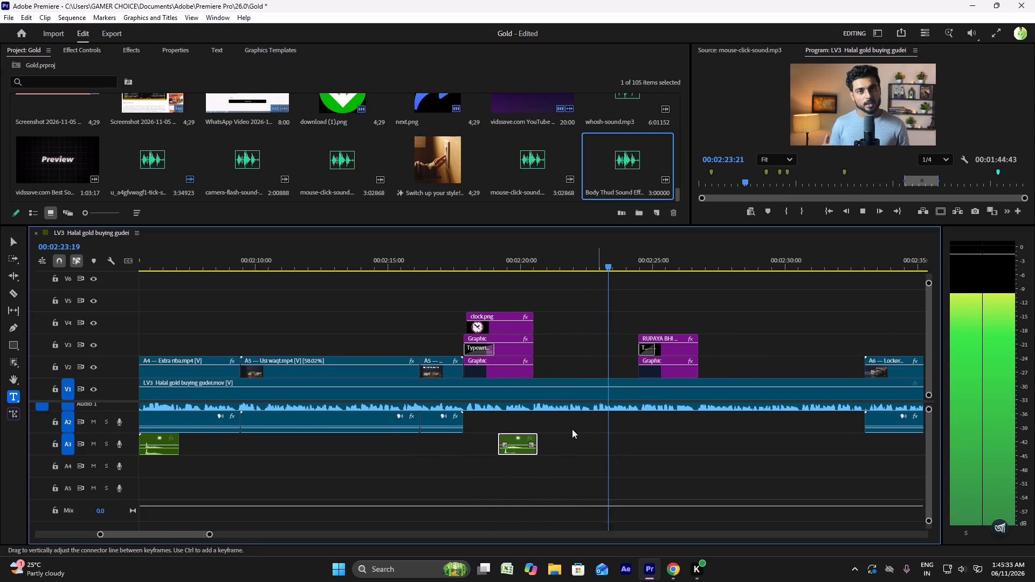
left_click_drag(526, 451, 529, 428)
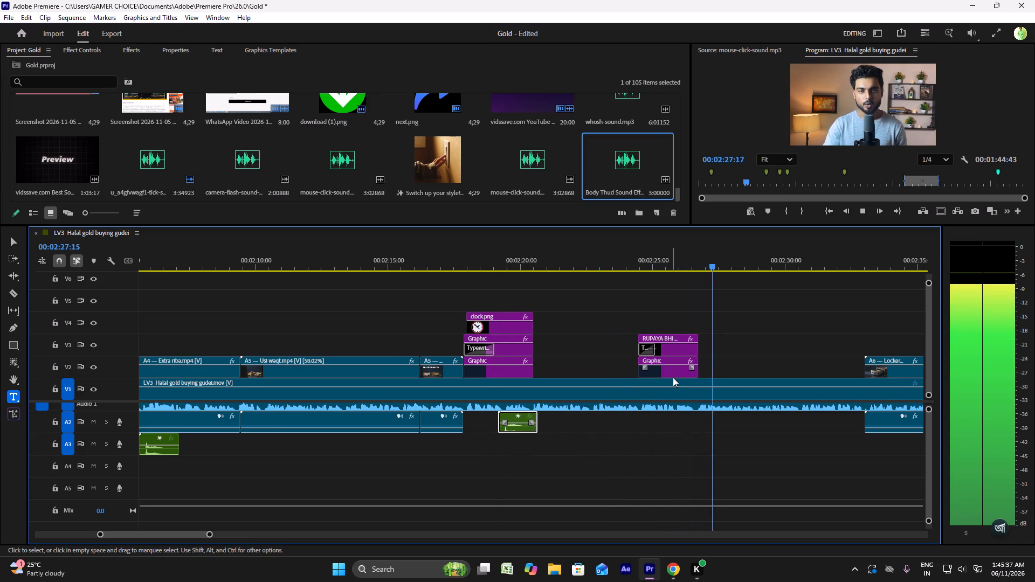
Read the editor brief in Chrome for the sound cues that follow DER = RIBA, through section 3 DUKAAN KA SONA.
scroll(674, 378, "down", 6)
left_click(675, 575)
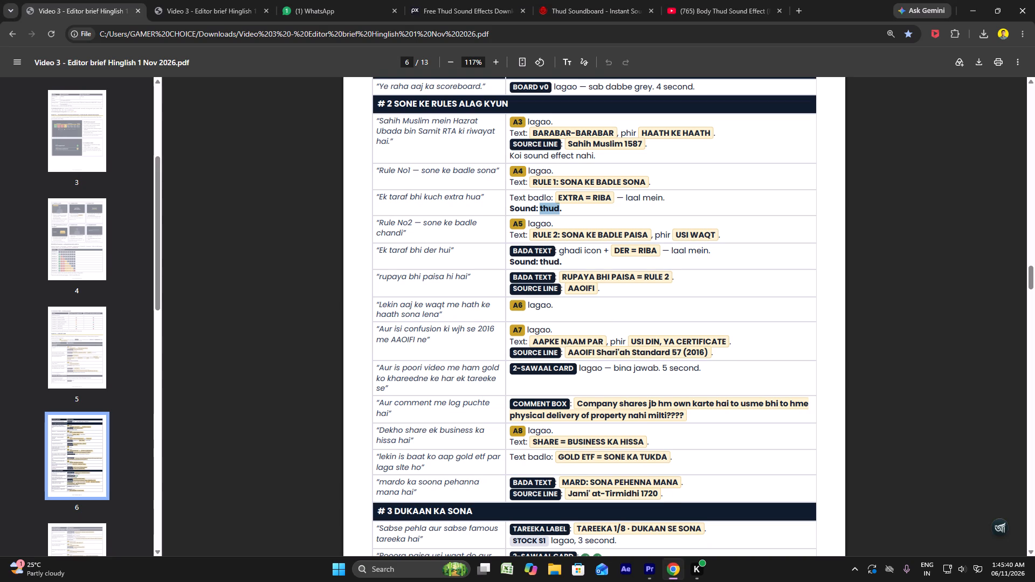
left_click_drag(573, 258, 551, 254)
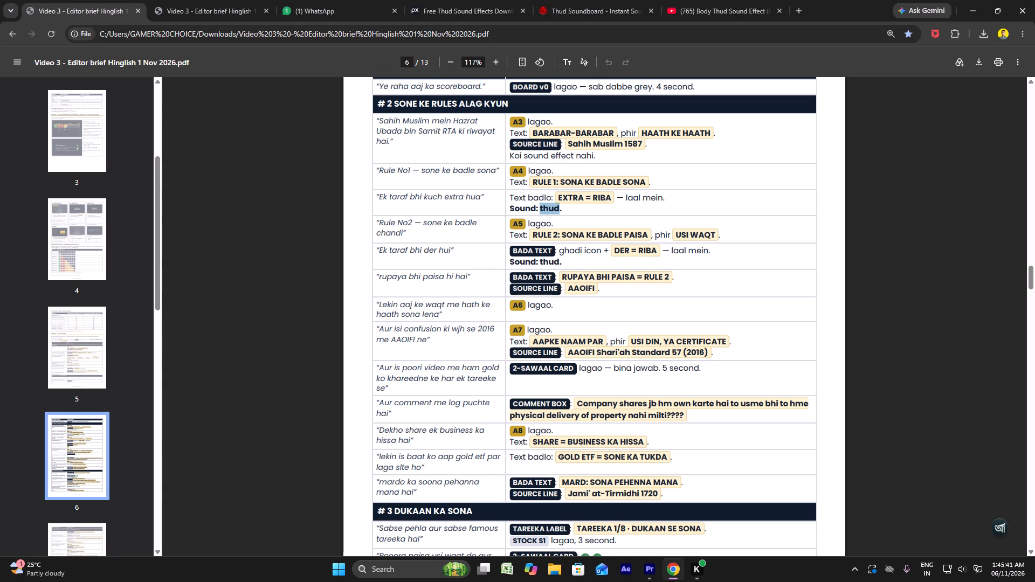
left_click_drag(551, 254, 541, 253)
scroll(561, 295, "down", 2)
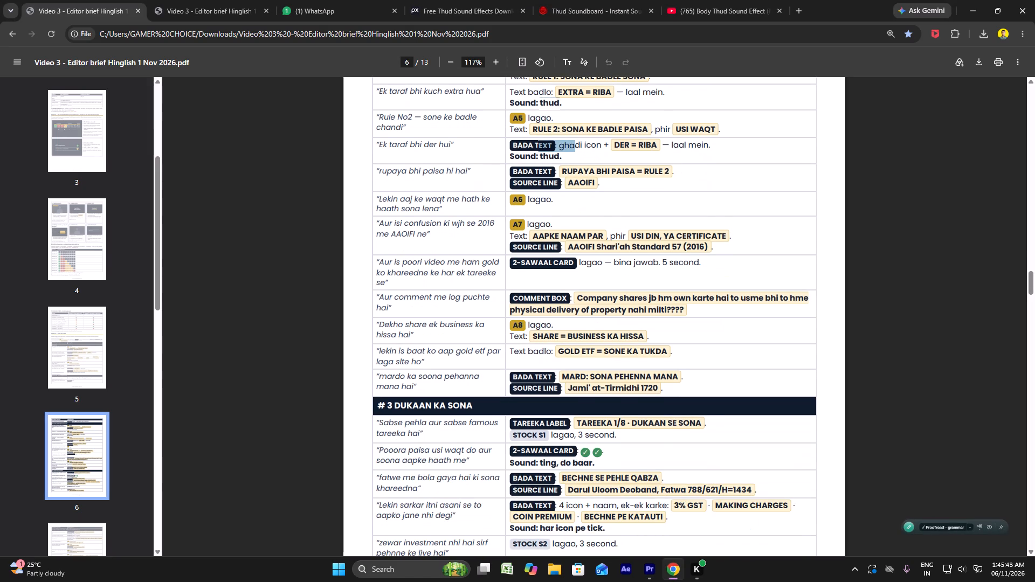
scroll(578, 282, "down", 1)
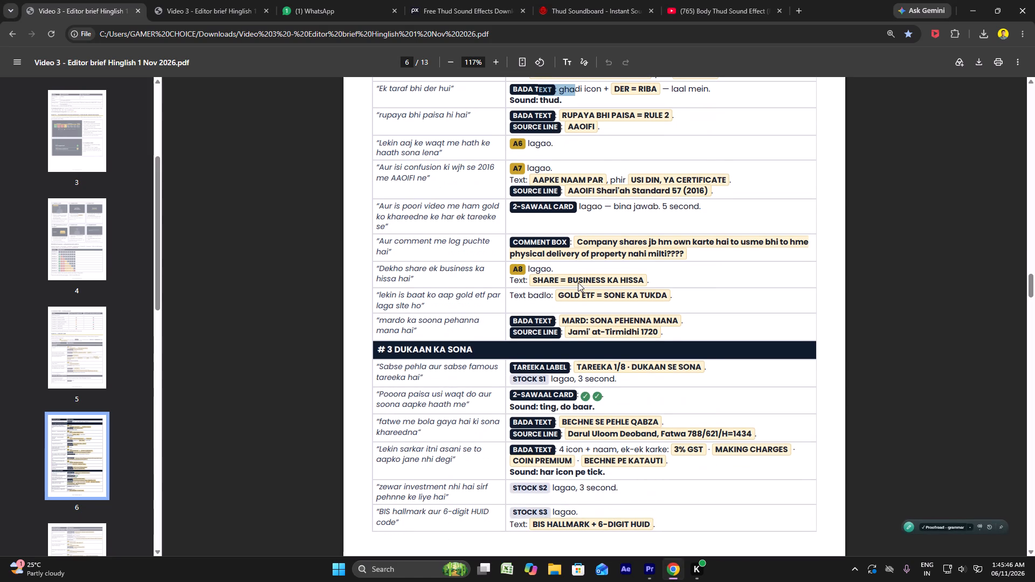
scroll(577, 283, "down", 1)
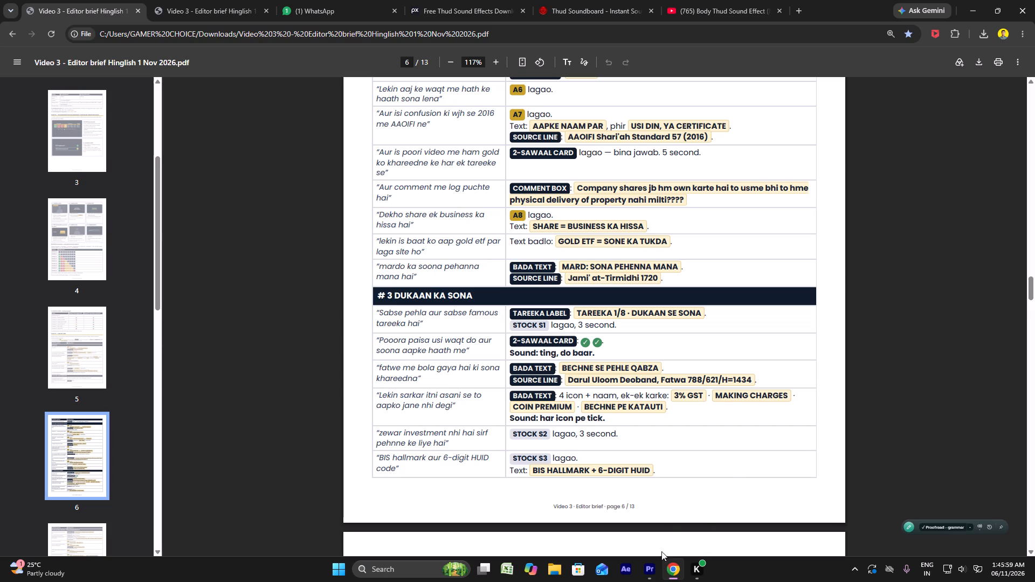
Switch to Premiere, preview the timeline from AAPKE NAAM PAR onward, and place the playhead at about 00:03:24:40, where the TAREEKA 1/8 section's card begins.
left_click(650, 564)
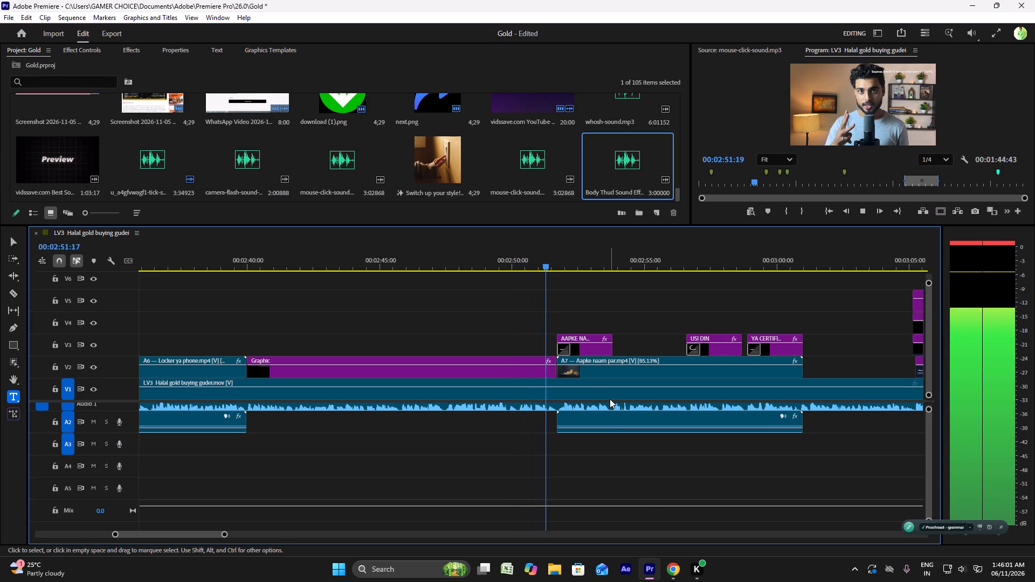
key("space")
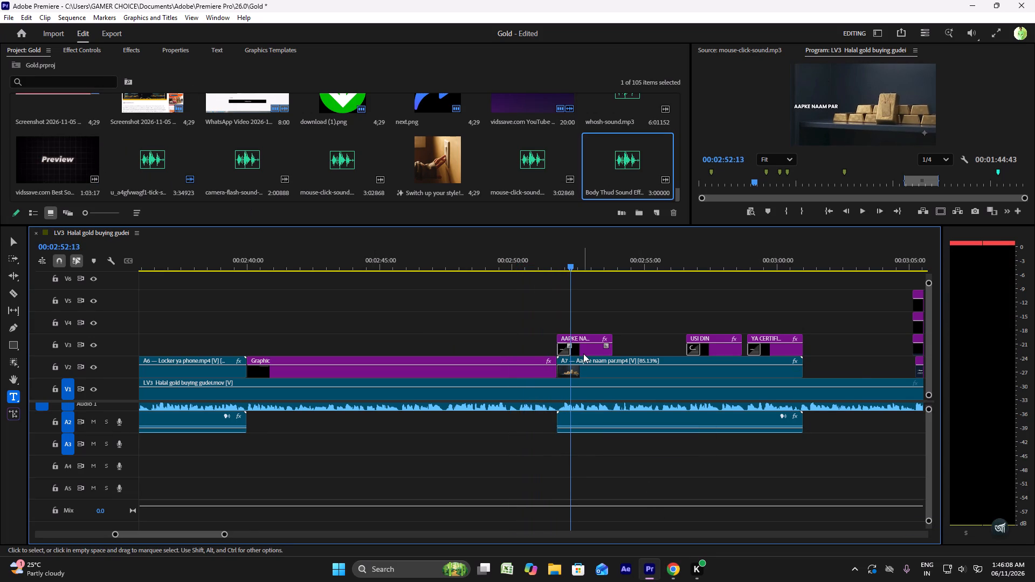
scroll(583, 354, "down", 5, "alt")
scroll(583, 354, "down", 12)
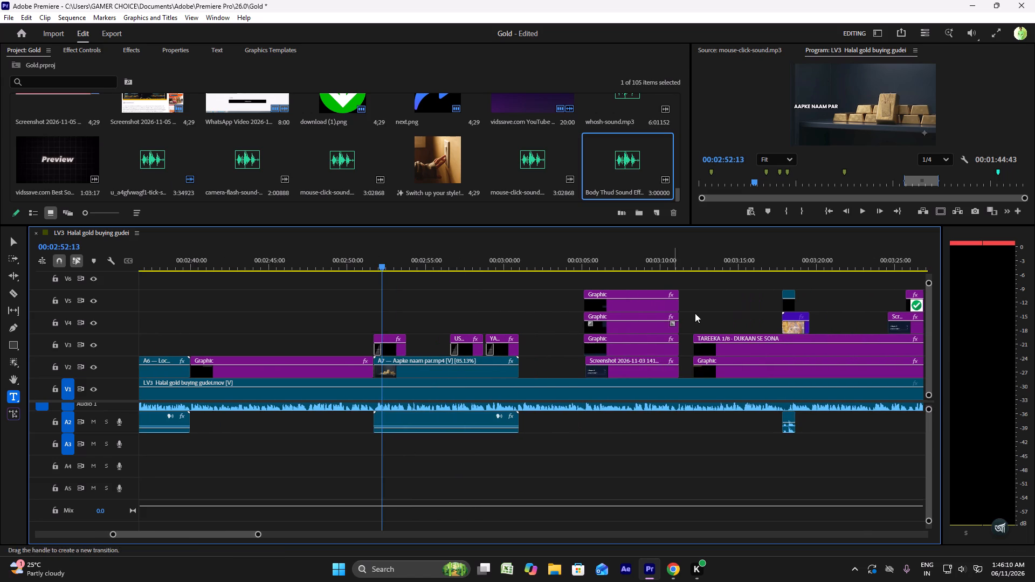
left_click(685, 262)
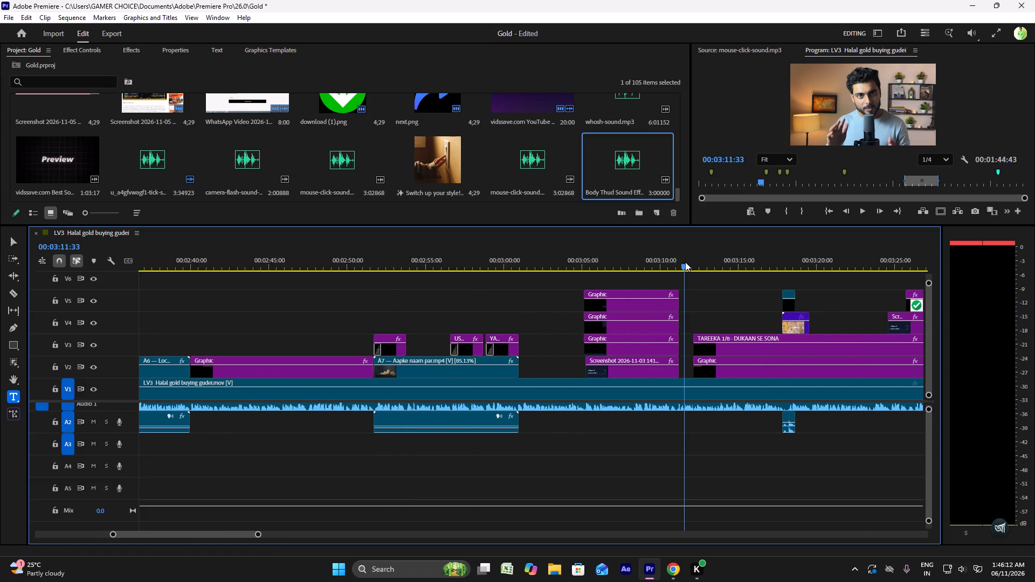
scroll(684, 263, "down", 5)
left_click(571, 265)
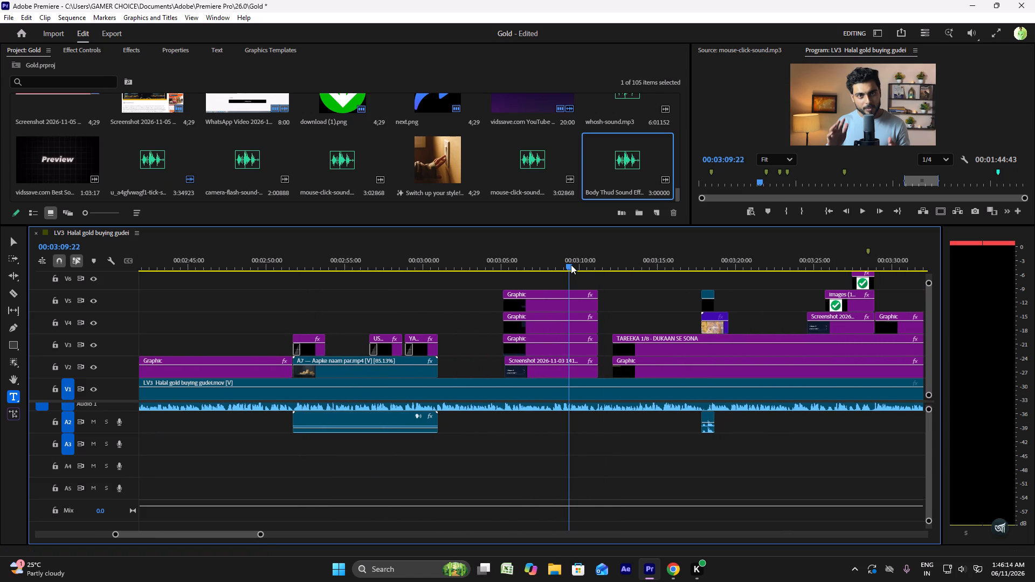
key("space")
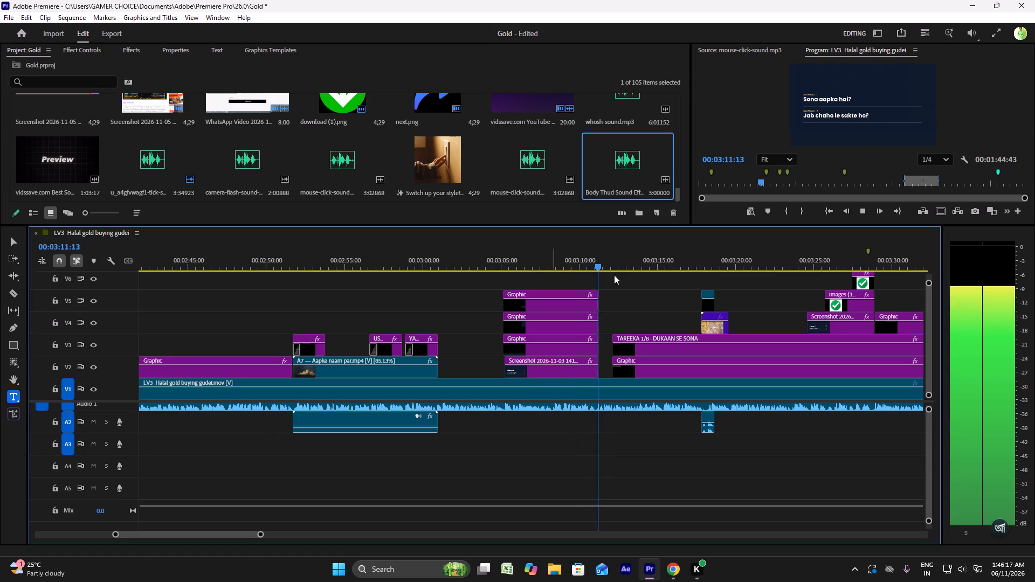
scroll(665, 290, "down", 7)
left_click(692, 273)
left_click(697, 263)
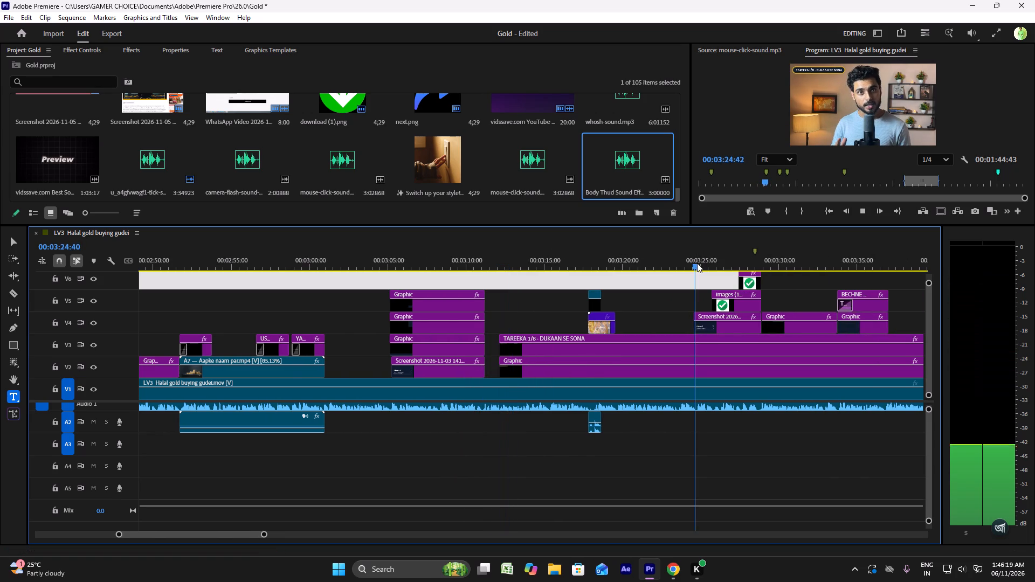
Open the Best Sound Effects compilation clip as the source and audition it from the beginning through to Sound 35 for a ting sound.
double_click(53, 162)
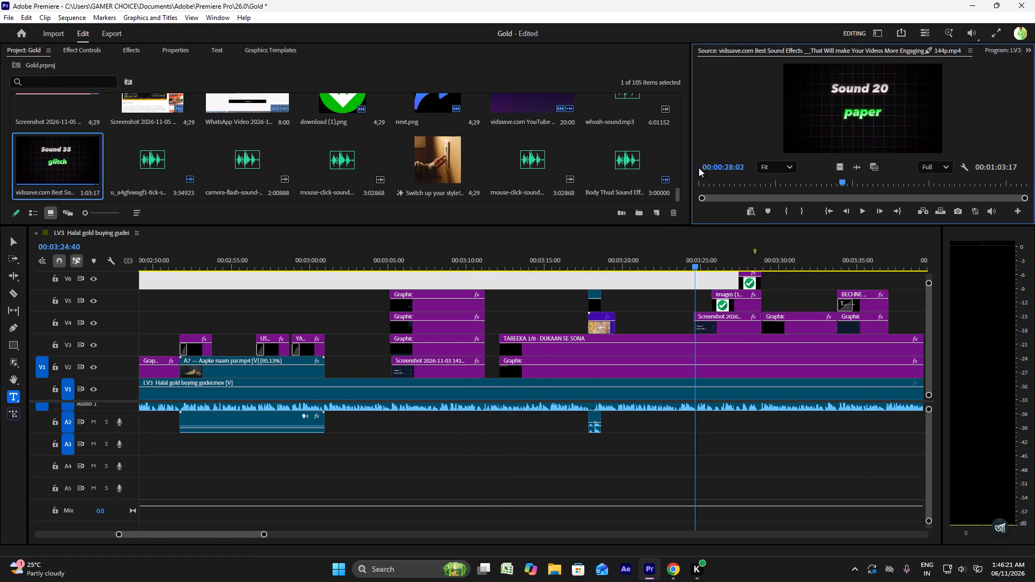
left_click_drag(793, 177, 701, 181)
key("space")
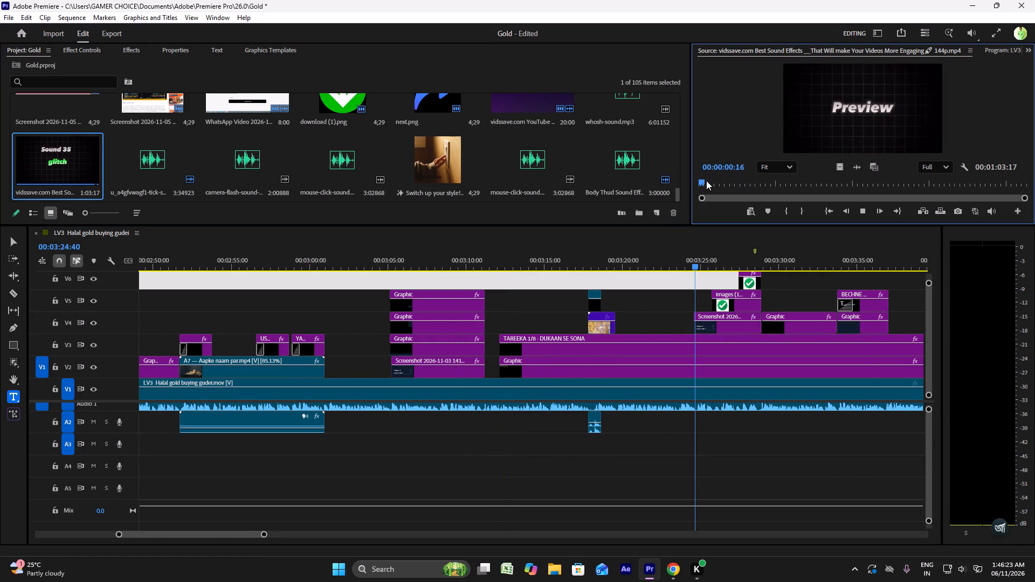
left_click_drag(706, 181, 724, 181)
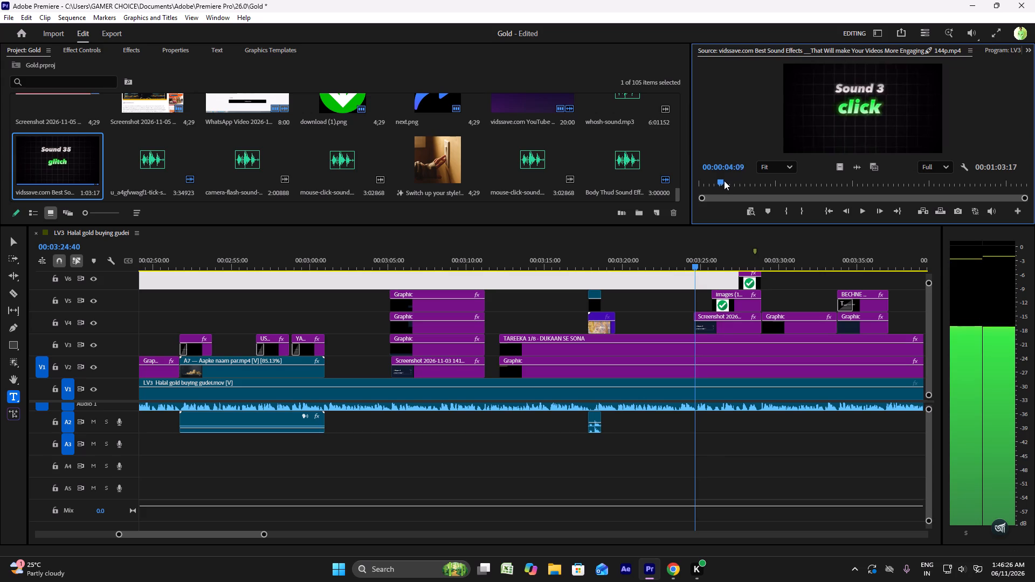
left_click_drag(724, 181, 747, 181)
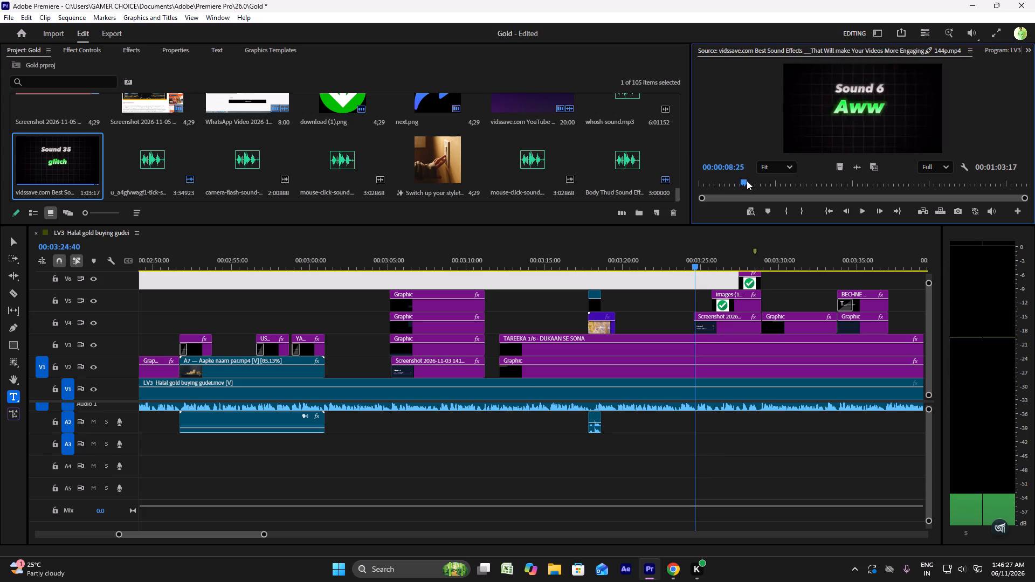
left_click_drag(747, 181, 777, 181)
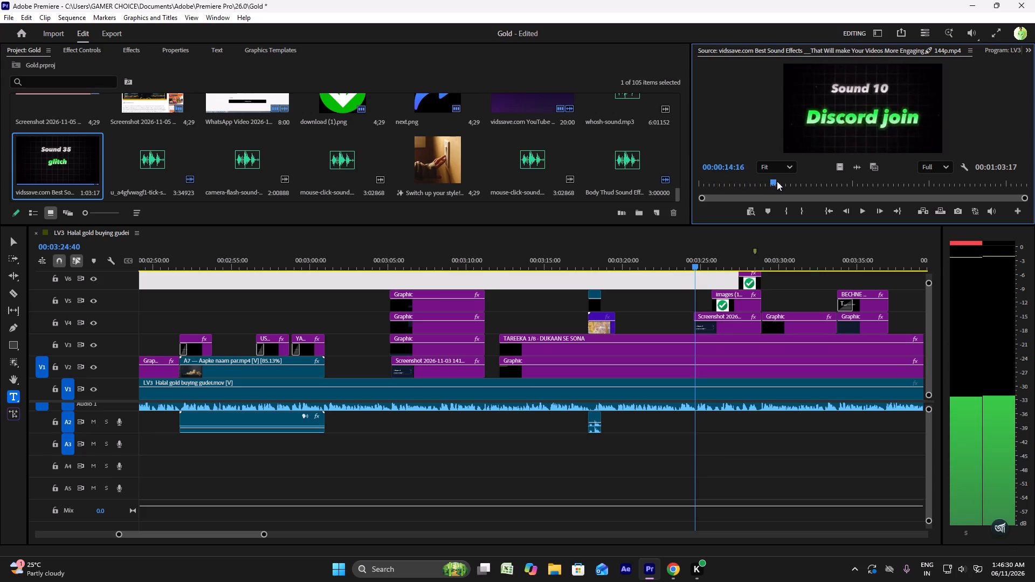
left_click_drag(777, 181, 810, 181)
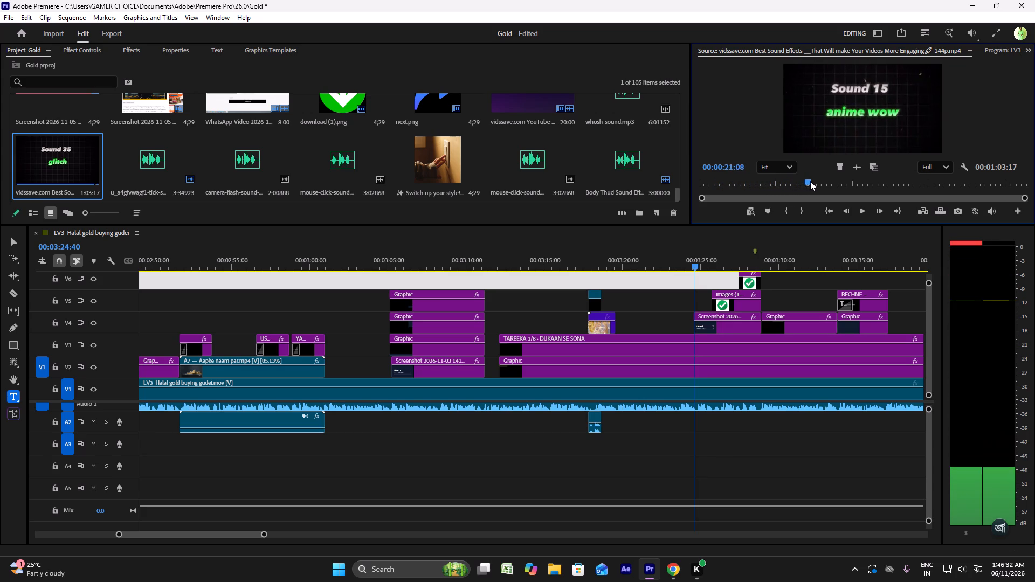
left_click_drag(810, 181, 851, 184)
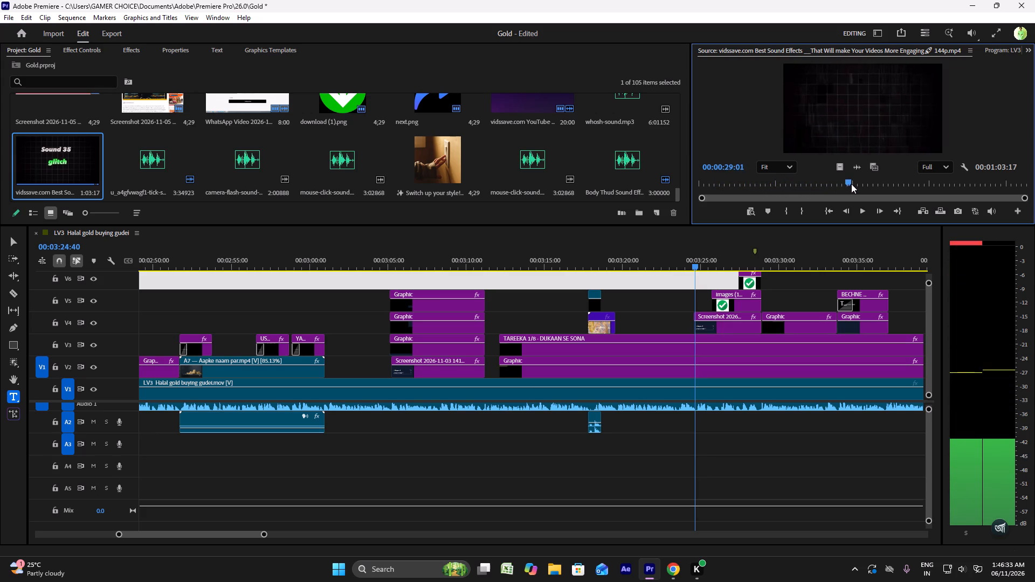
left_click_drag(851, 184, 886, 185)
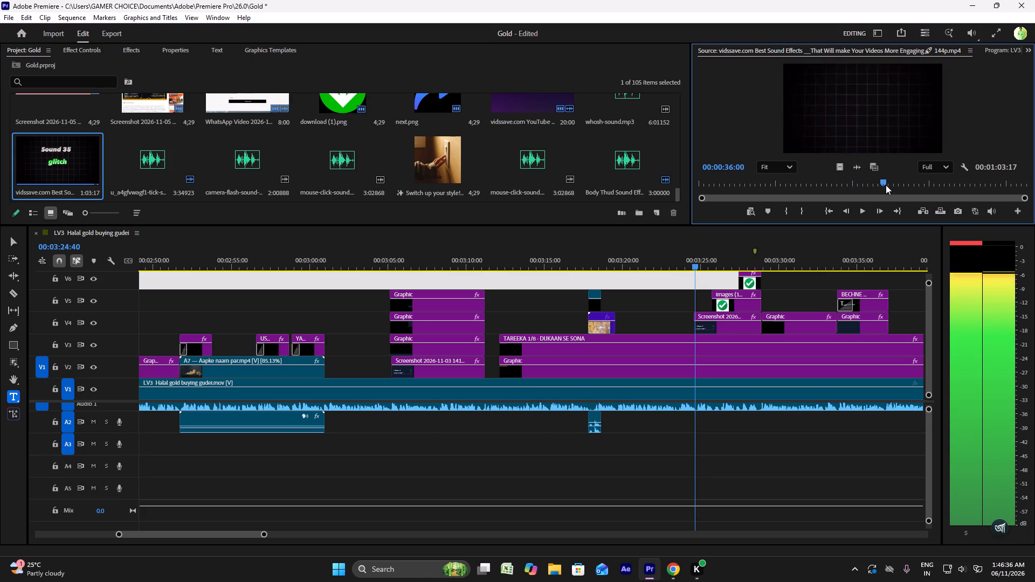
left_click_drag(886, 185, 922, 185)
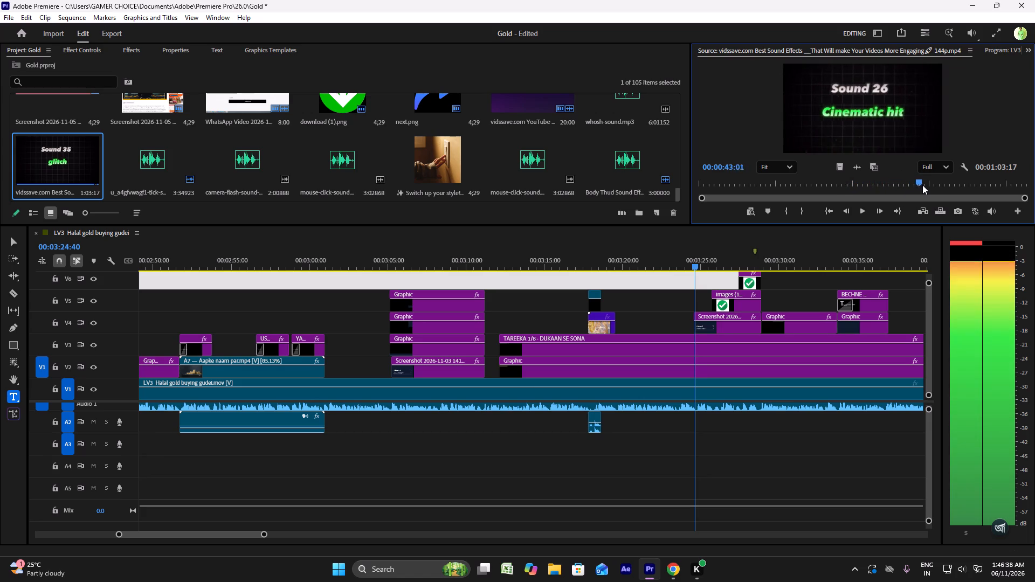
left_click_drag(922, 185, 955, 184)
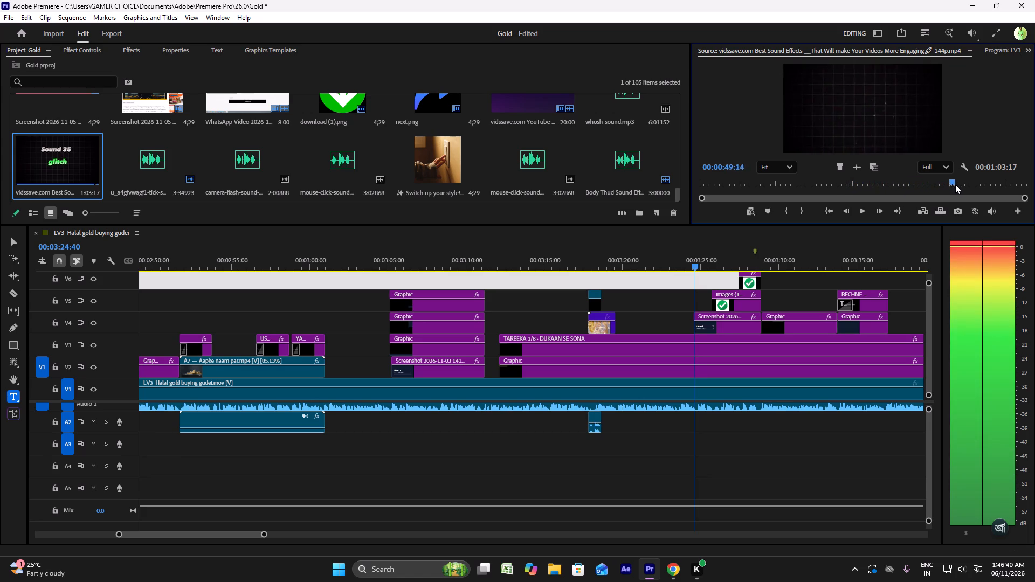
left_click_drag(955, 184, 994, 184)
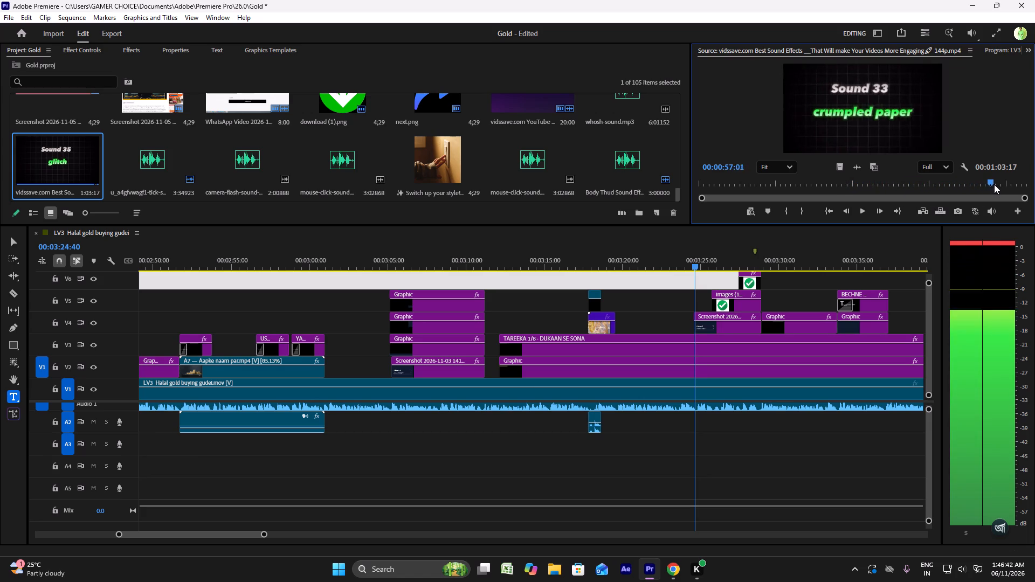
left_click_drag(994, 184, 1016, 184)
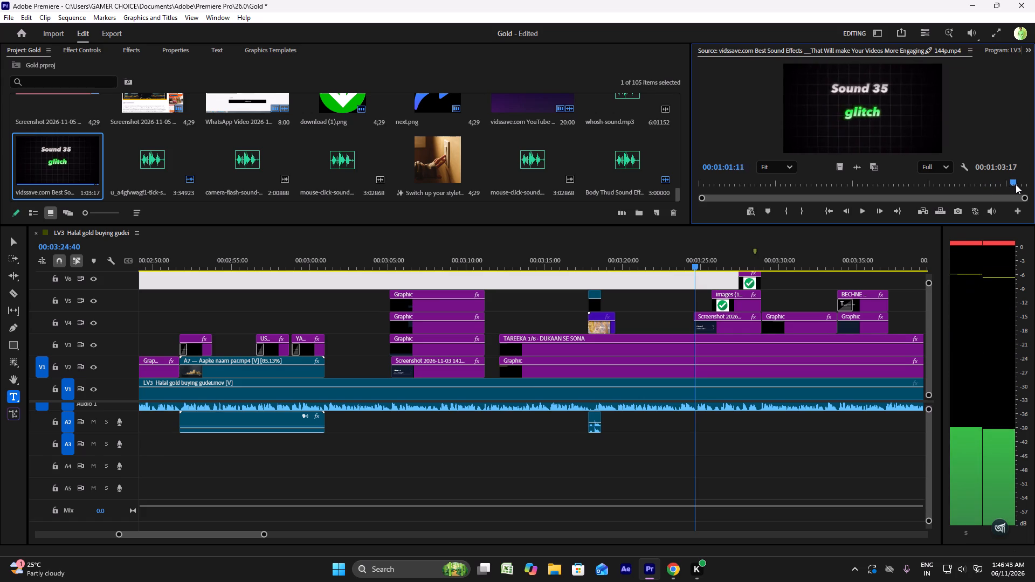
Replay Sound 35 glitch and Sound 34 ding near the end of the compilation to judge whether either suits the ting cue.
left_click_drag(1016, 184, 1013, 184)
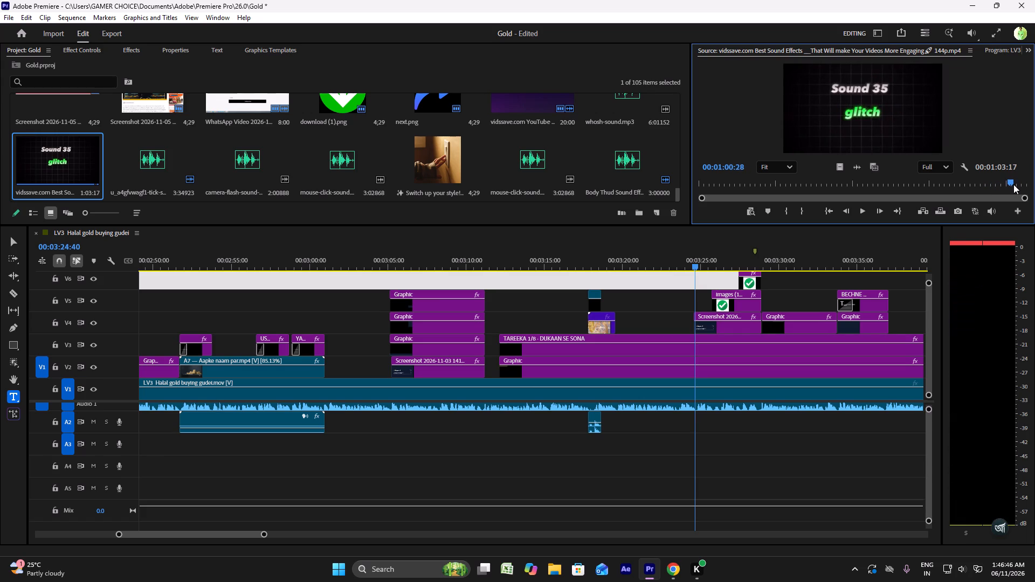
left_click_drag(1013, 184, 1009, 184)
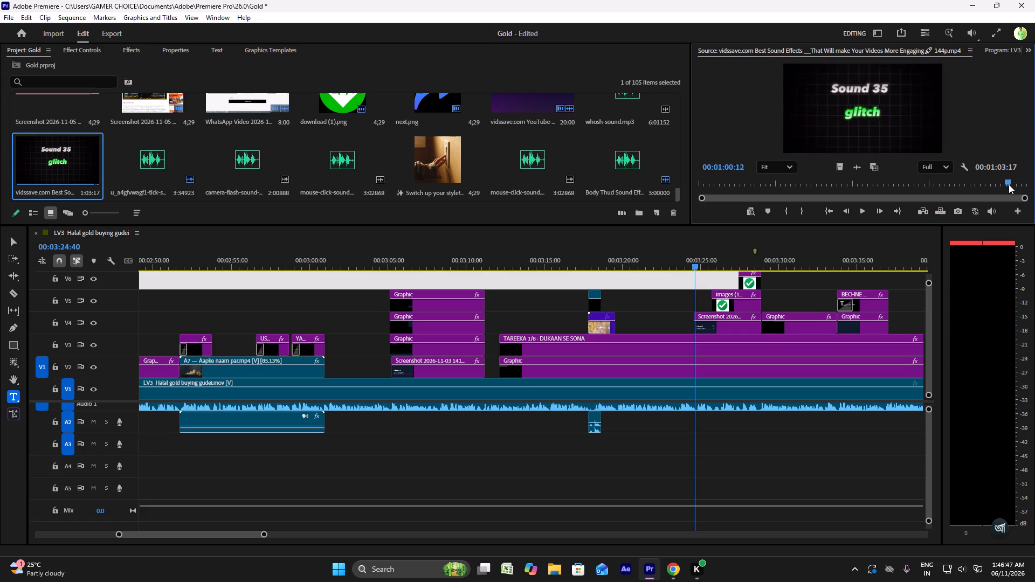
left_click_drag(1009, 184, 1003, 183)
key("space")
left_click(1000, 182)
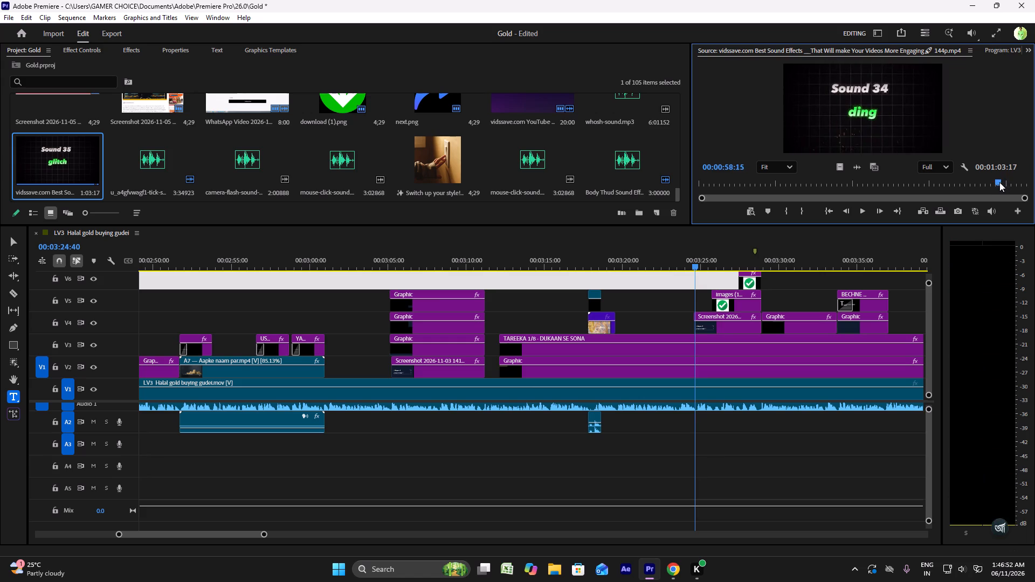
key("space")
left_click(999, 182)
key("space")
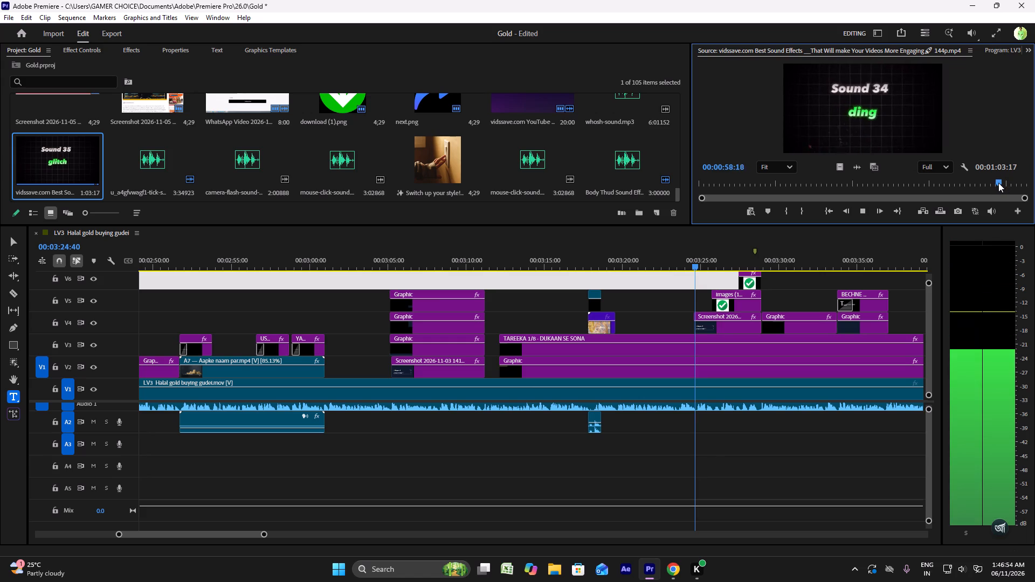
left_click(995, 184)
key("space")
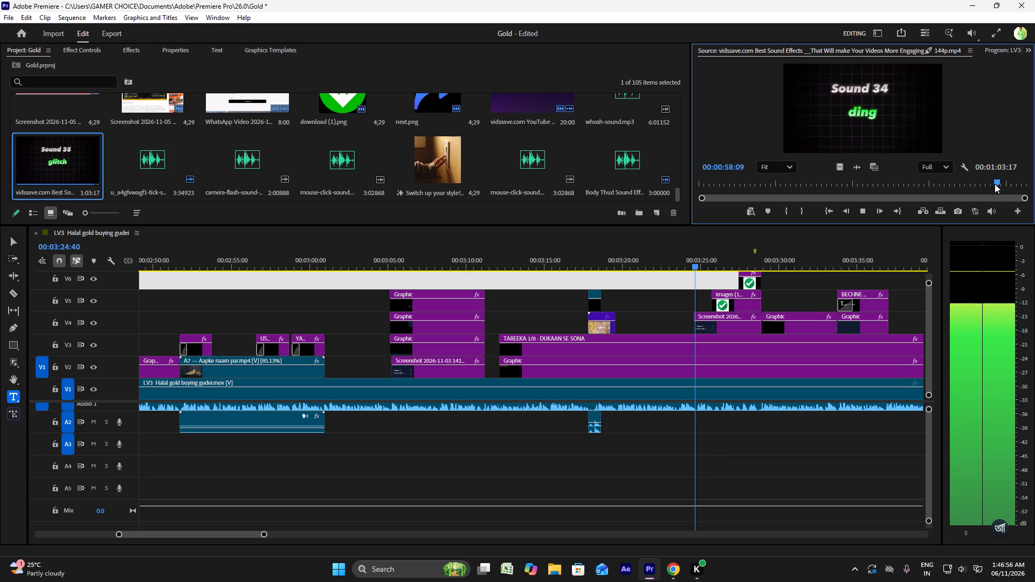
key("space")
scroll(992, 184, "down", 4)
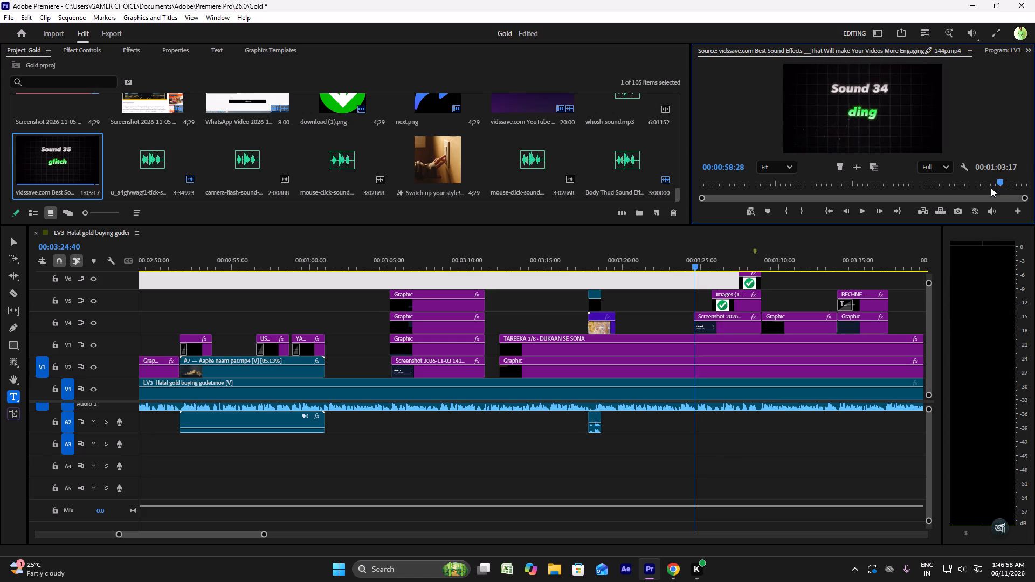
triple_click(999, 183)
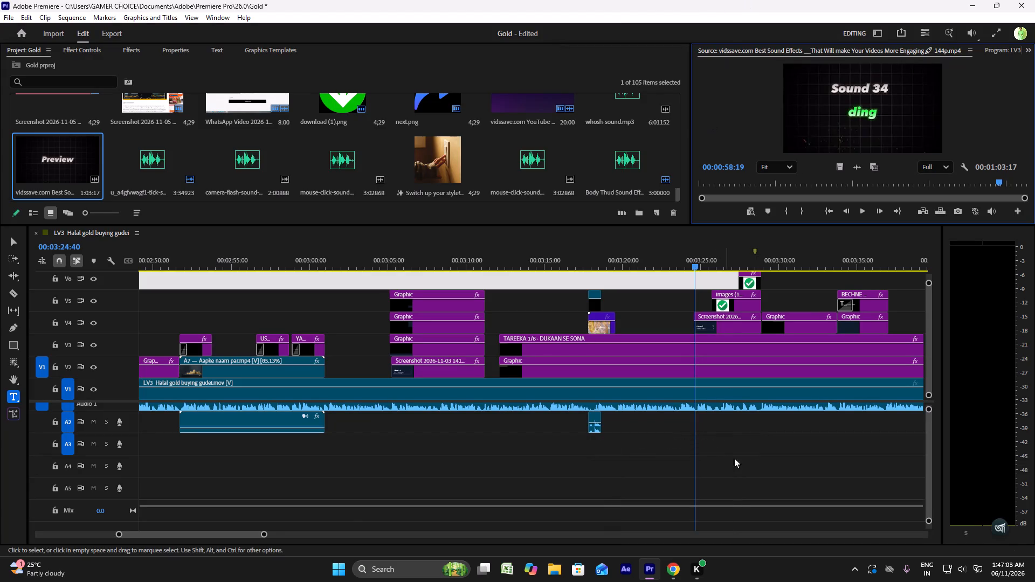
Copy the word "ting" from the 2-SAWAAL CARD sound cue in section 3 of the editor brief in Chrome.
left_click(672, 561)
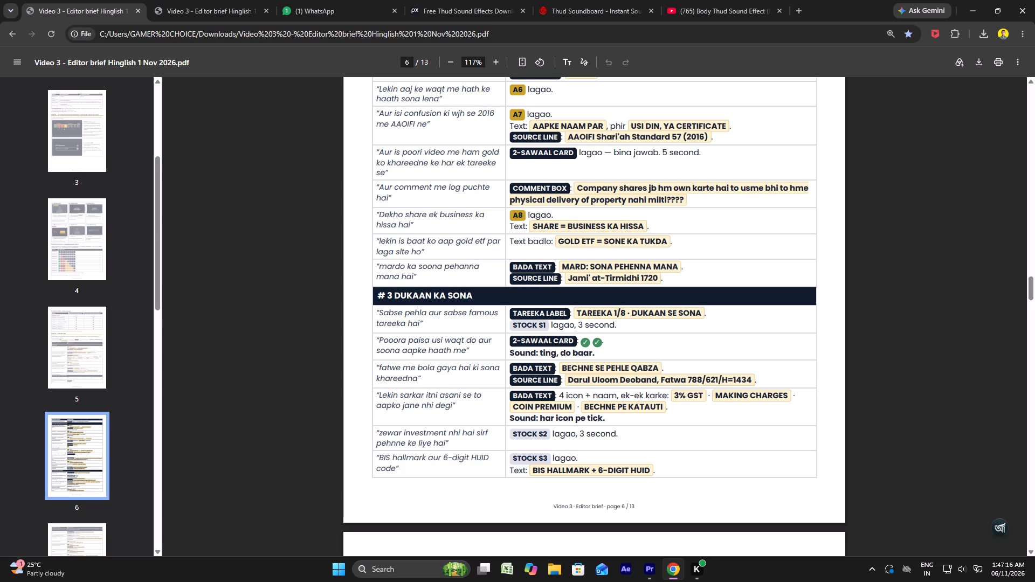
scroll(556, 184, "up", 1)
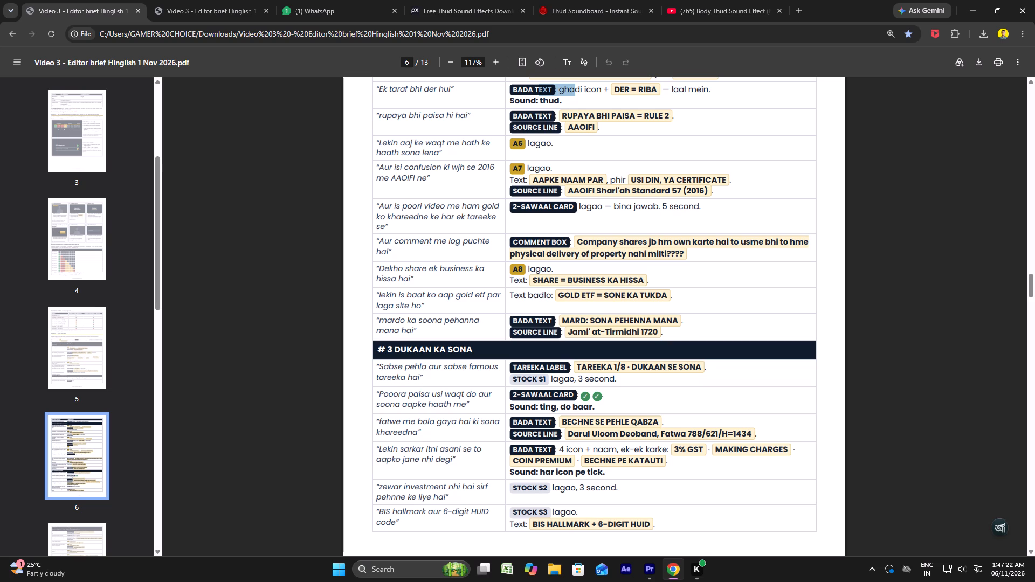
left_click_drag(554, 407, 542, 407)
left_click_drag(556, 408, 544, 408)
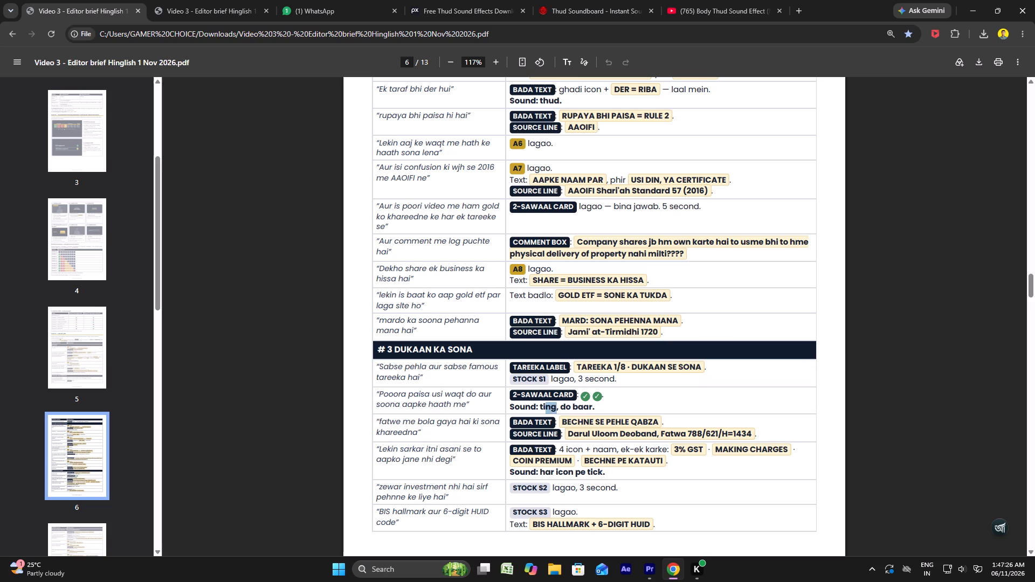
left_click_drag(544, 408, 541, 408)
right_click(543, 408)
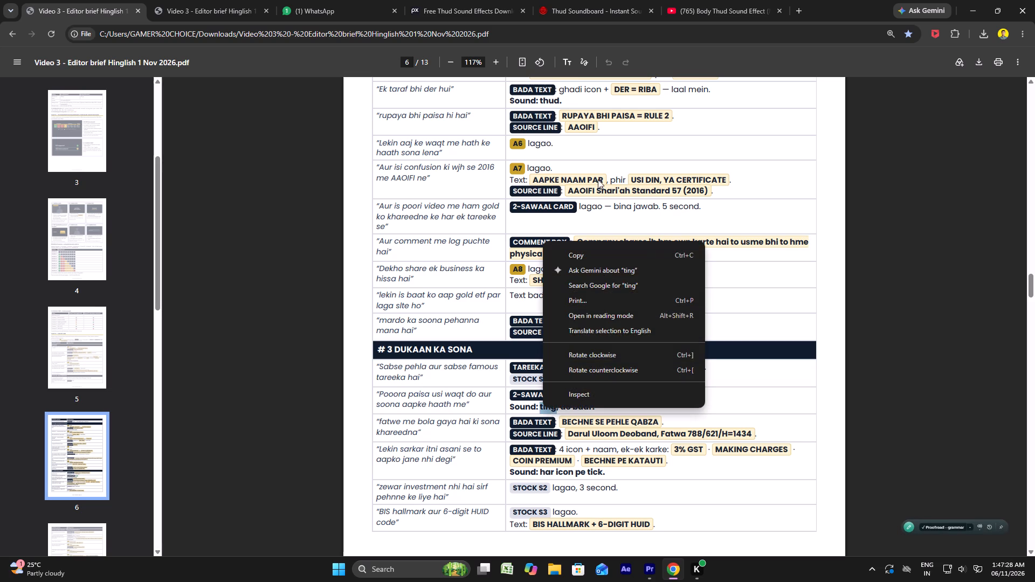
left_click(575, 253)
Replace "thud" with the copied word in the YouTube search and search for "ting sound effect".
left_click(695, 0)
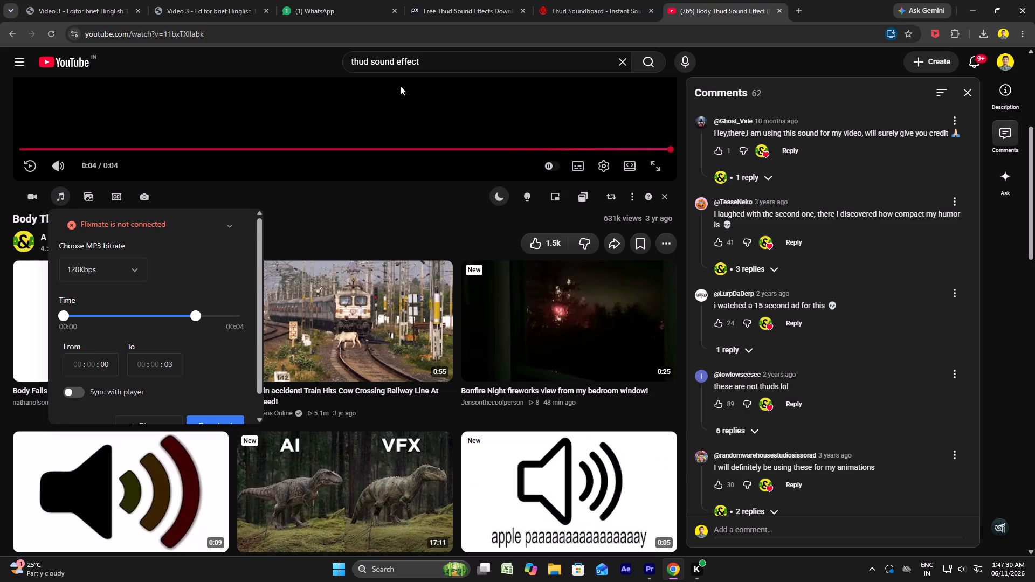
left_click_drag(368, 63, 355, 62)
left_click_drag(355, 62, 349, 63)
key("BackSpace")
key("BackSpace")
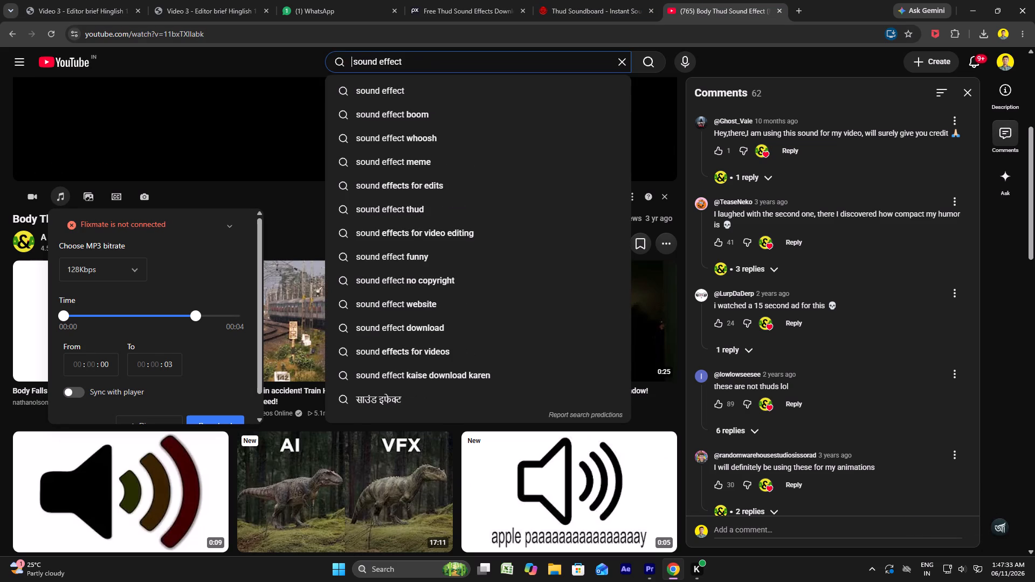
key("ctrl+v")
key("Return")
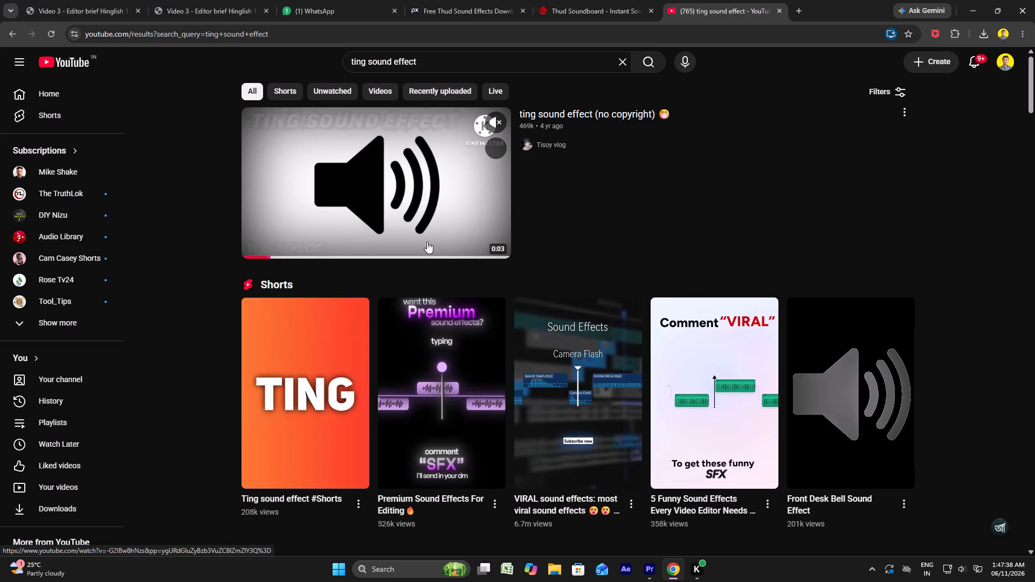
Play the "Ting sound effect #Shorts" video on YouTube and compare it with Sound 34 ding in the Premiere compilation clip.
left_click(427, 241)
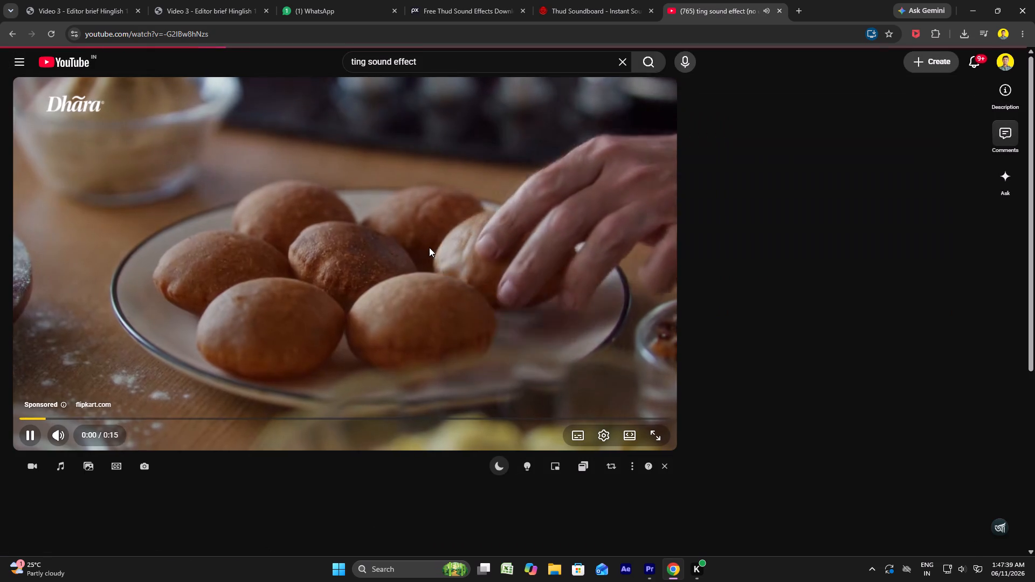
left_click(436, 195)
left_click(266, 351)
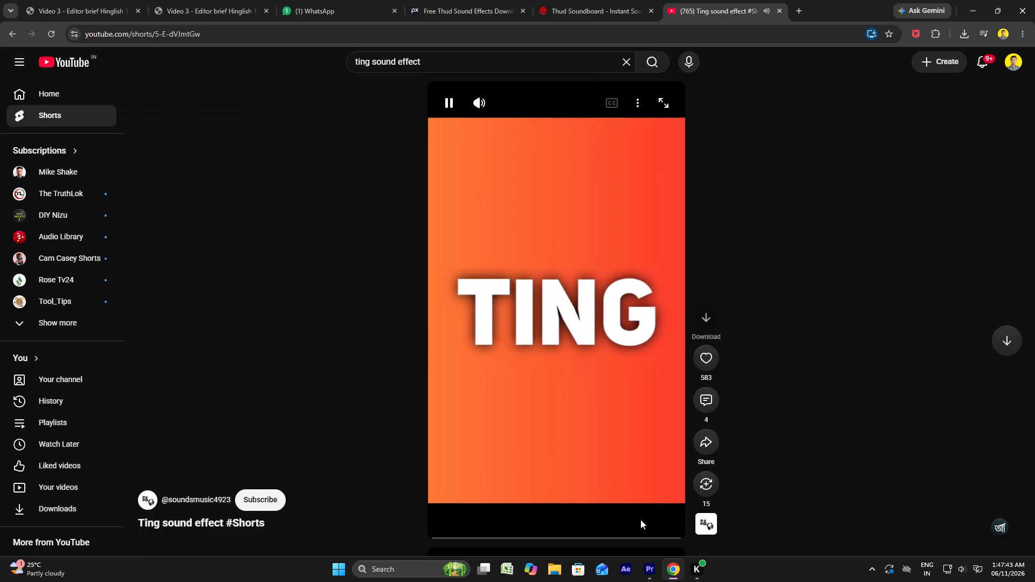
left_click(657, 572)
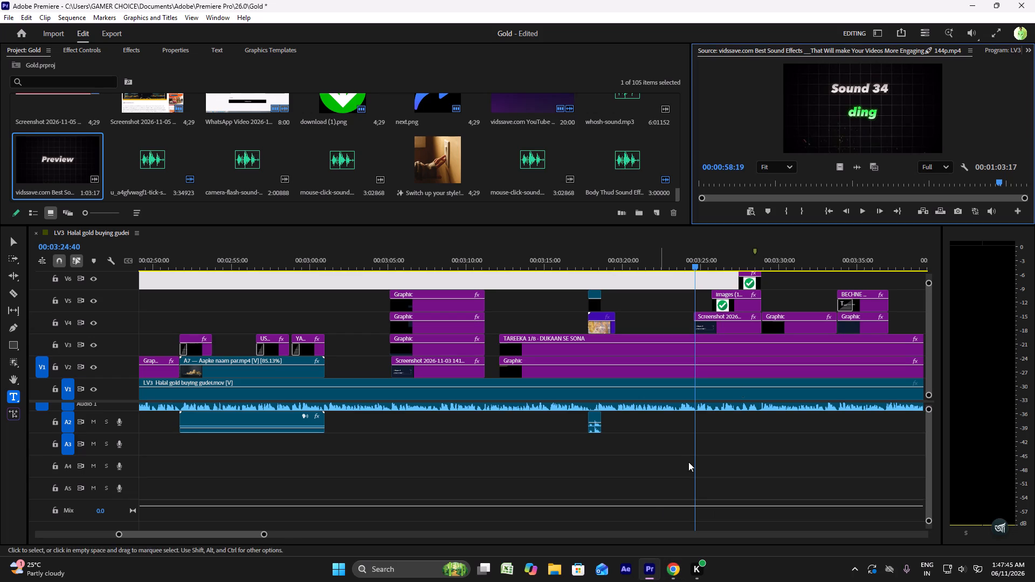
left_click(995, 186)
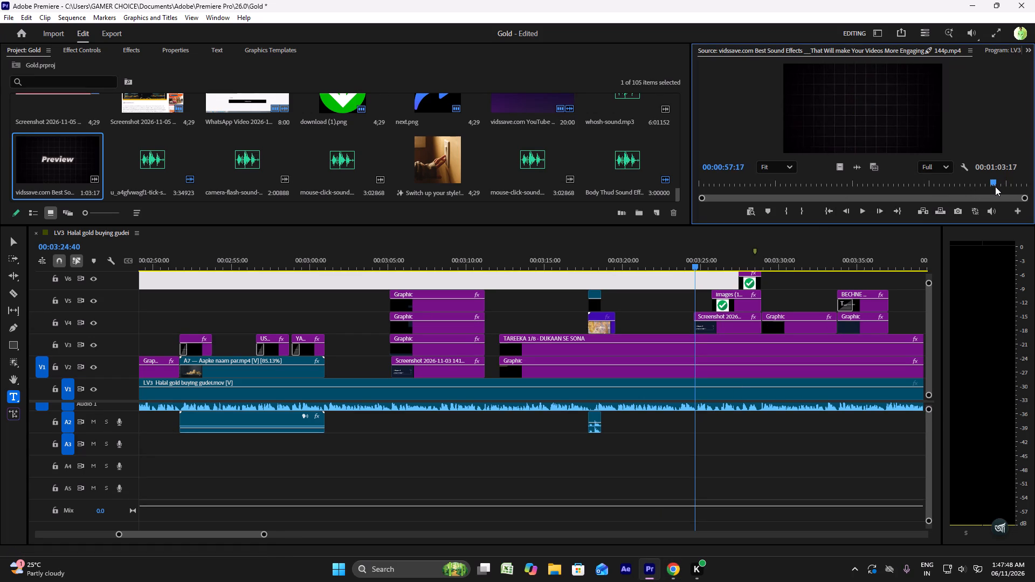
key("space")
key("space")
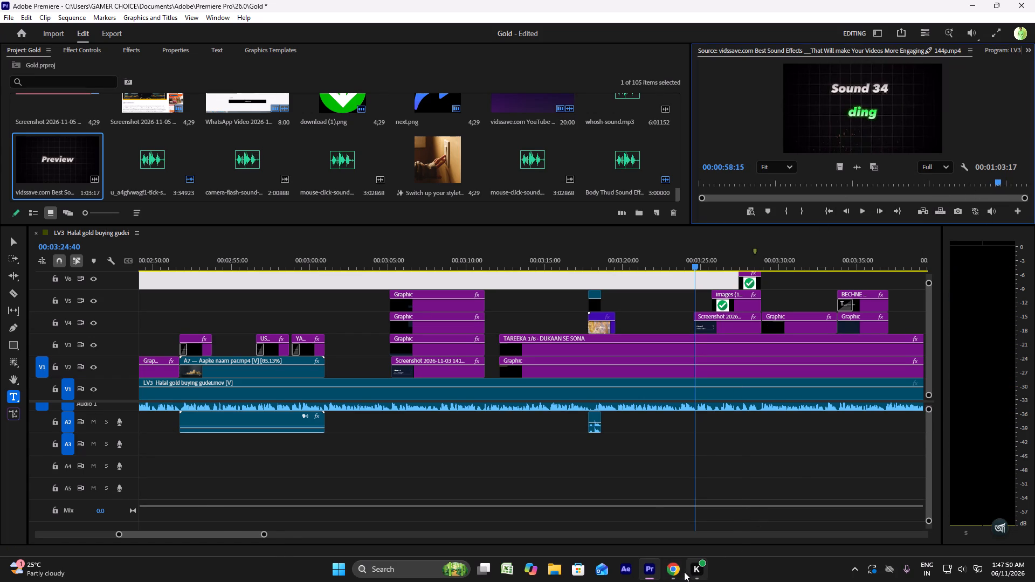
left_click(672, 571)
left_click(570, 387)
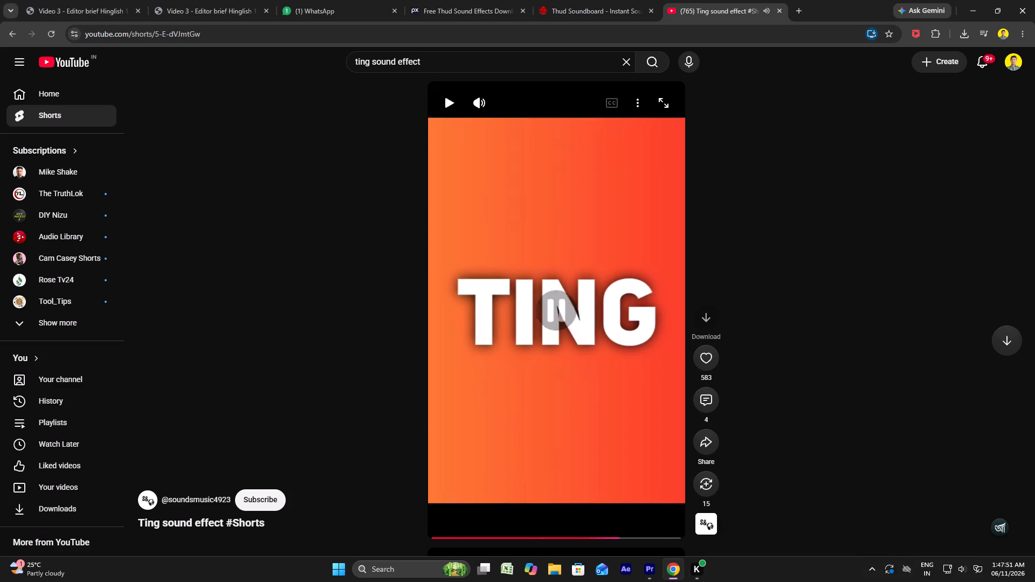
left_click(375, 65)
In Premiere's compilation source clip, locate Sound 34 ding and mark its in point at 00:00:58:12 and out point at 00:00:59:15.
left_click(650, 565)
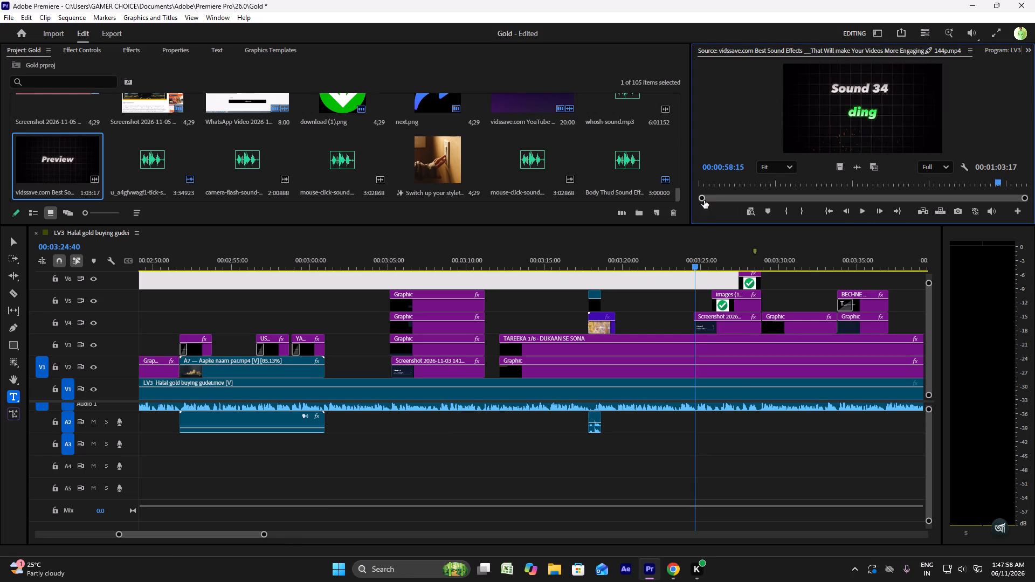
left_click_drag(702, 199, 854, 212)
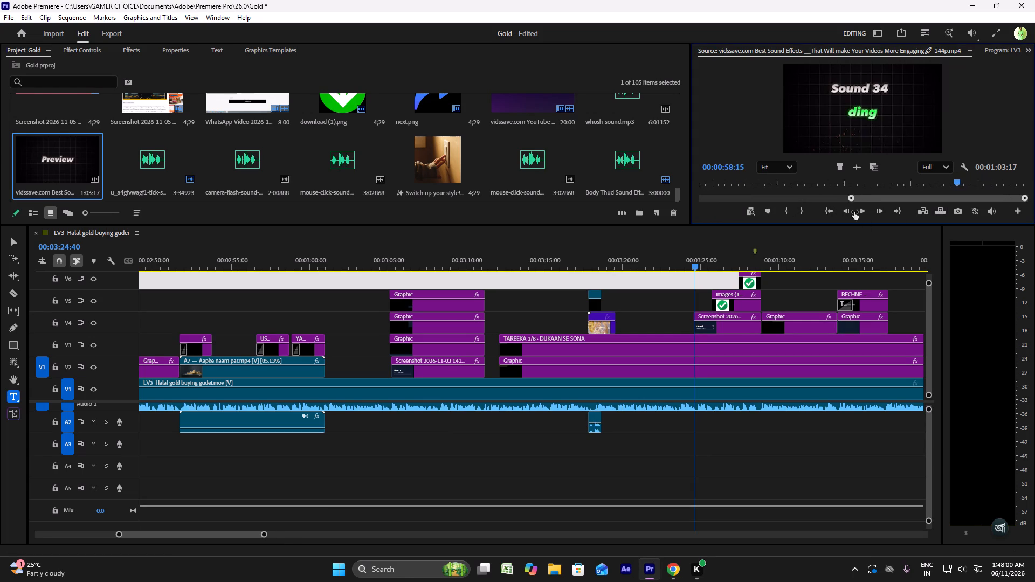
left_click_drag(854, 212, 869, 209)
left_click(859, 186)
left_click(859, 186)
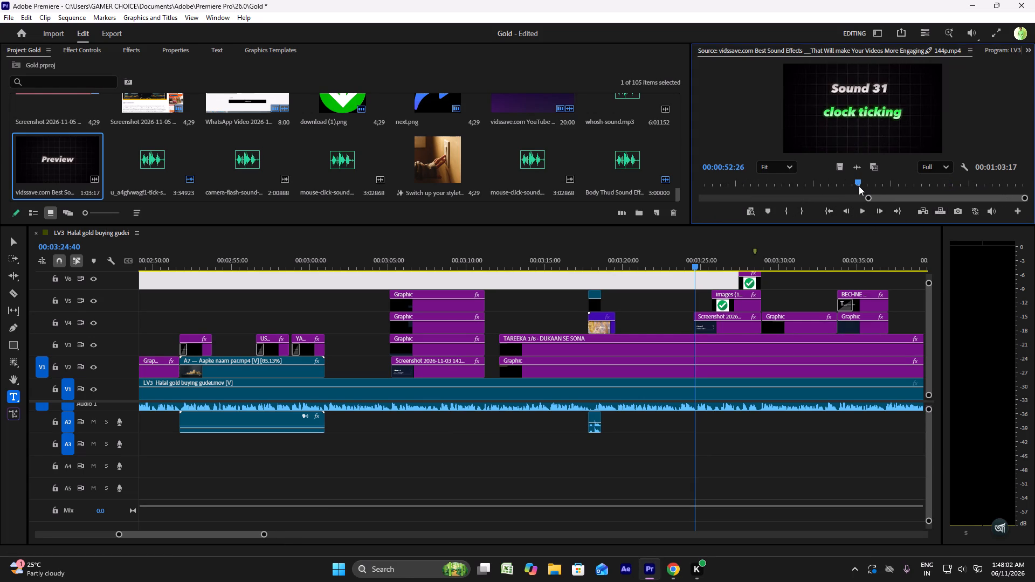
key("space")
key("space")
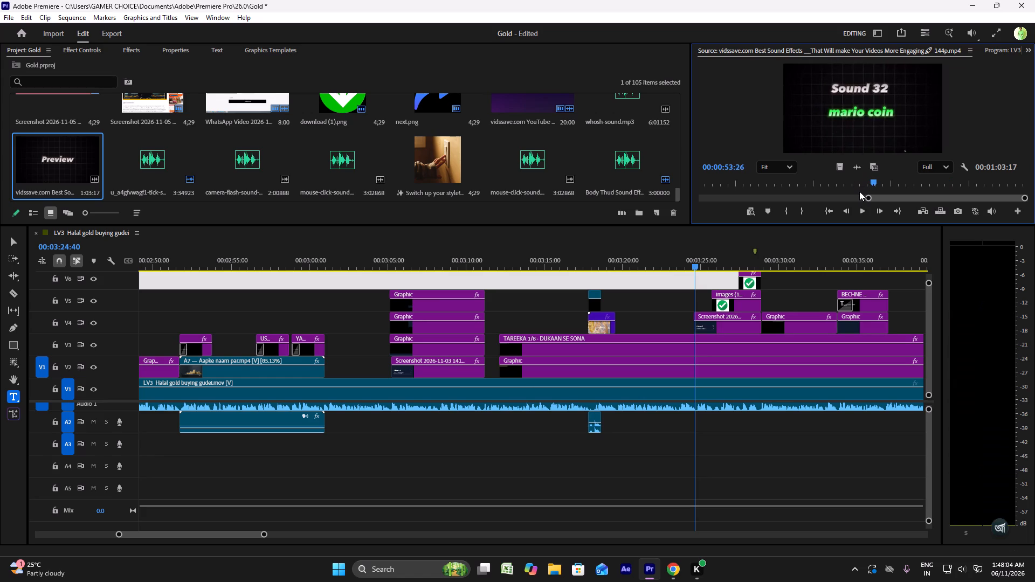
key("space")
left_click_drag(884, 183, 912, 184)
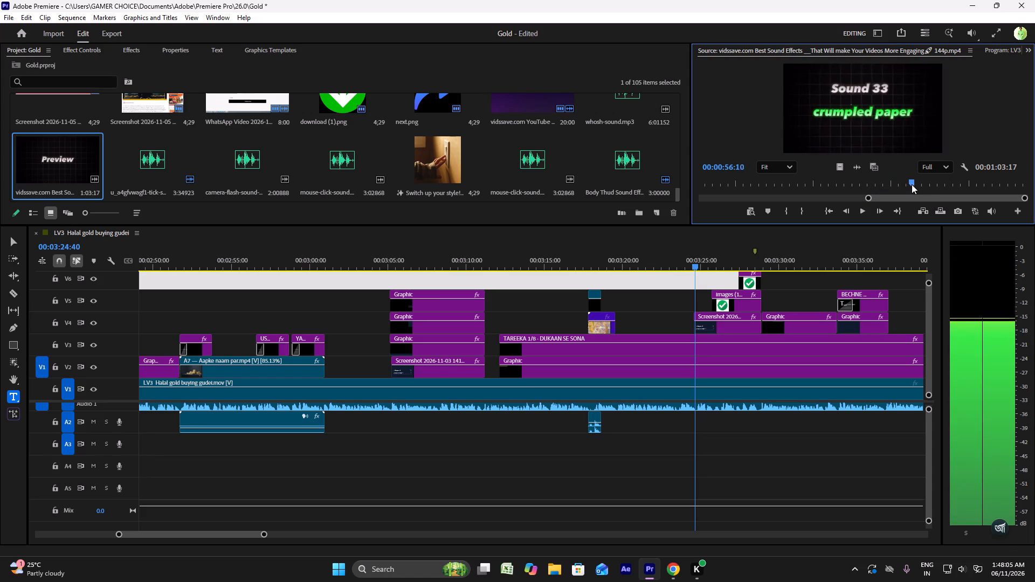
left_click_drag(912, 184, 943, 185)
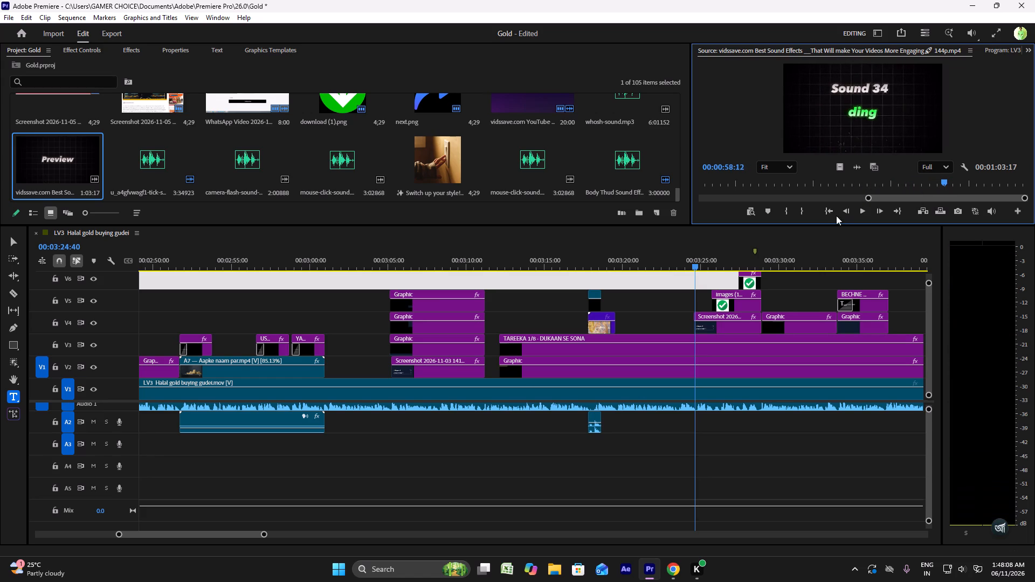
left_click(792, 214)
left_click(790, 213)
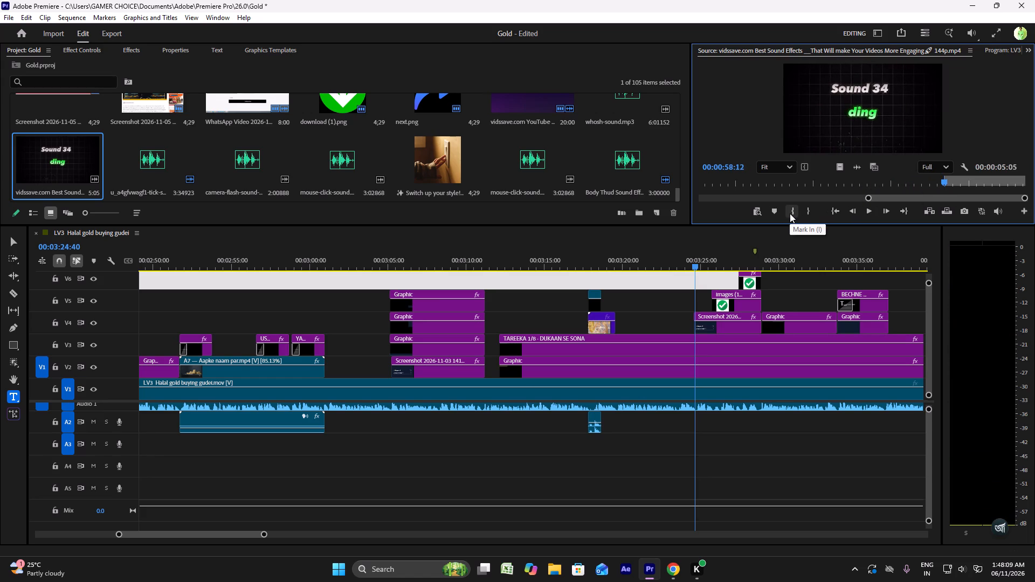
key("space")
key("space")
left_click(806, 212)
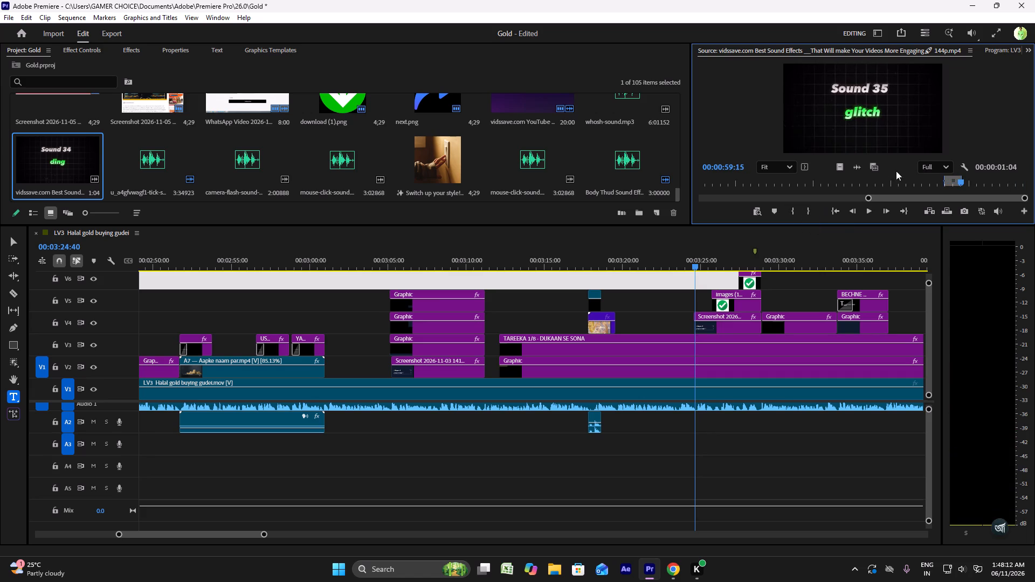
Place the marked ding clip on V4 and A3 just before the question-card screenshot, unlink it and delete its video part.
left_click_drag(882, 133, 688, 410)
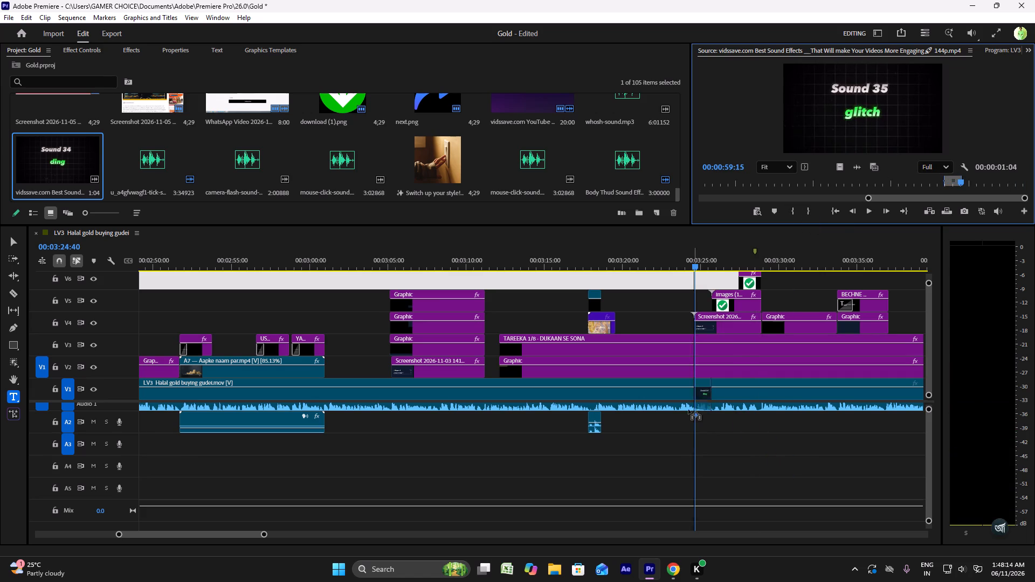
left_click_drag(688, 410, 661, 330)
right_click(668, 329)
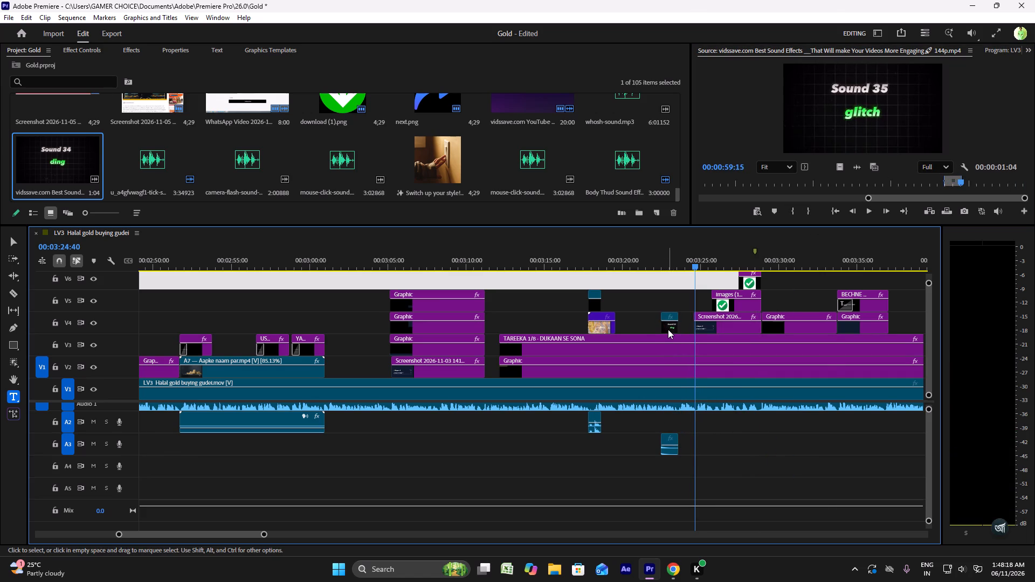
left_click(708, 207)
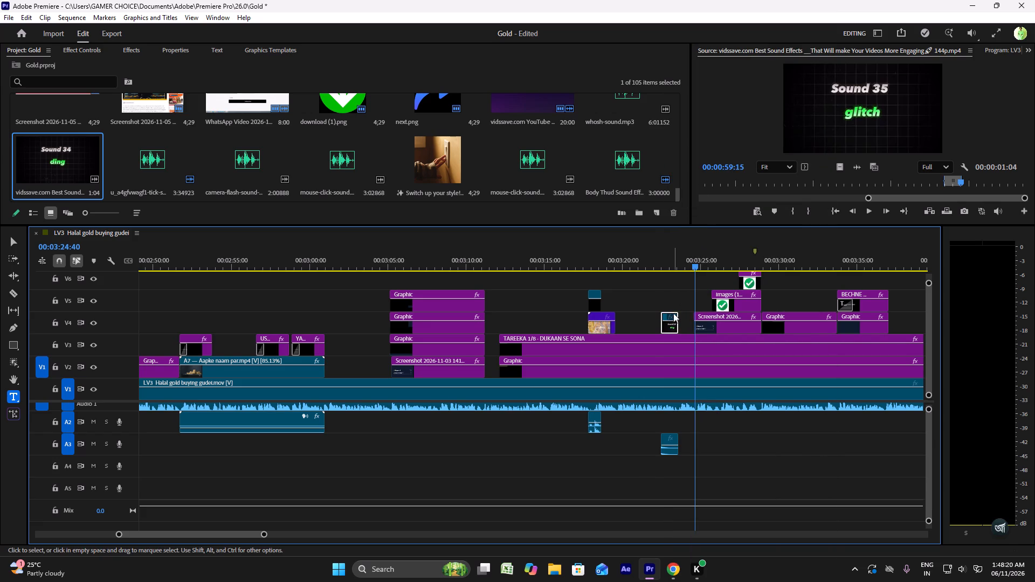
key("Delete")
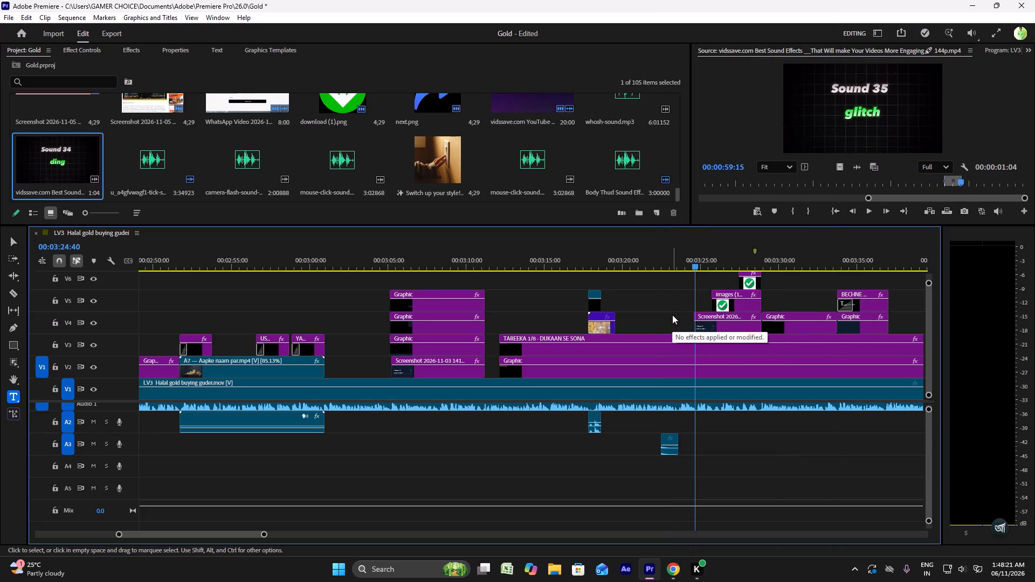
Extend the start of the ding audio on A3 so the clip lasts about 2 seconds, checking it by playback.
scroll(685, 344, "down", 13)
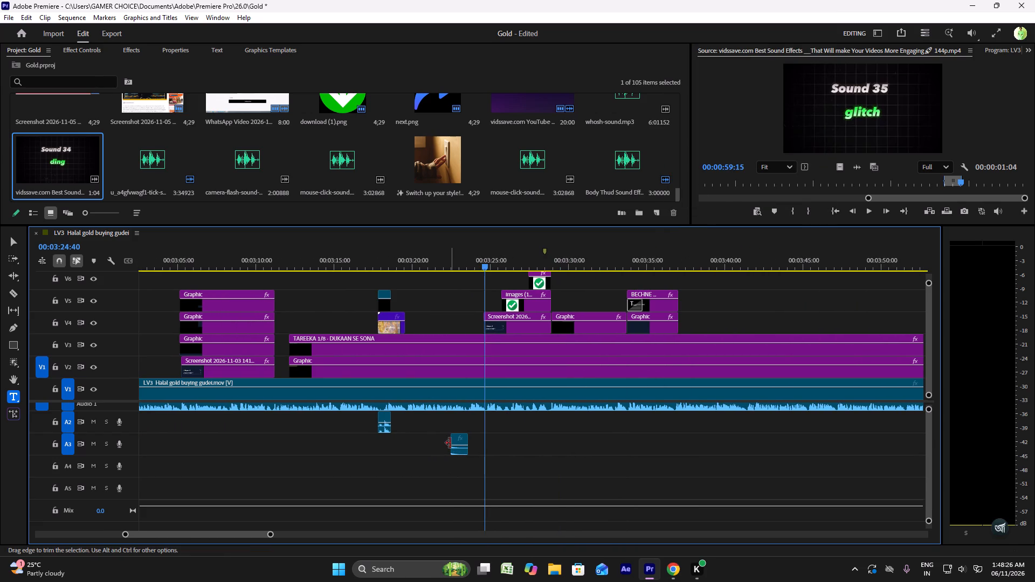
left_click_drag(450, 443, 427, 446)
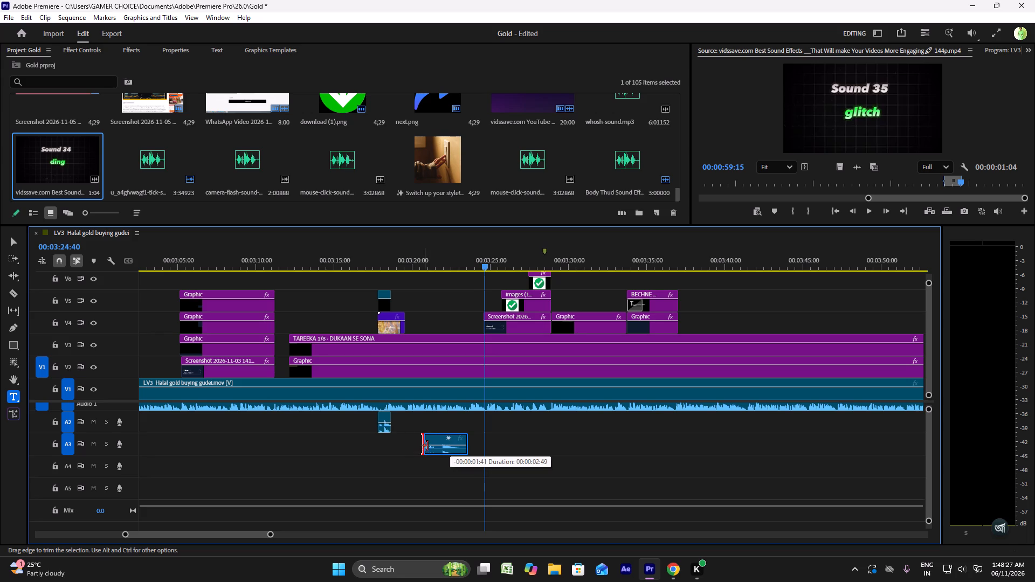
left_click_drag(427, 446, 432, 445)
left_click(433, 271)
left_click(433, 264)
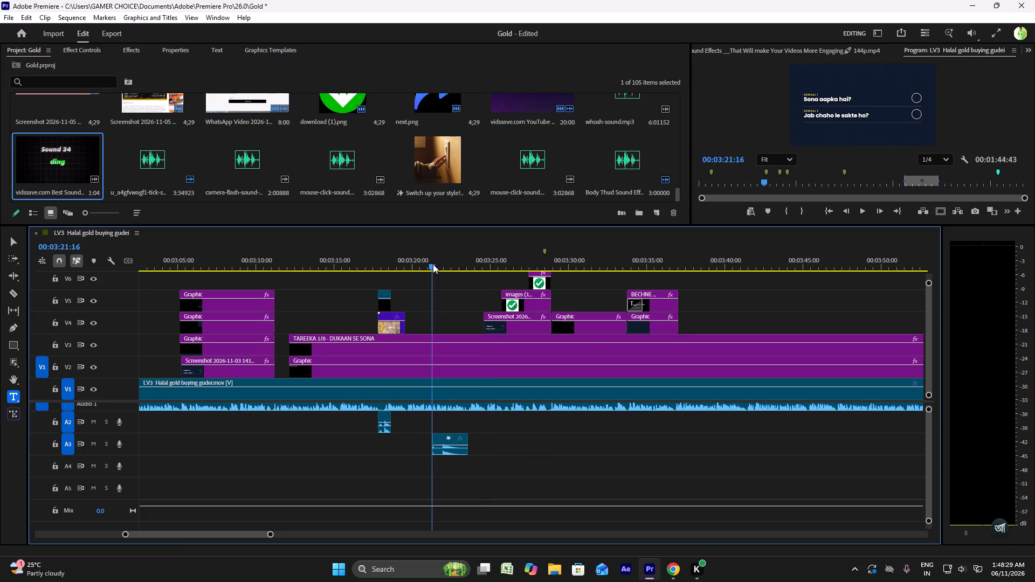
key("space")
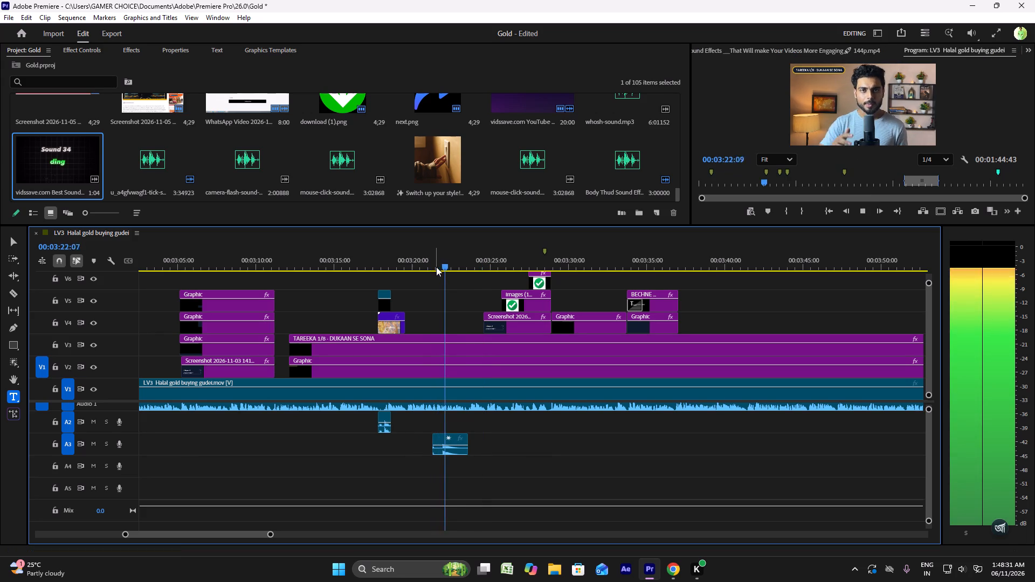
left_click_drag(432, 442, 437, 441)
Move the ding audio to A2 at about 00:03:25:28 for the first check mark, and play the section.
left_click_drag(448, 452, 453, 447)
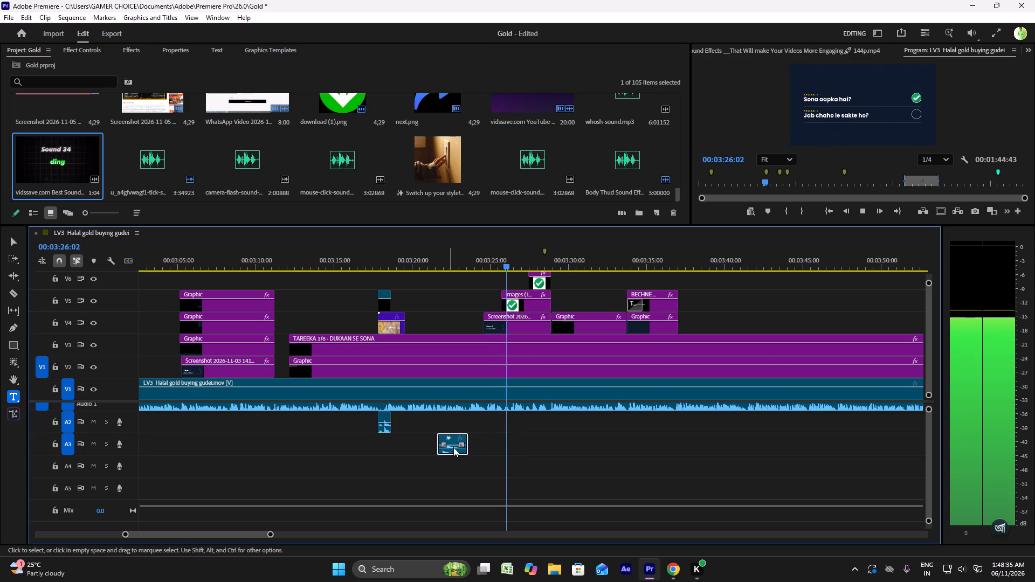
left_click_drag(453, 447, 503, 428)
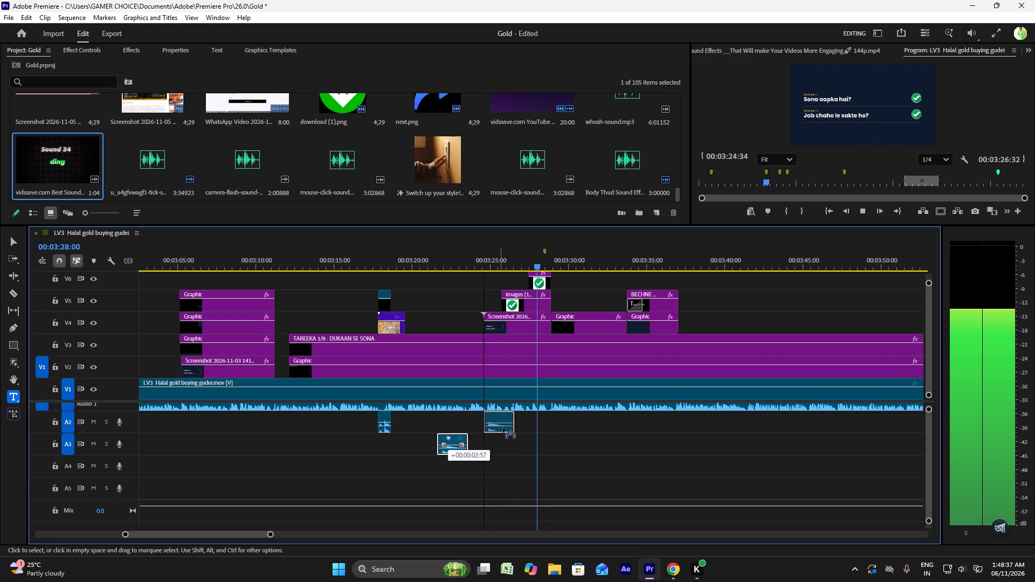
left_click_drag(503, 428, 507, 427)
left_click(499, 267)
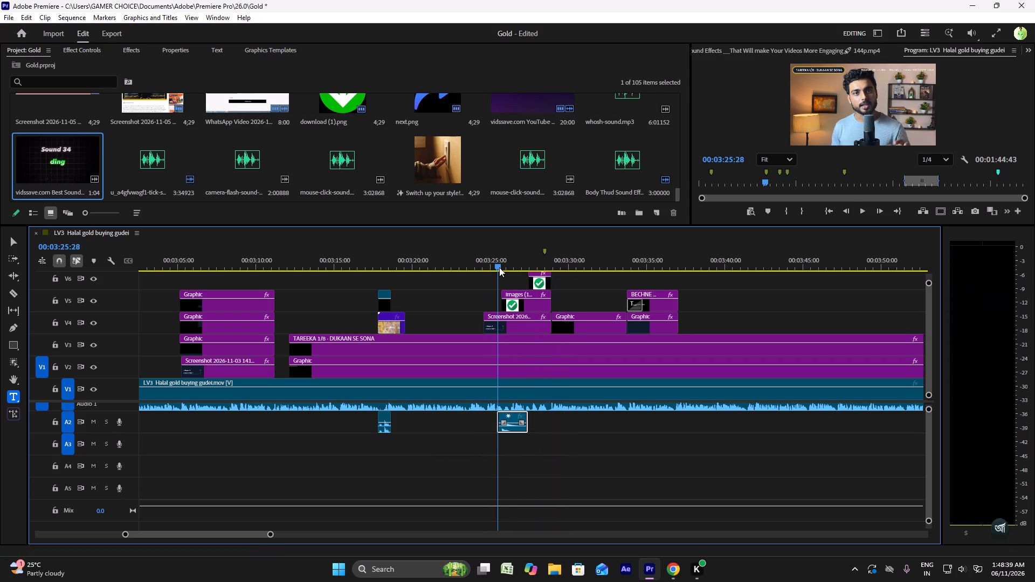
key("space")
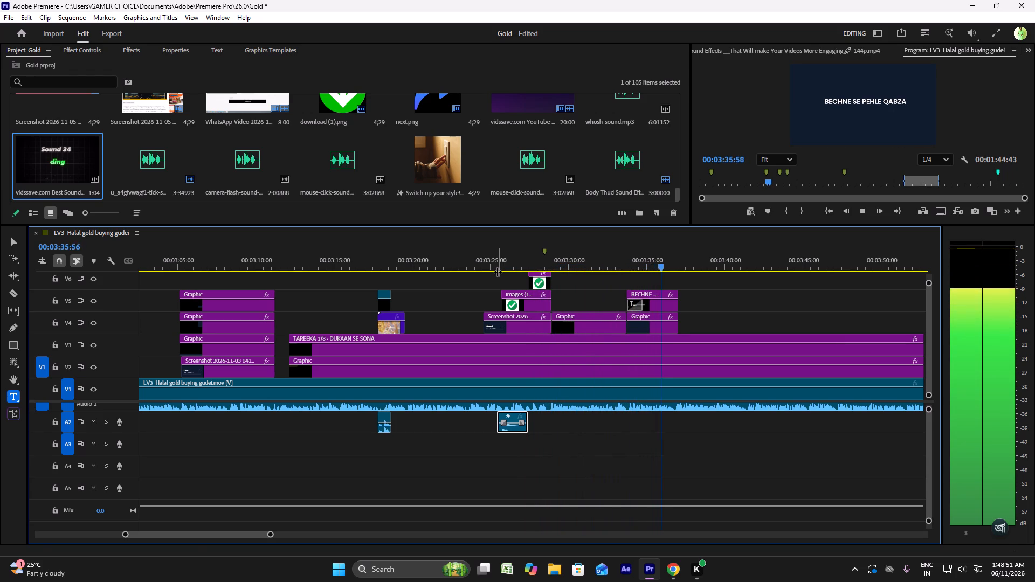
Duplicate the ding and place the copy on A2 at about 00:03:27 for the second check mark, and play it back.
key("ctrl+c")
left_click(555, 255, "ctrl")
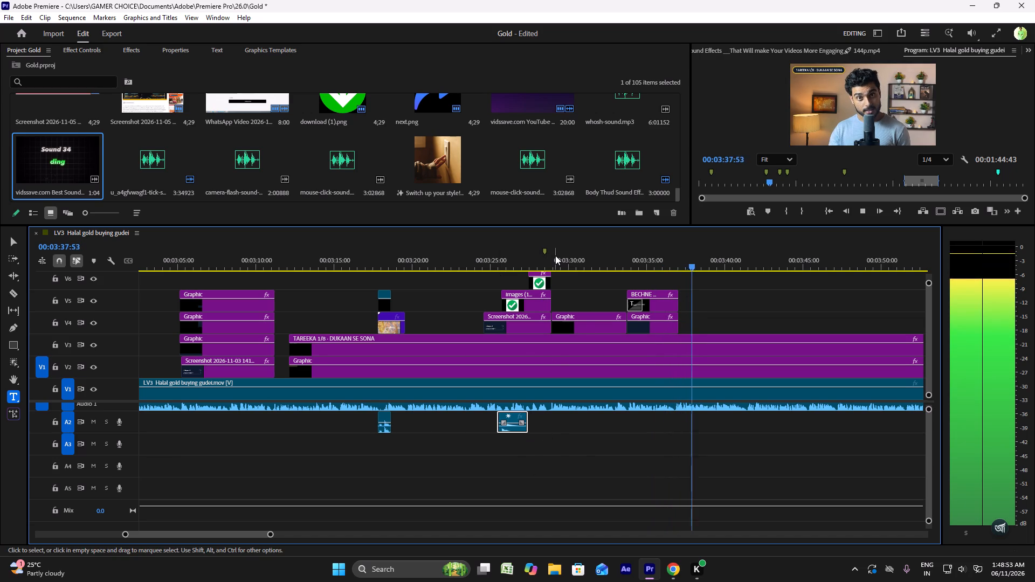
key("ctrl+v")
left_click_drag(566, 428, 563, 427)
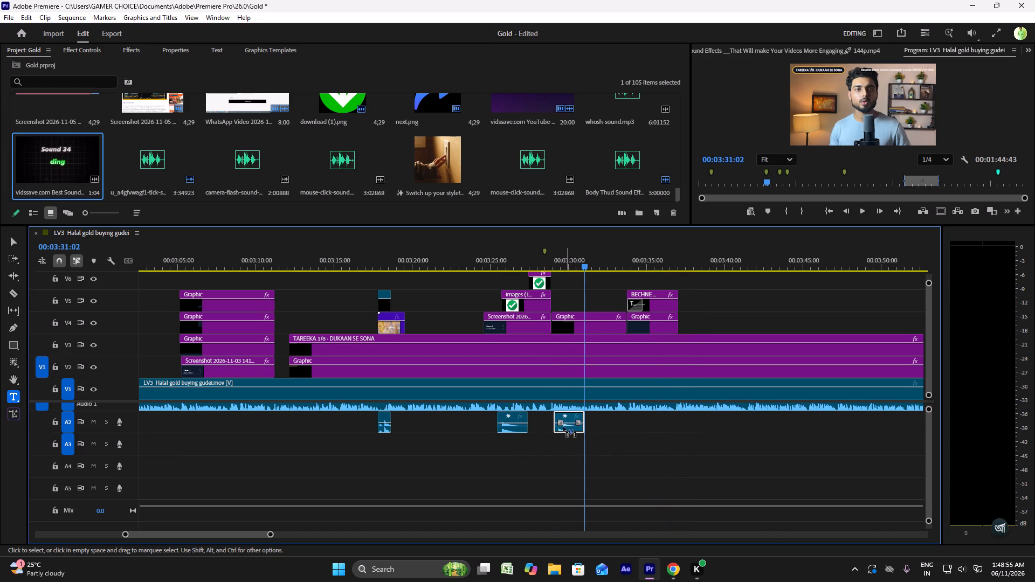
left_click_drag(563, 427, 539, 425)
left_click(539, 424)
left_click_drag(541, 429, 534, 428)
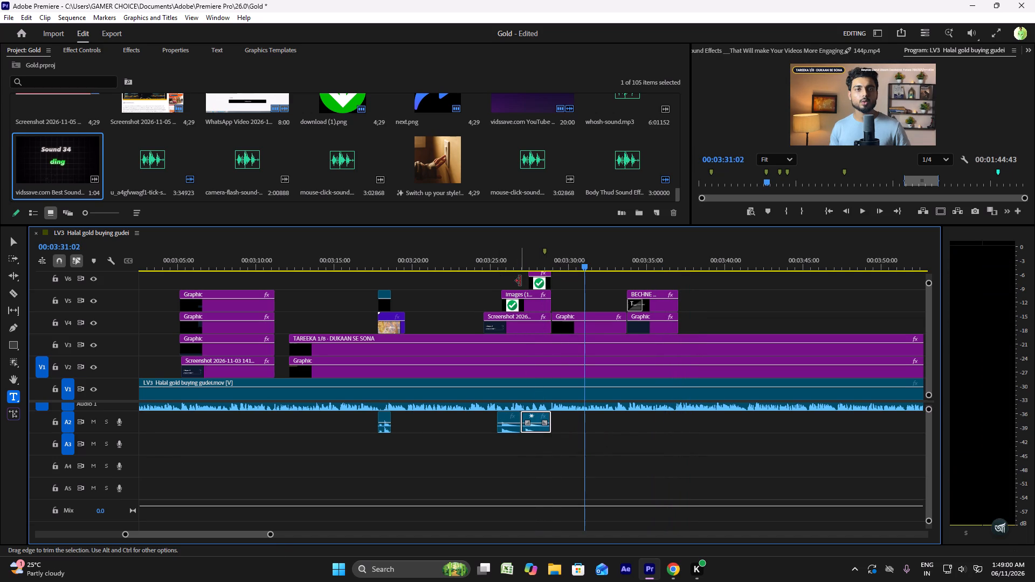
scroll(520, 281, "up", 13, "alt")
left_click(537, 250)
left_click(508, 260)
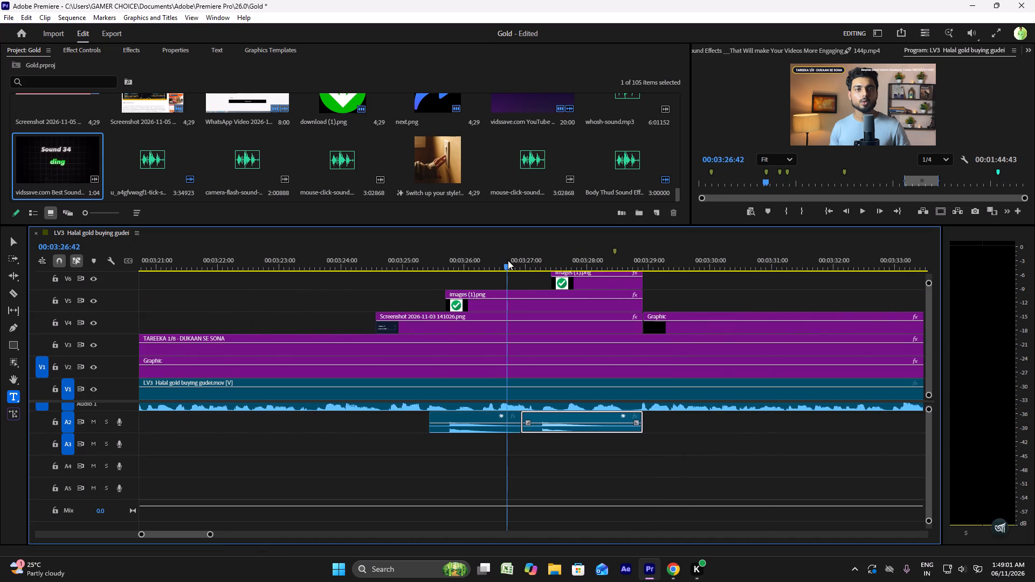
key("space")
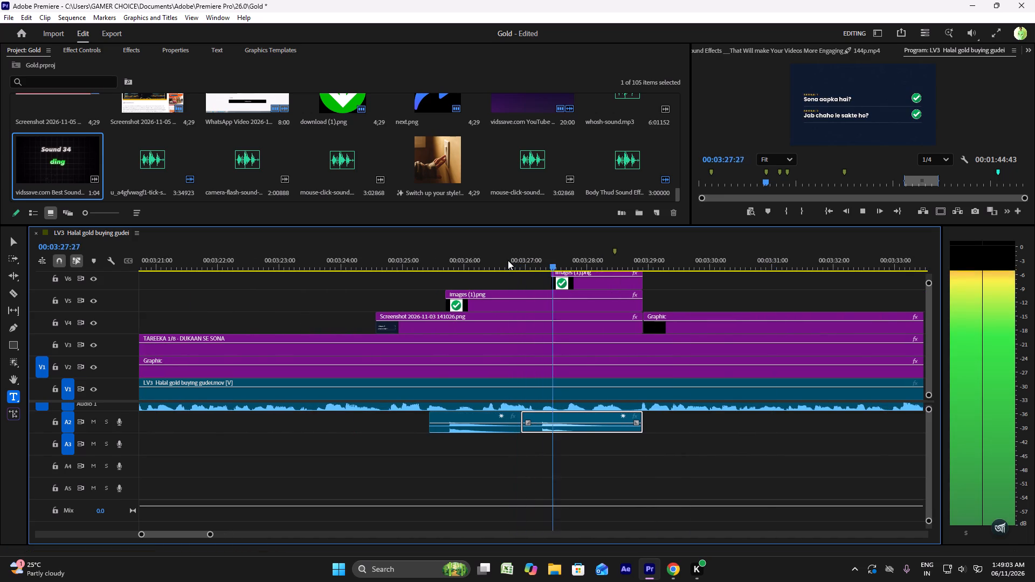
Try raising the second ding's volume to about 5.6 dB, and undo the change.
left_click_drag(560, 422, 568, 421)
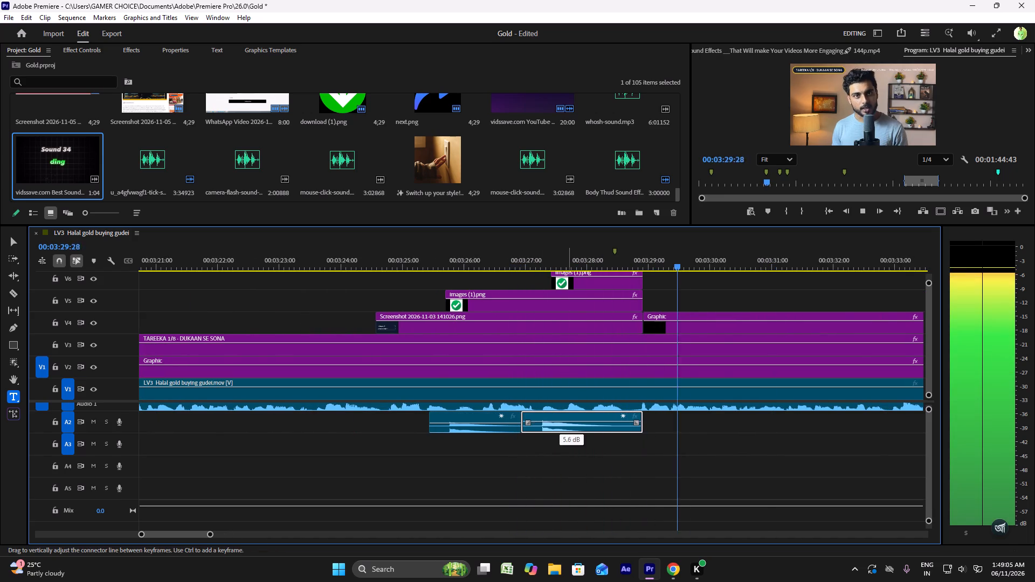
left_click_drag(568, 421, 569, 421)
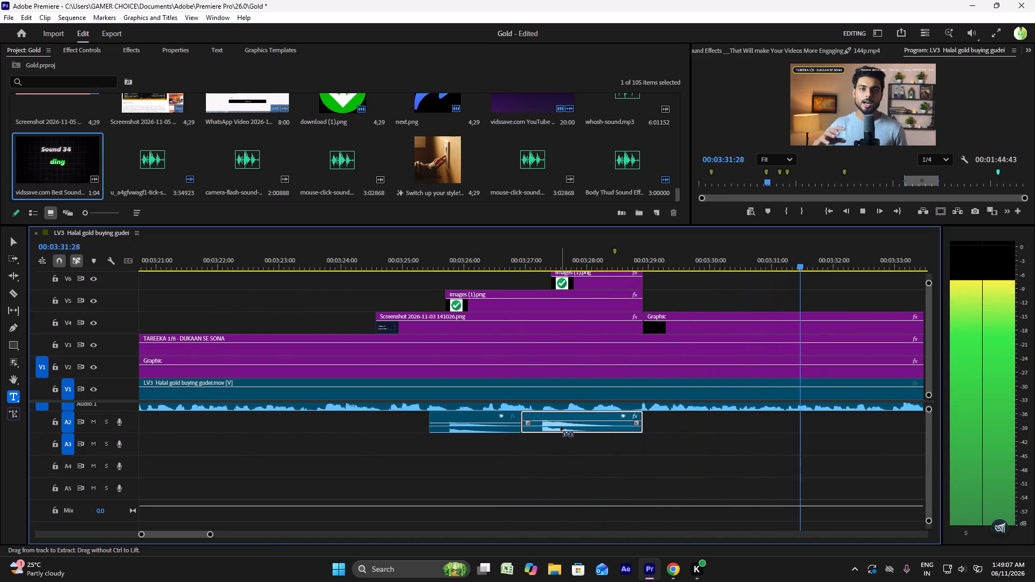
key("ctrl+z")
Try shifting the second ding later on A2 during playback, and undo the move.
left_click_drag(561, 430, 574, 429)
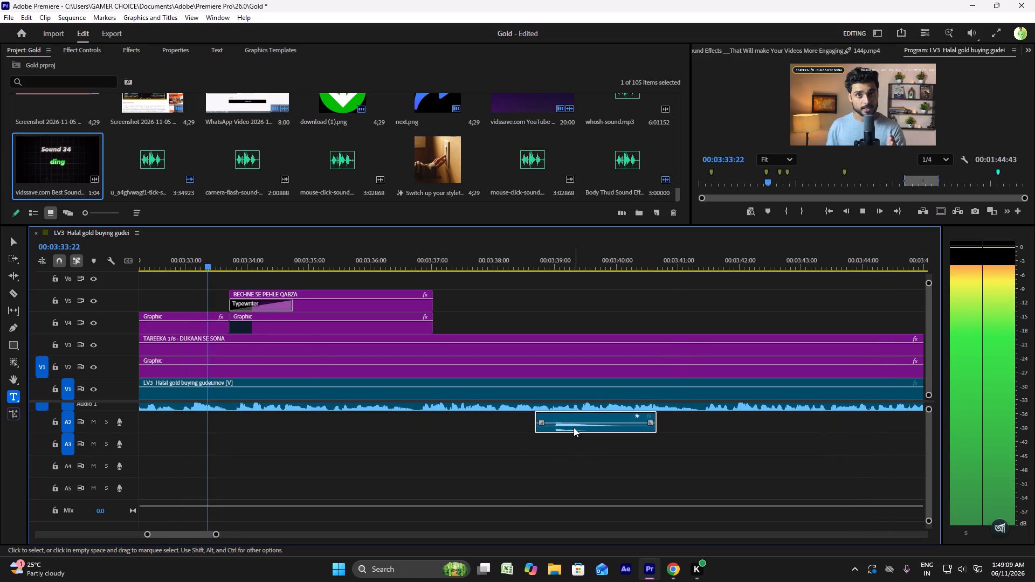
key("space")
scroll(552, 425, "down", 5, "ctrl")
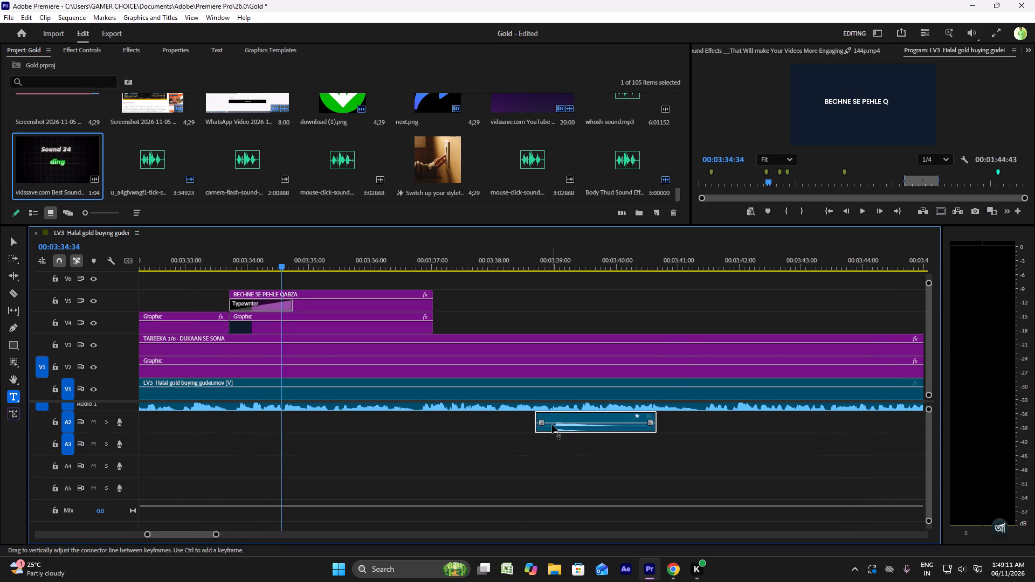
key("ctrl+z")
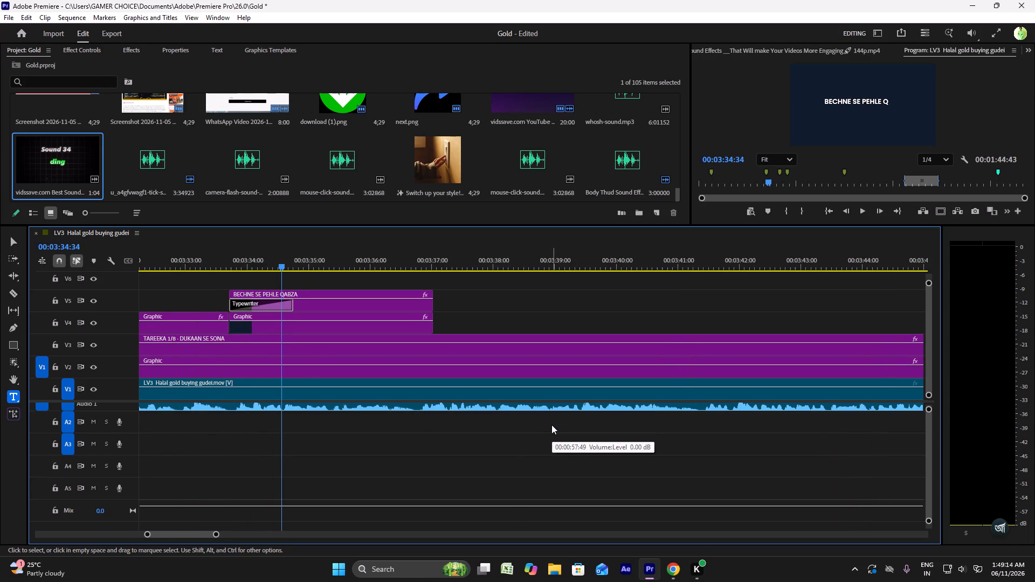
Move the second ding slightly later on A2 to start at about 00:03:27:03, and play through the BECHNE SE PEHLE QABZA card.
scroll(551, 425, "up", 20)
scroll(551, 425, "up", 14)
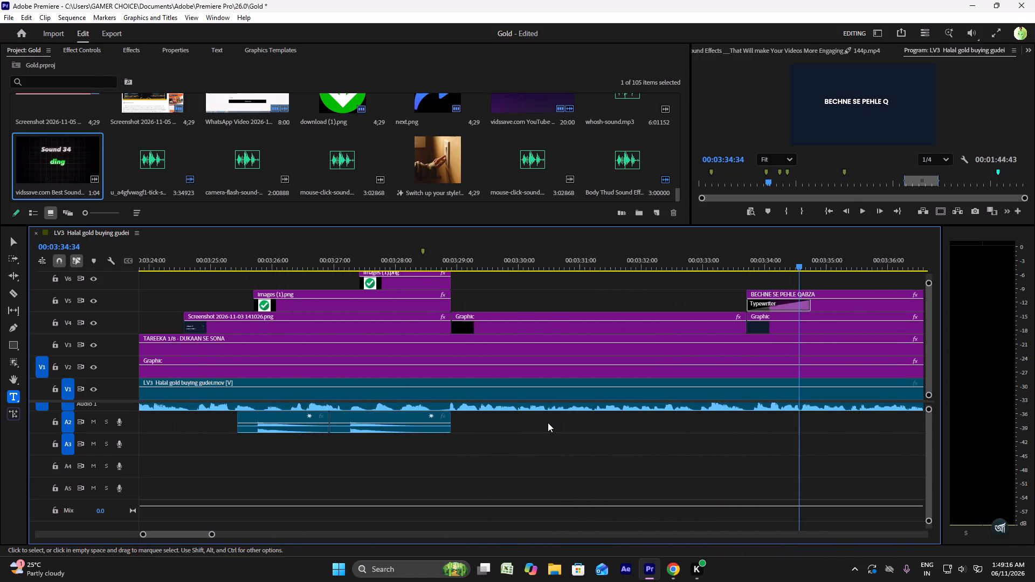
scroll(548, 422, "up", 3)
left_click(416, 260)
key("space")
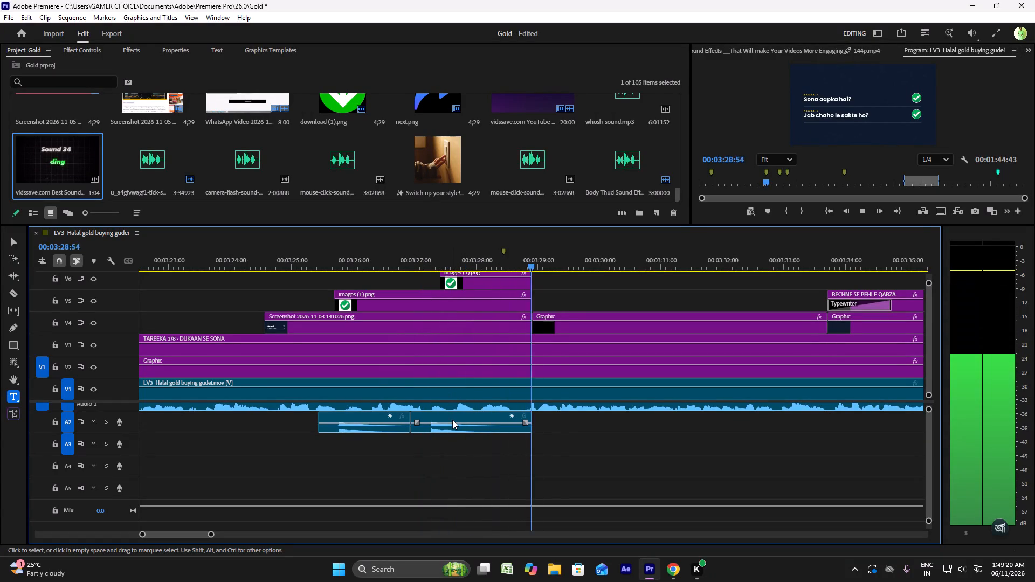
key("space")
left_click_drag(458, 427, 466, 426)
left_click(420, 270)
key("space")
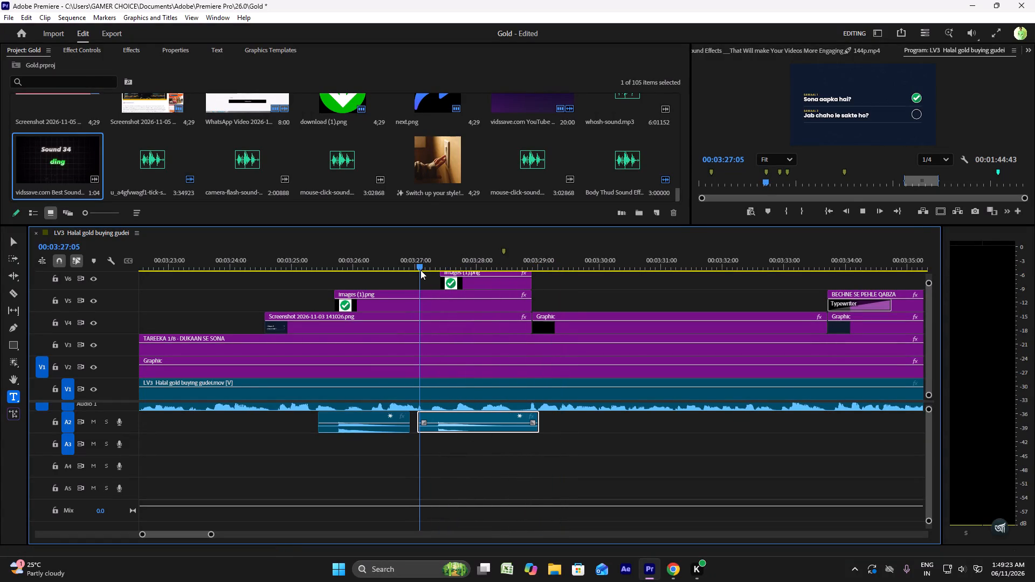
scroll(549, 451, "down", 6)
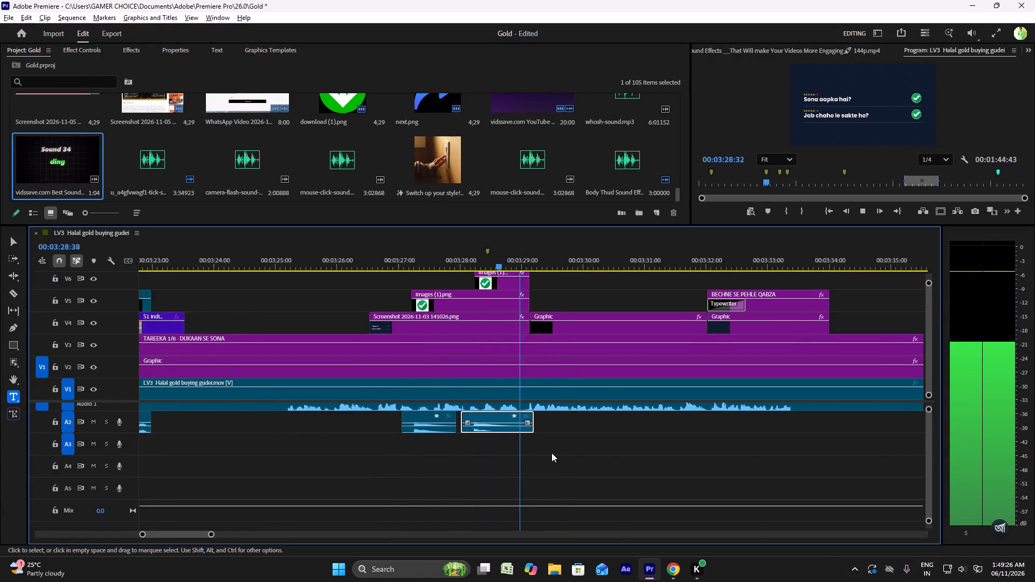
scroll(551, 453, "down", 5, "alt")
scroll(528, 424, "down", 6)
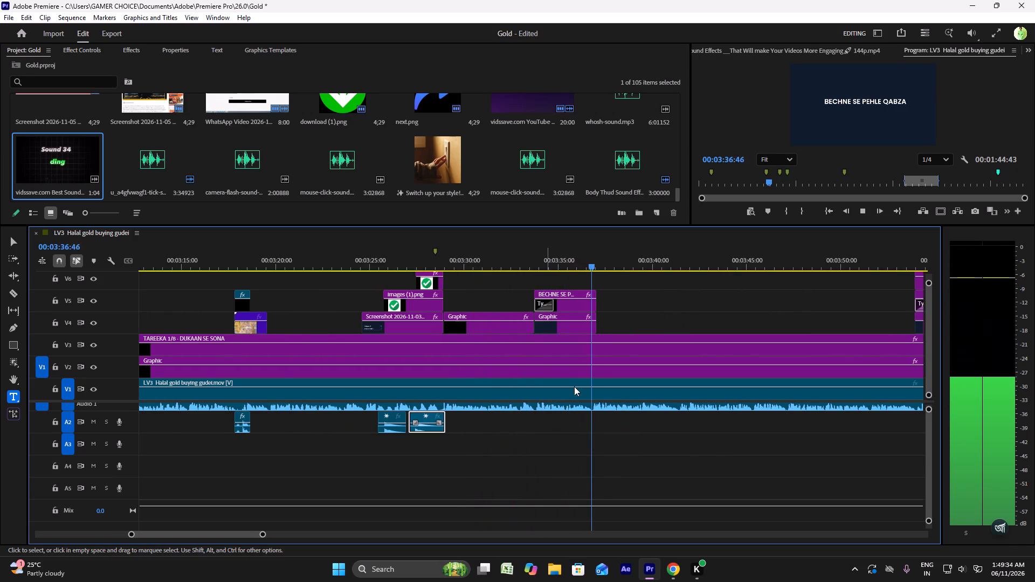
left_click(863, 208)
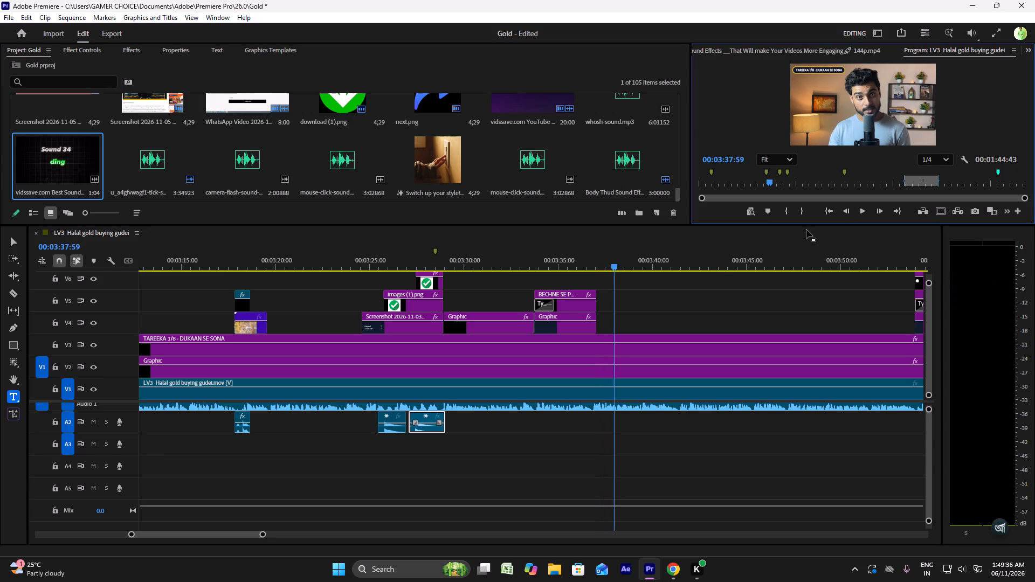
Place the playhead at 00:03:33:22, just before the BECHNE SE PEHLE QABZA text card.
left_click(528, 264)
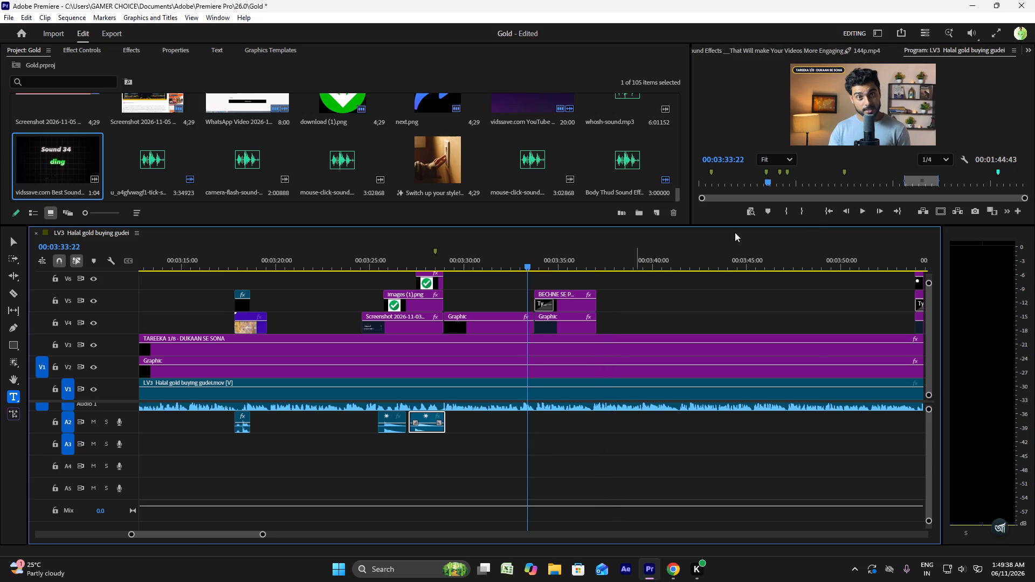
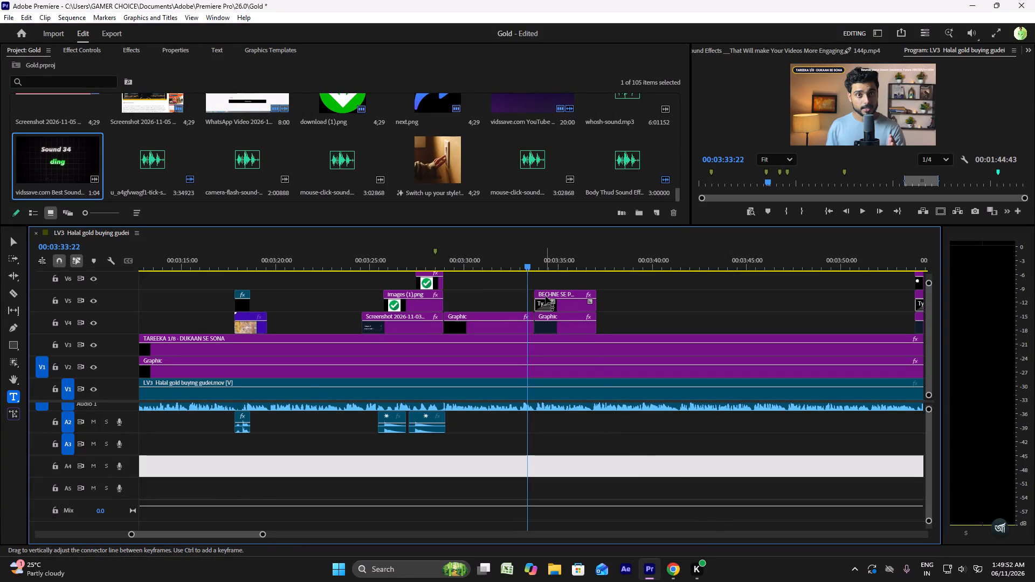
Play through the BECHNE SE PEHLE QABZA text card to check its timing.
key("space")
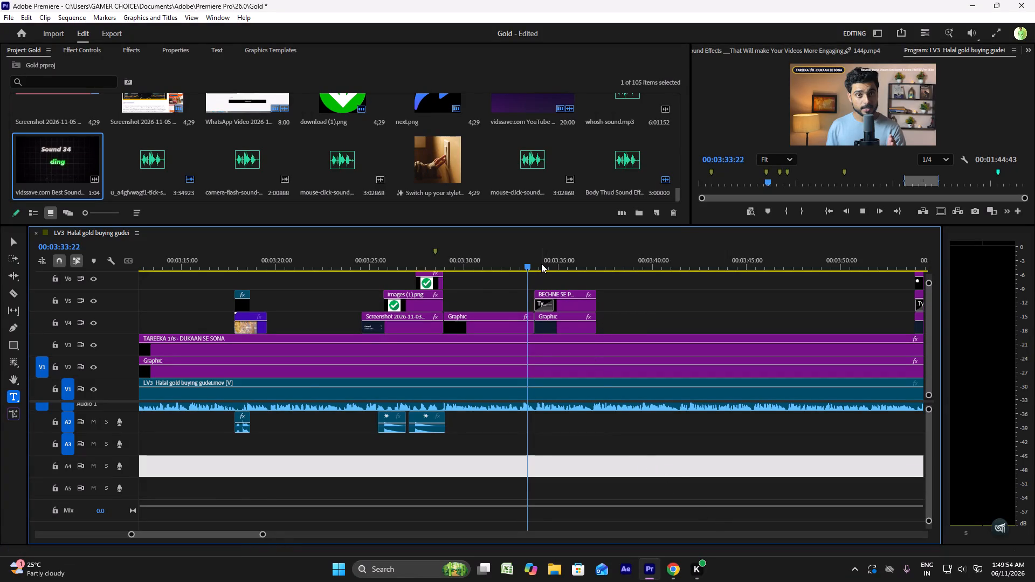
left_click(541, 264)
left_click(533, 264)
key("space")
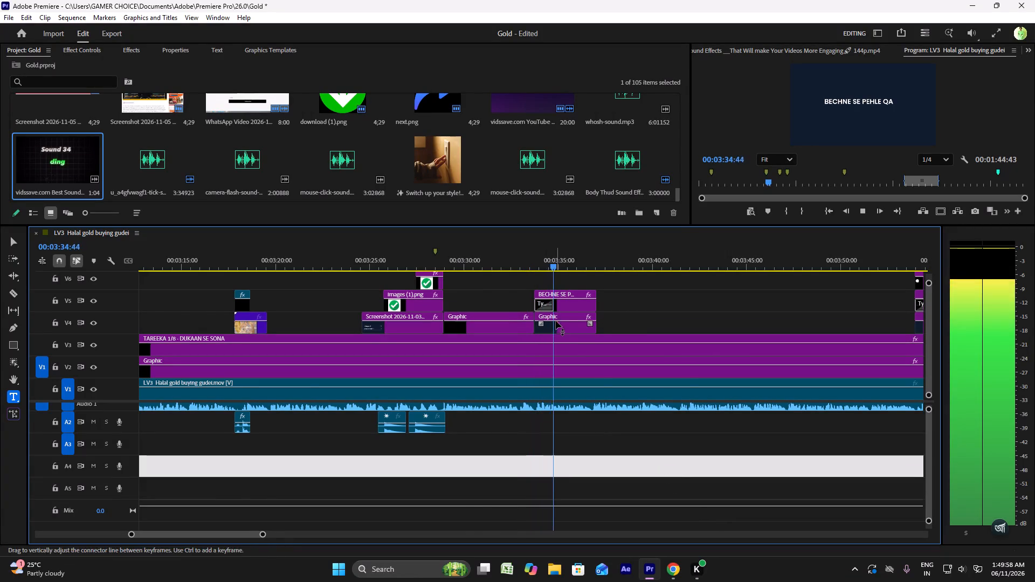
scroll(556, 328, "down", 5)
Check the editor brief in Chrome for the sound requested after the BECHNE SE PEHLE QABZA card, and highlight that sound's name.
left_click(679, 566)
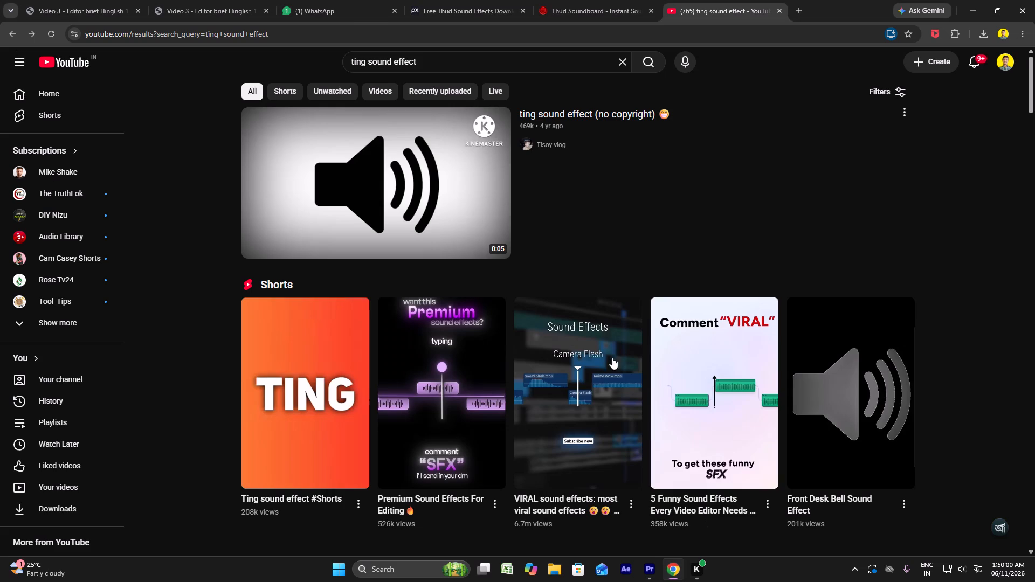
left_click(103, 0)
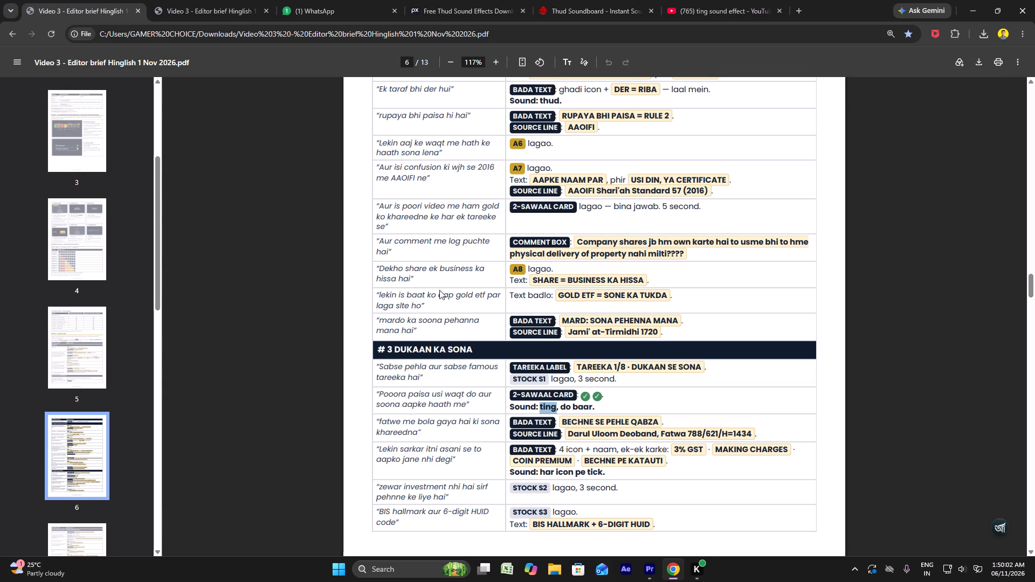
scroll(558, 405, "down", 2)
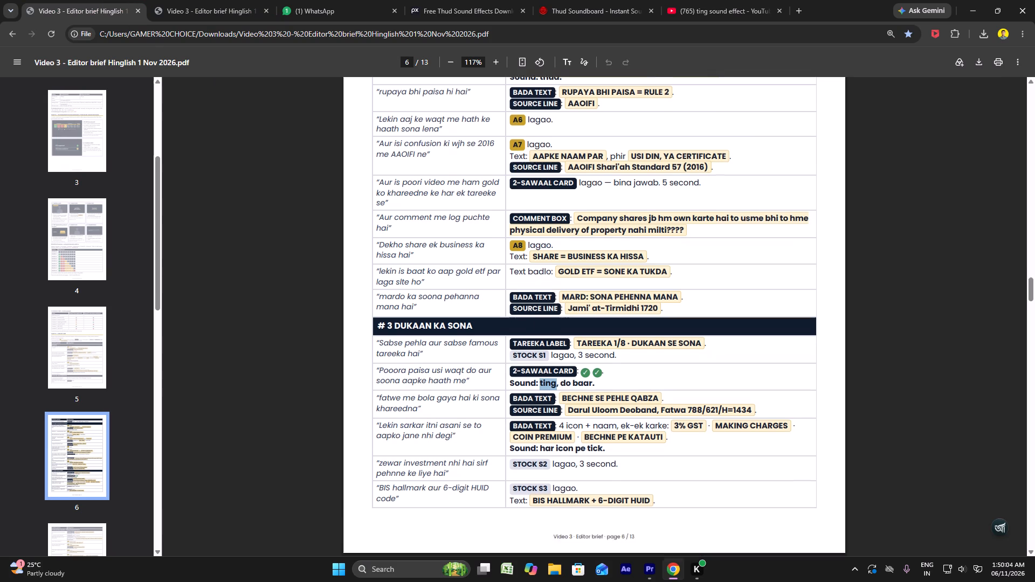
scroll(582, 351, "down", 1)
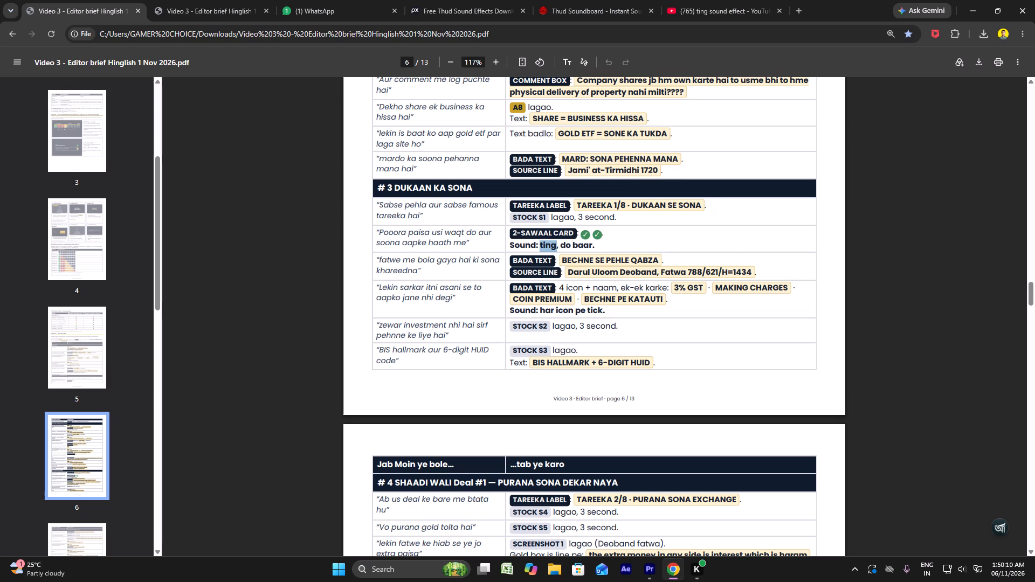
left_click_drag(585, 311, 603, 311)
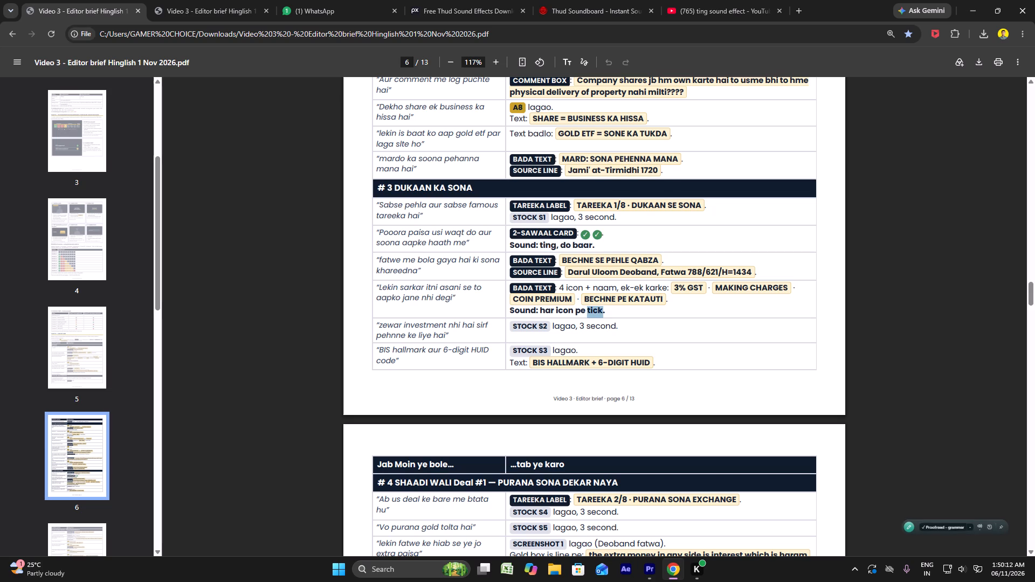
Return to Premiere and play the timeline from about 00:04:19 into the MARD: SONA PEHENNA HARAM card.
left_click(649, 566)
scroll(659, 494, "down", 6)
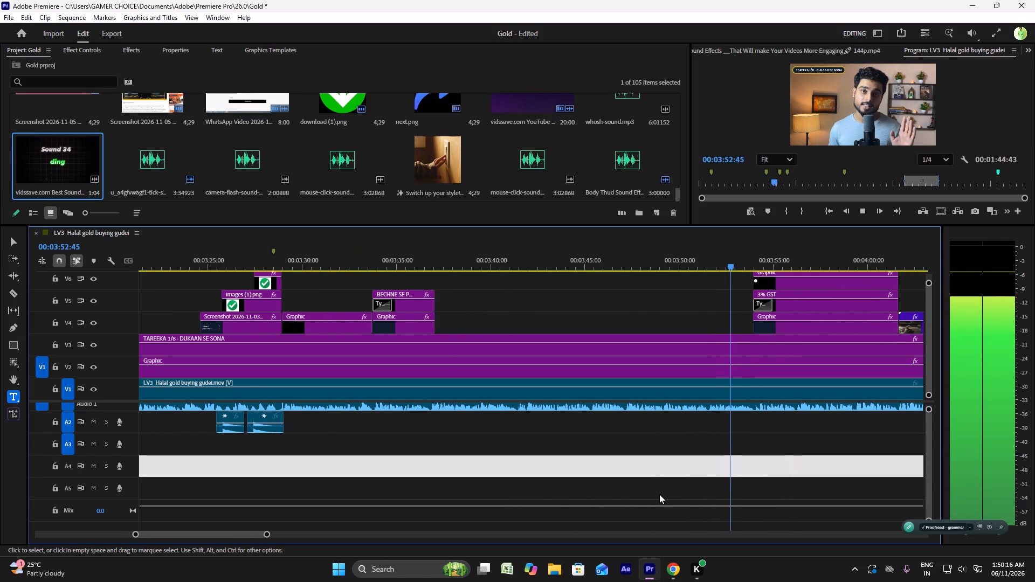
scroll(659, 494, "down", 2)
left_click(674, 572)
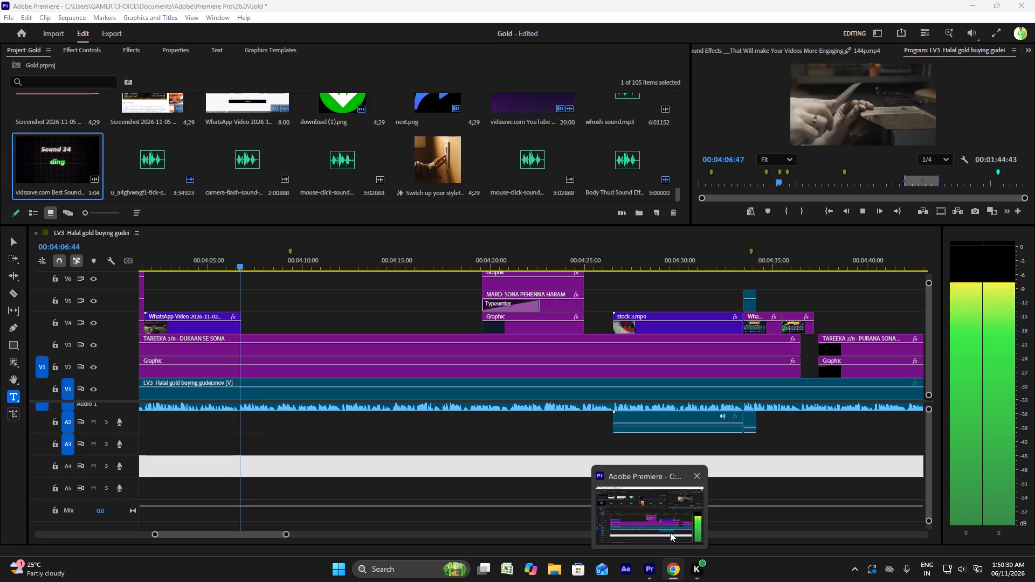
left_click(670, 532)
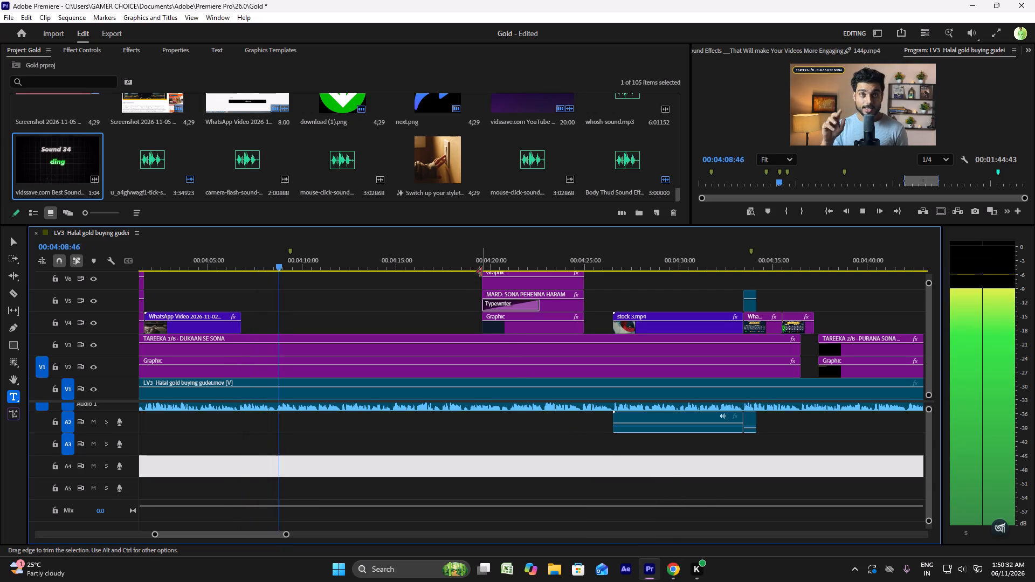
left_click(478, 264)
key("space")
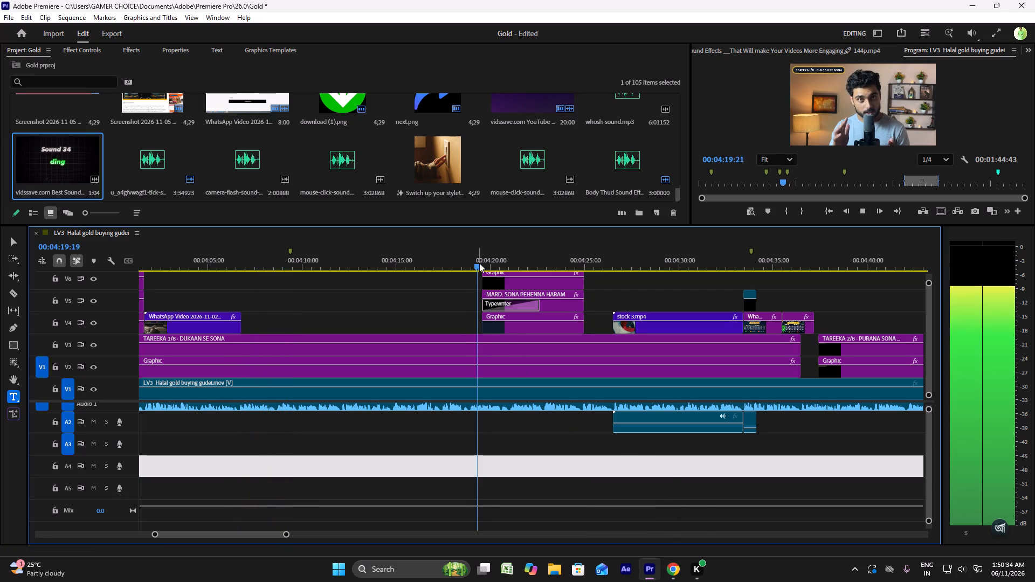
scroll(510, 347, "up", 5)
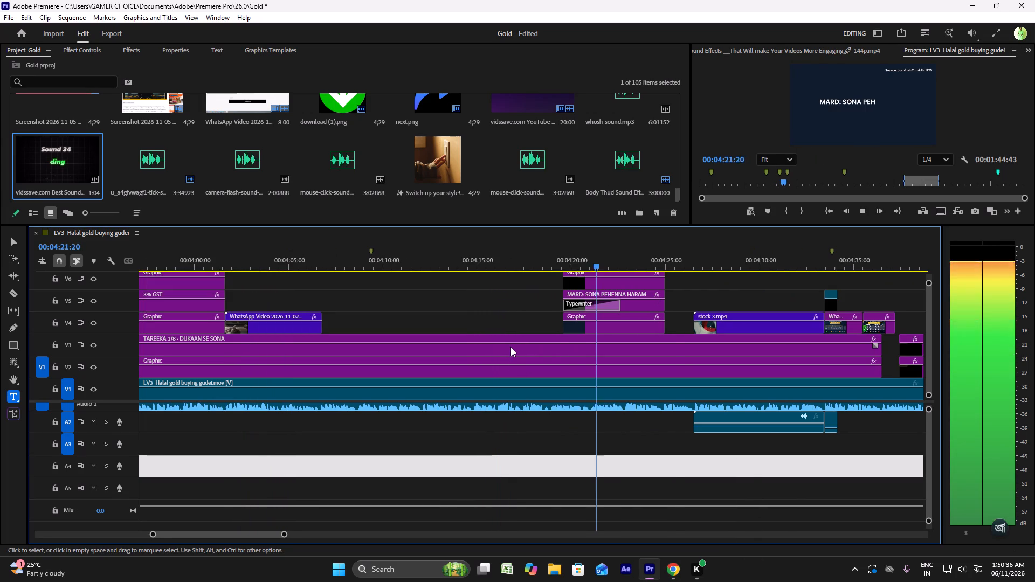
key("space")
Play the icon card starting with 3% GST from about 00:03:53, and recheck its sound instruction in the brief.
scroll(335, 342, "up", 16)
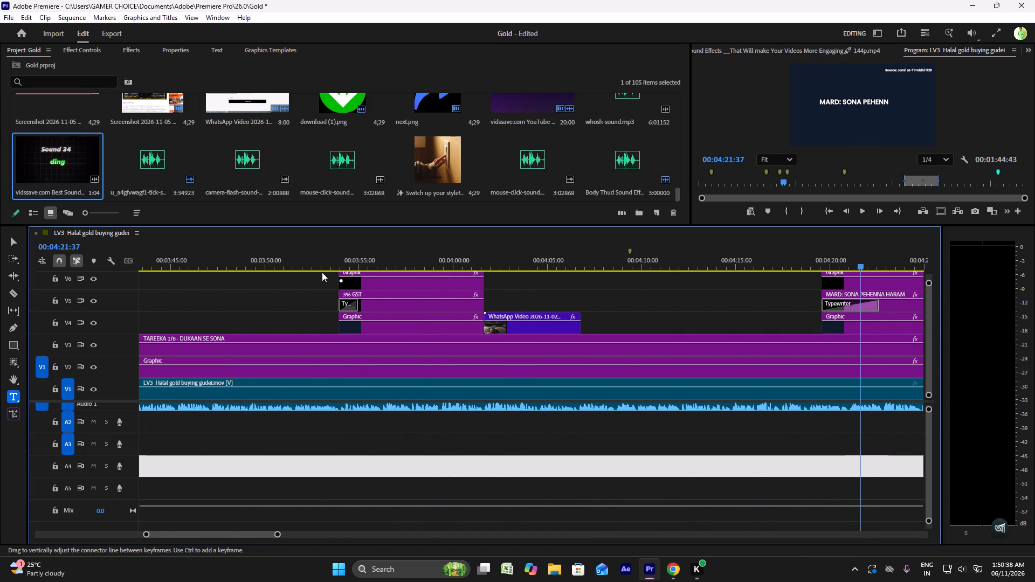
left_click(330, 265)
key("space")
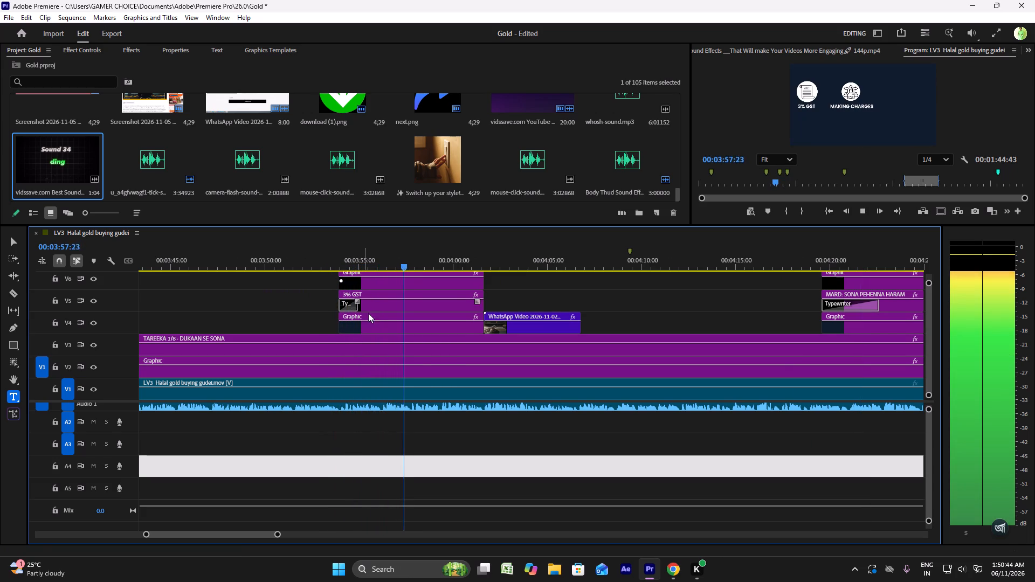
key("space")
double_click(674, 574)
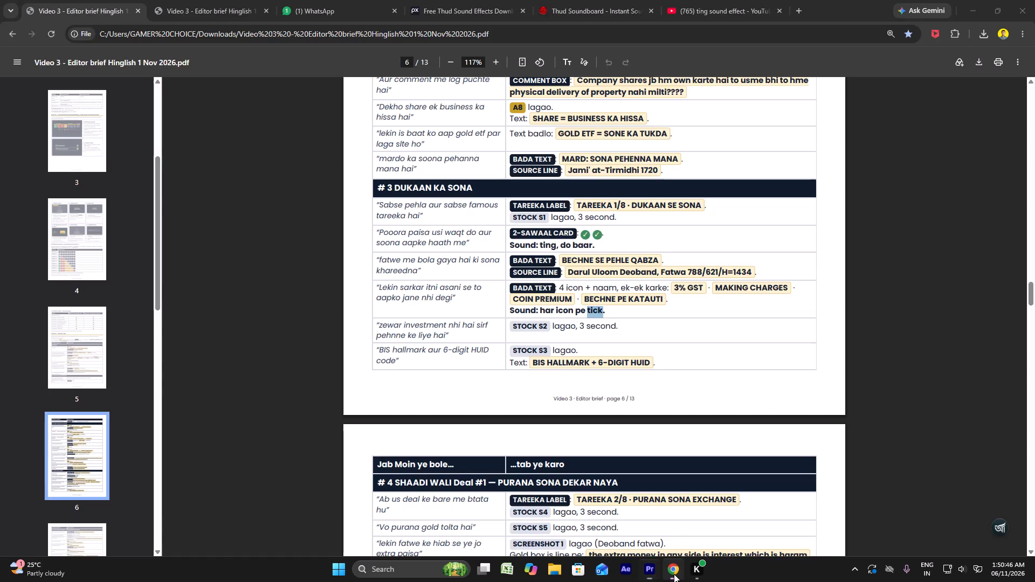
left_click(669, 573)
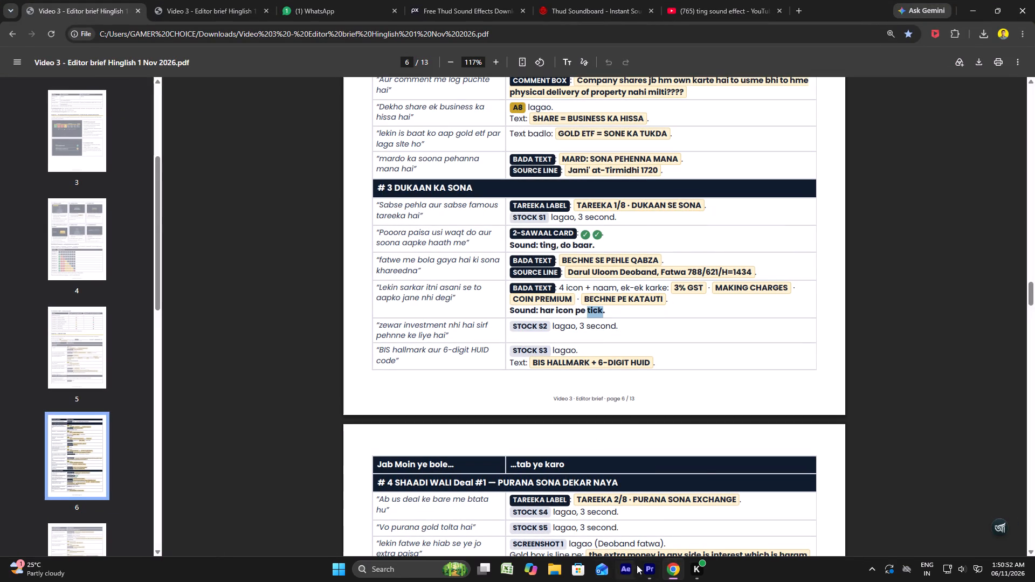
left_click(648, 573)
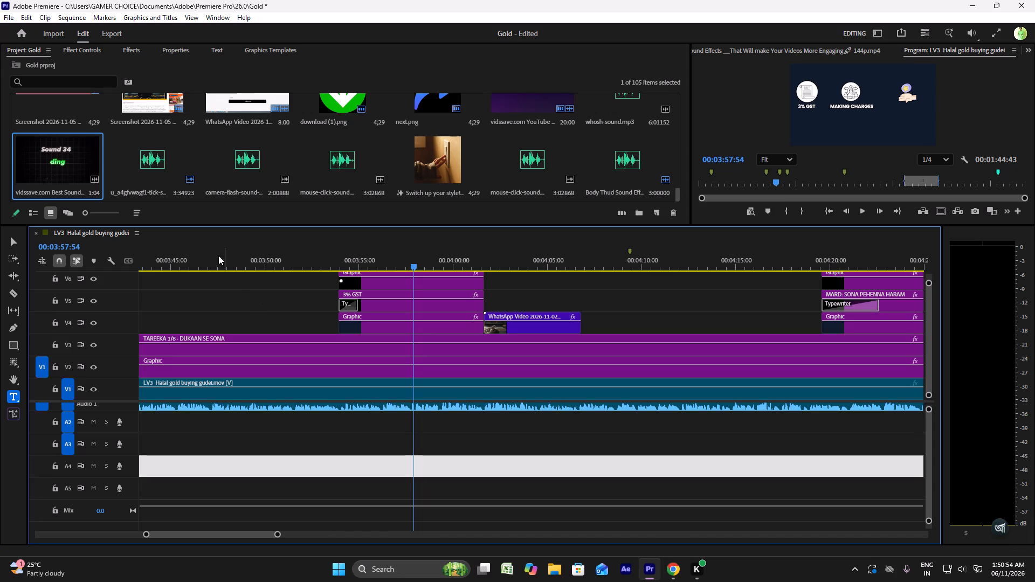
Place the tick sound on A2 so its hit lands where the 3% GST icon starts, and play it back.
left_click_drag(144, 176, 333, 417)
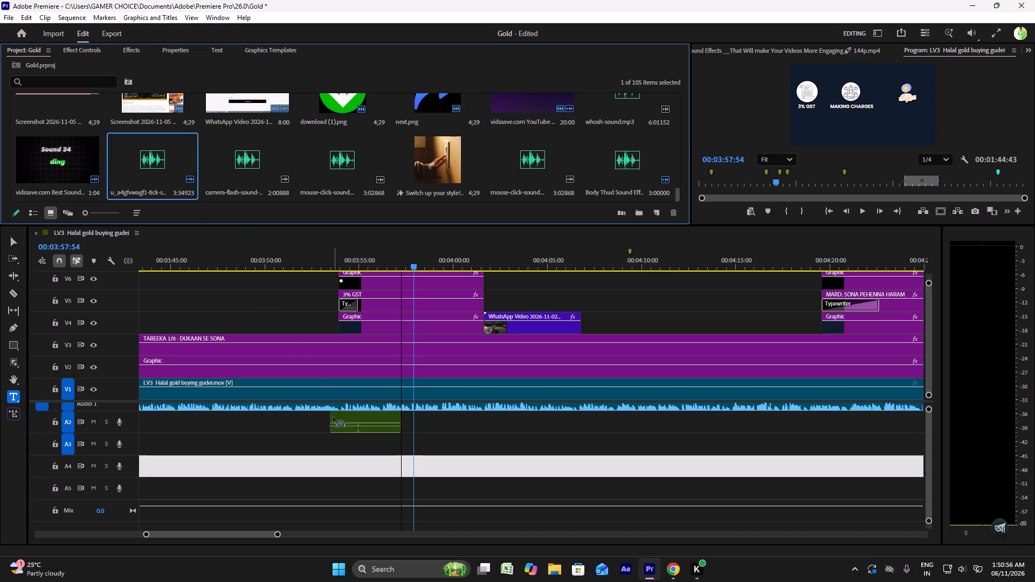
left_click_drag(333, 417, 311, 420)
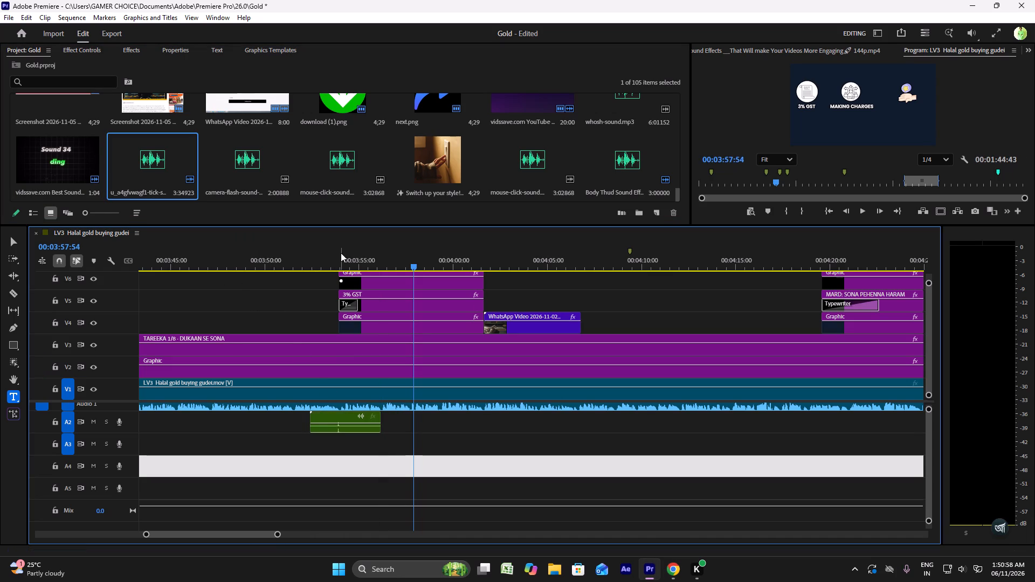
left_click(324, 257)
key("space")
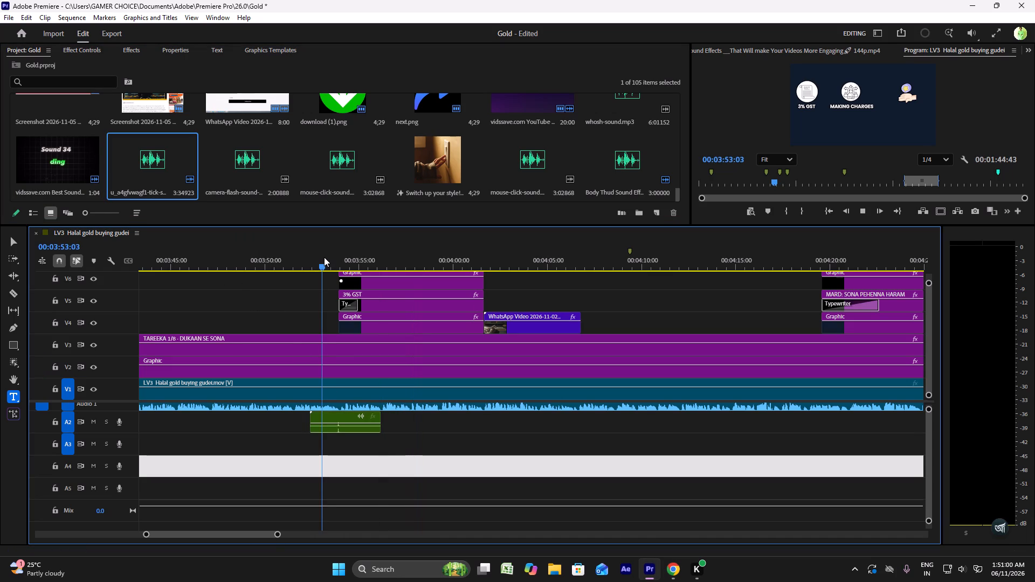
key("space")
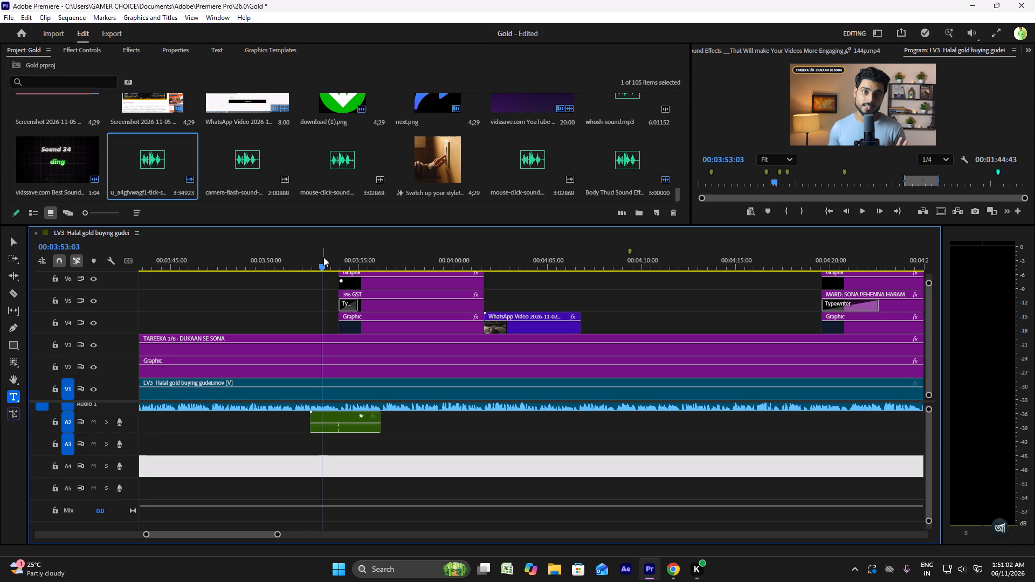
key("space")
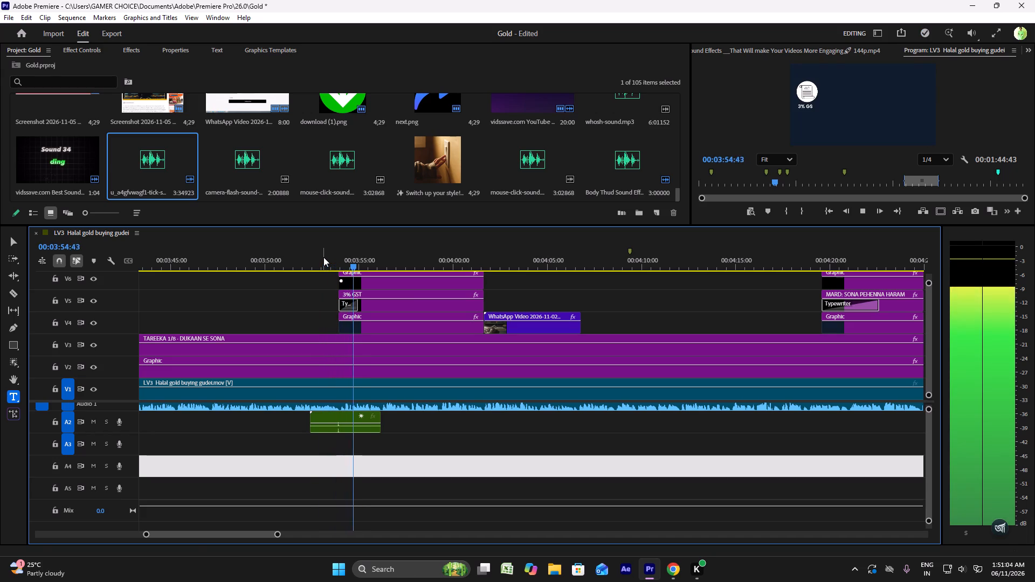
key("space")
Duplicate the tick clip on A2 and move the copy to start at 00:03:54:58, so it hits with the MAKING CHARGES icon.
left_click(358, 426)
key("ctrl+c")
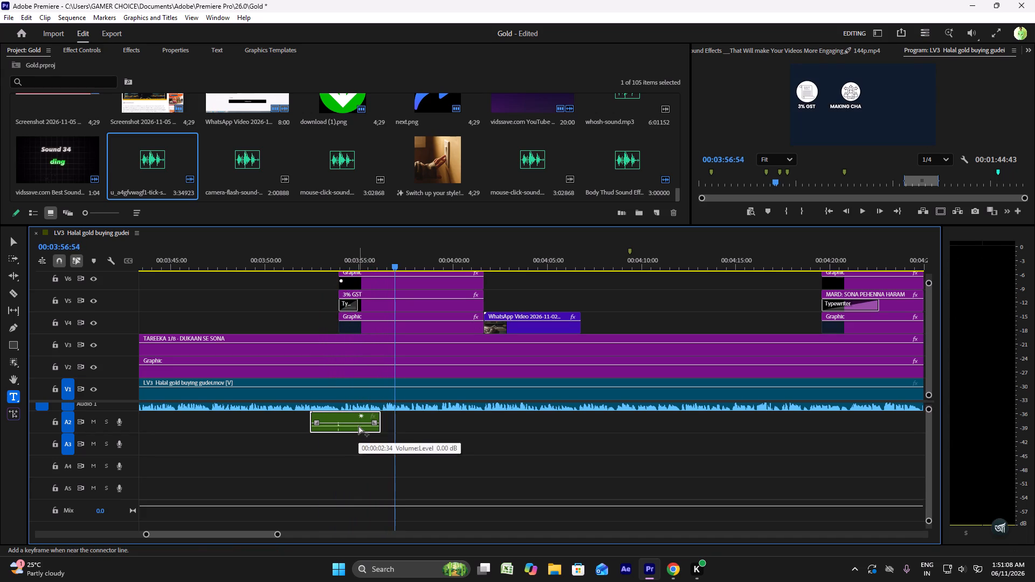
key("ctrl+v")
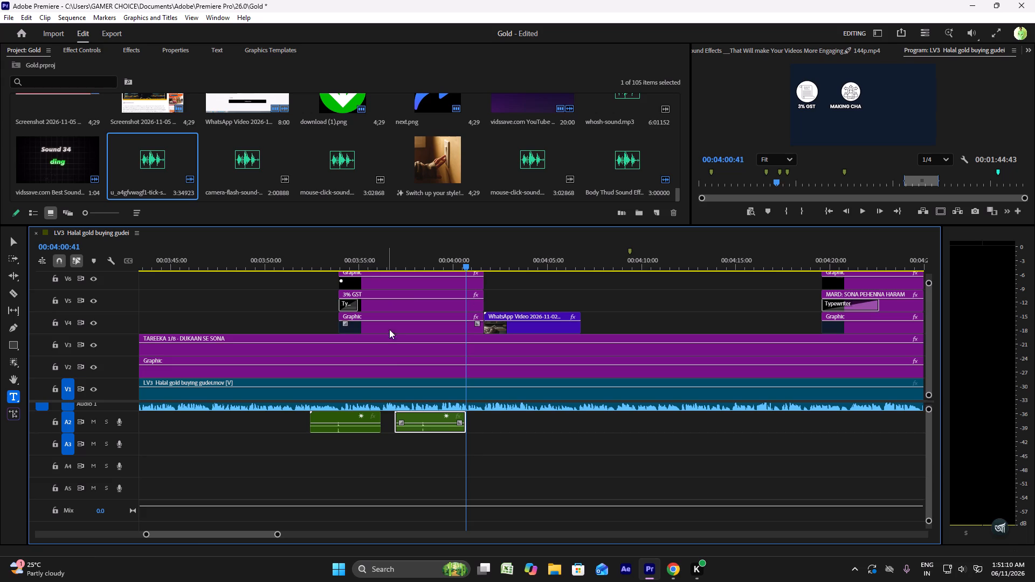
scroll(382, 394, "down", 4, "alt")
scroll(382, 394, "up", 5)
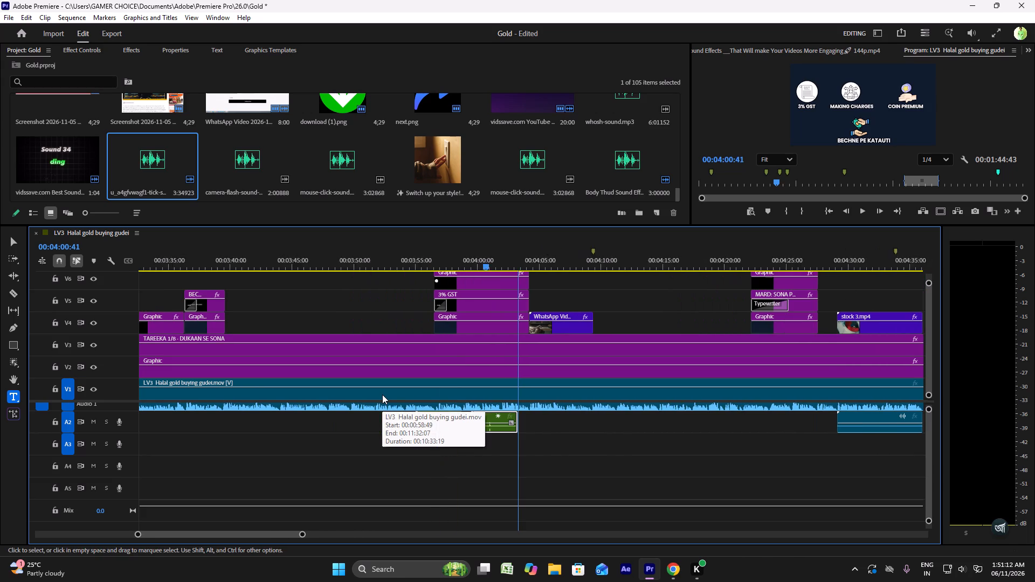
scroll(388, 394, "up", 13, "ctrl")
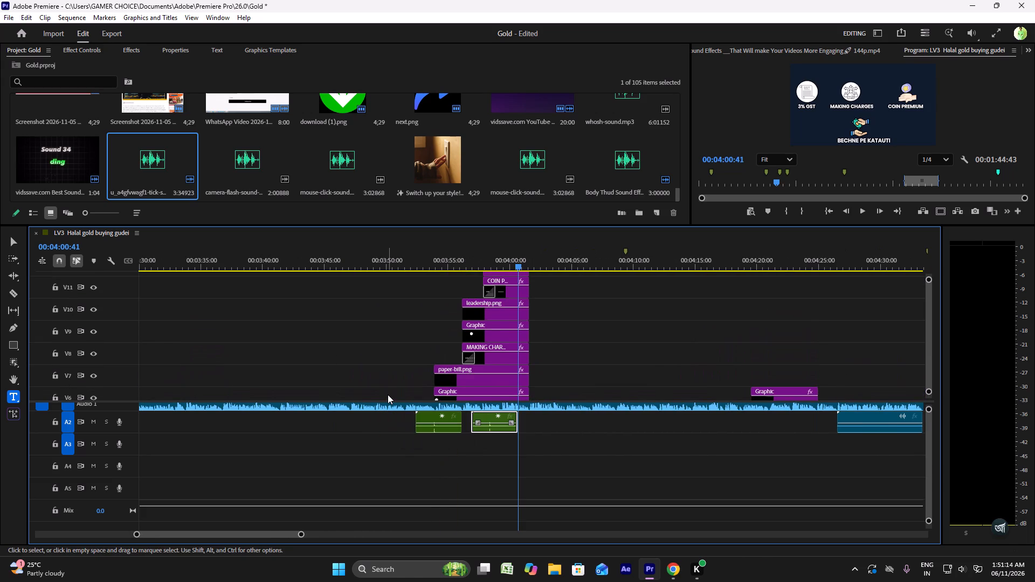
scroll(388, 394, "up", 2, "ctrl")
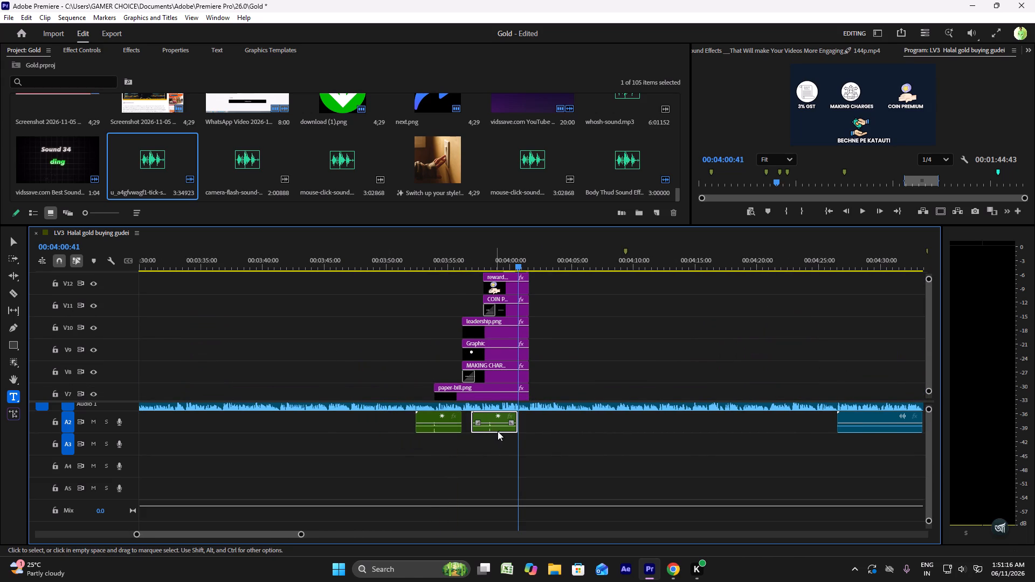
left_click_drag(499, 429, 478, 428)
left_click(477, 428)
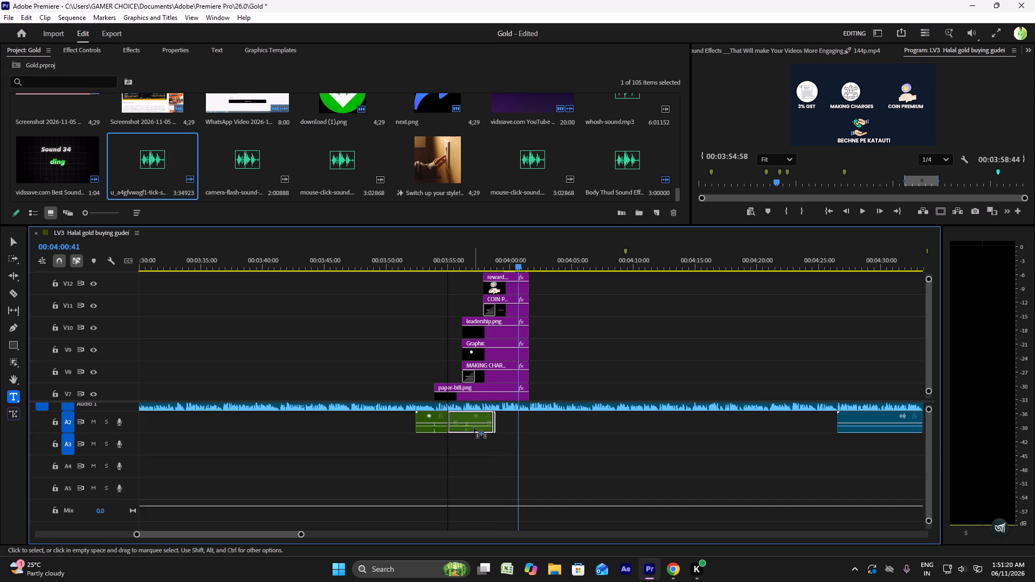
Play from 00:03:55:27 through the MAKING CHARGES icon to 00:03:58:06, where the COIN PREMIUM icon comes in.
left_click(454, 265)
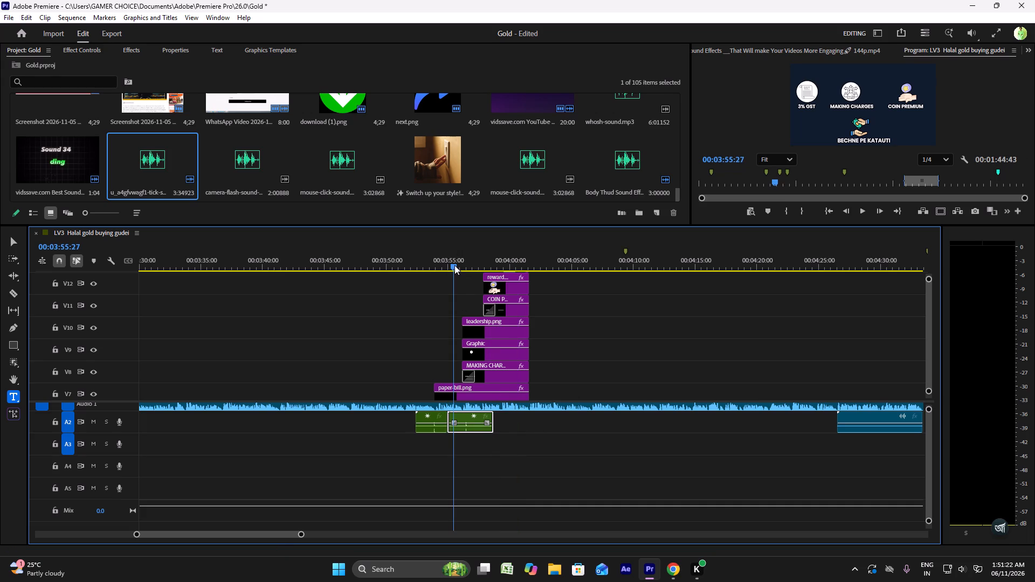
key("space")
key("space")
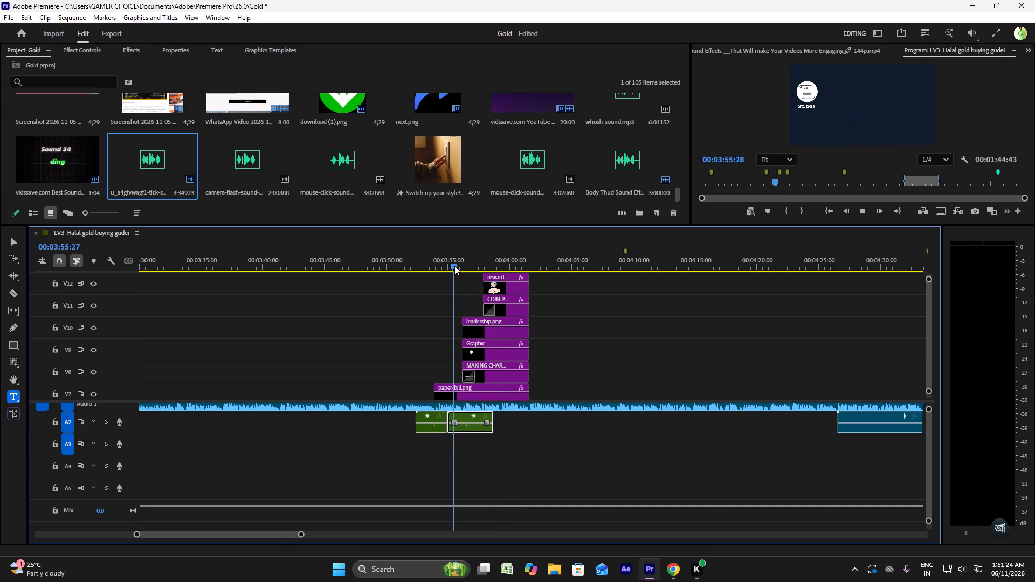
key("space")
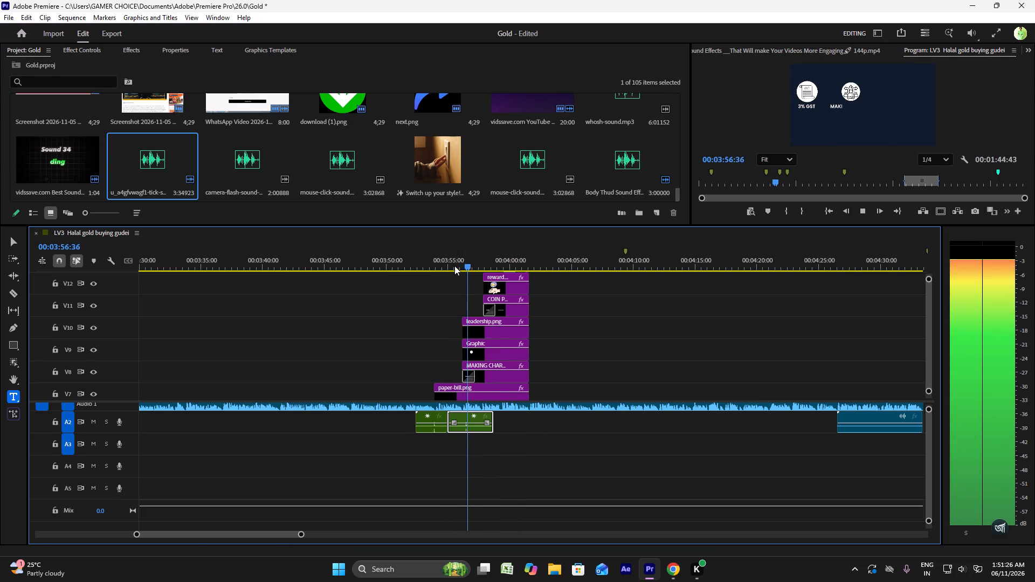
key("space")
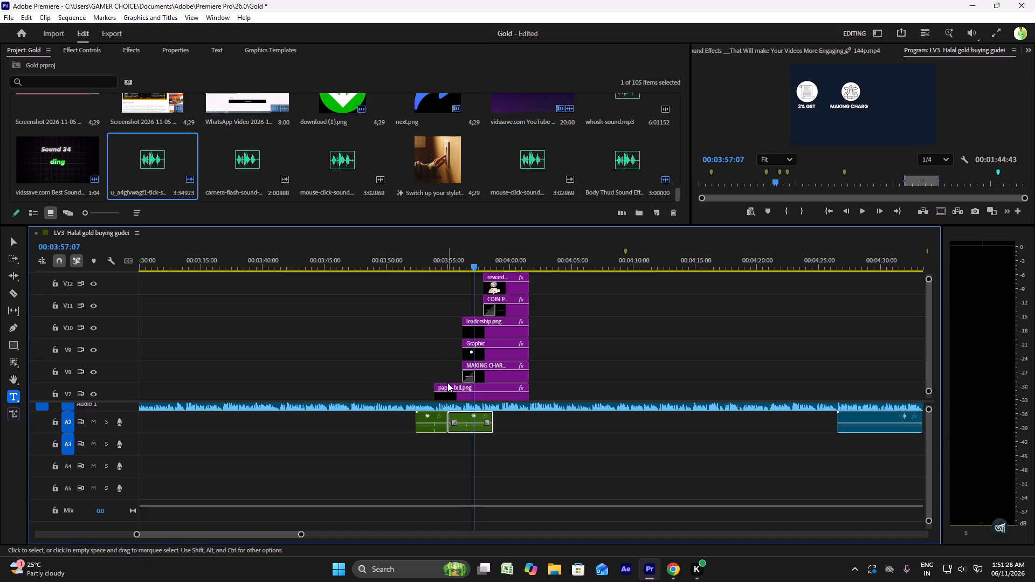
key("space")
key("space")
Add another tick sound to A2 starting at about 00:03:57:14, so it hits with the COIN PREMIUM icon, and play it back.
left_click_drag(158, 160, 400, 280)
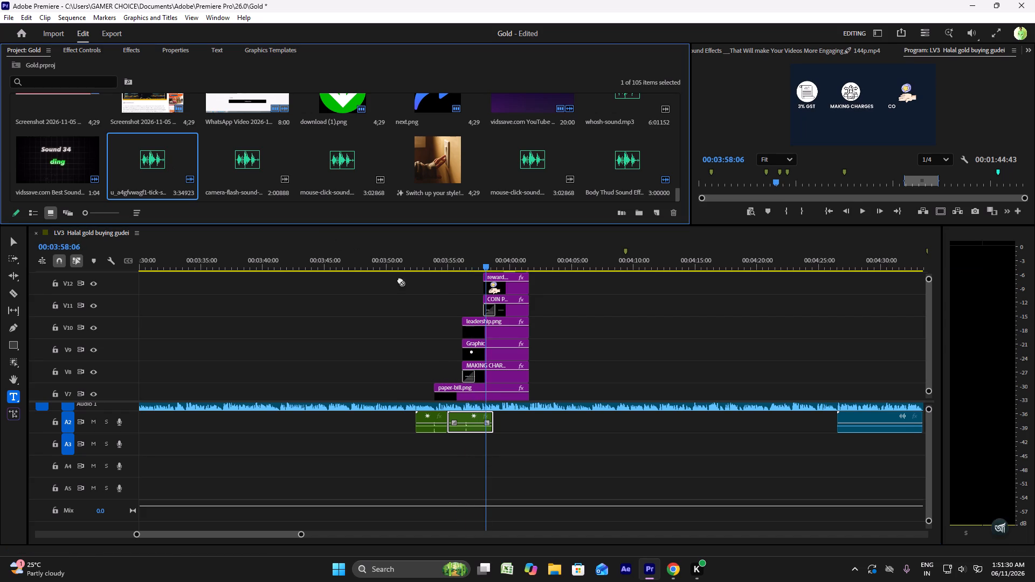
left_click_drag(400, 280, 492, 430)
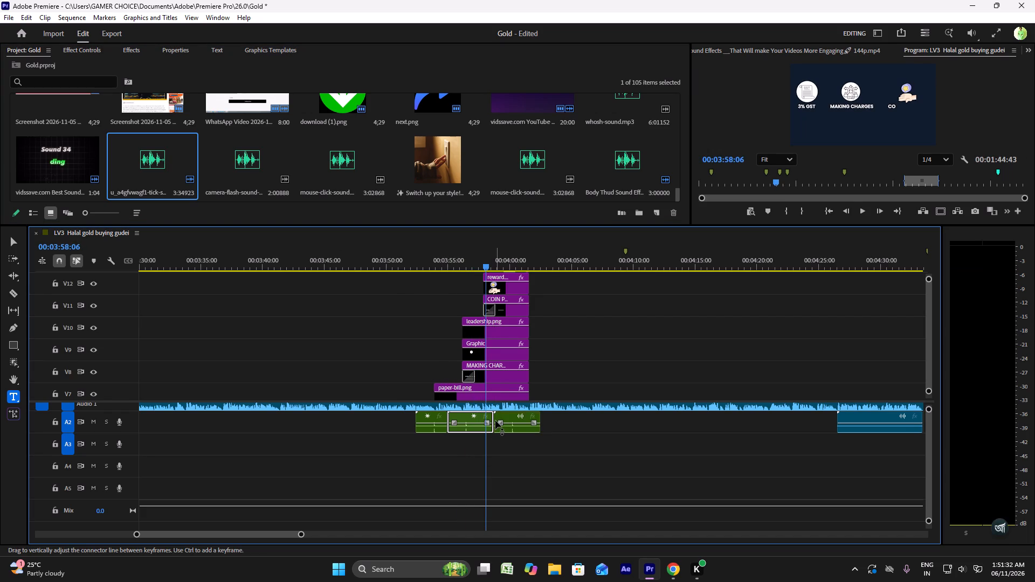
left_click_drag(499, 427, 512, 427)
left_click_drag(520, 428, 510, 428)
scroll(502, 421, "up", 10, "alt")
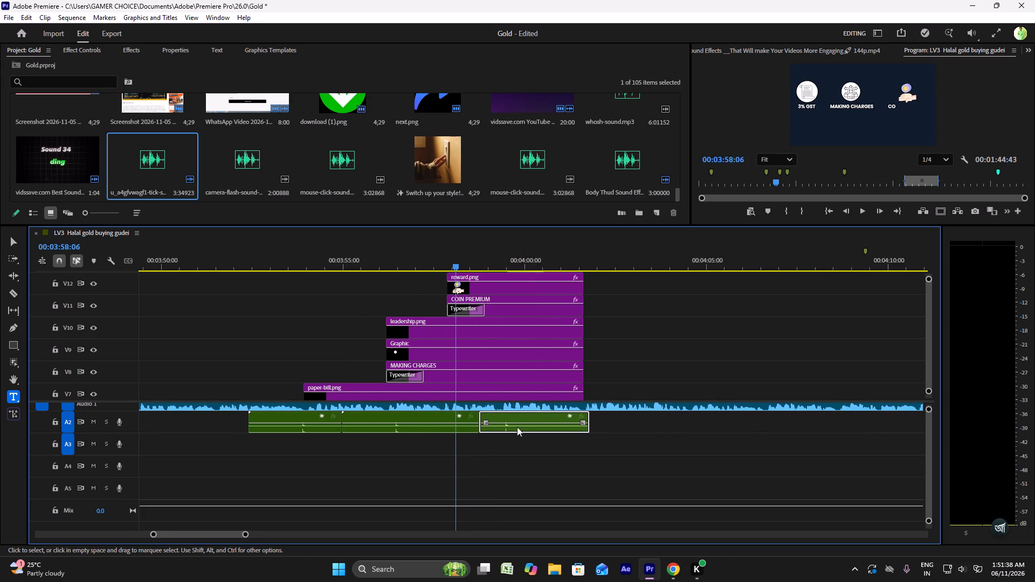
left_click_drag(522, 431, 474, 426)
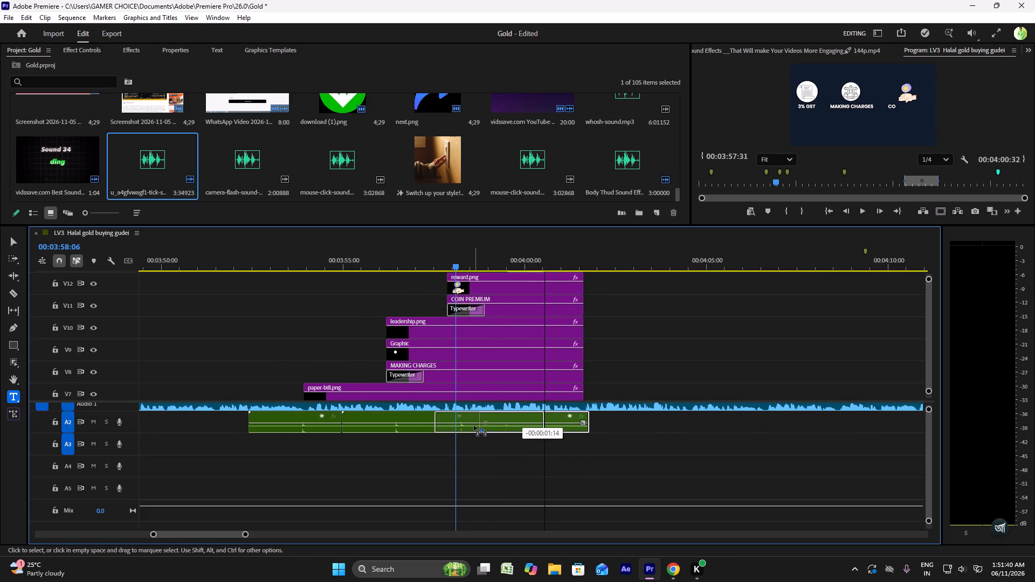
left_click_drag(474, 426, 470, 424)
left_click(425, 257)
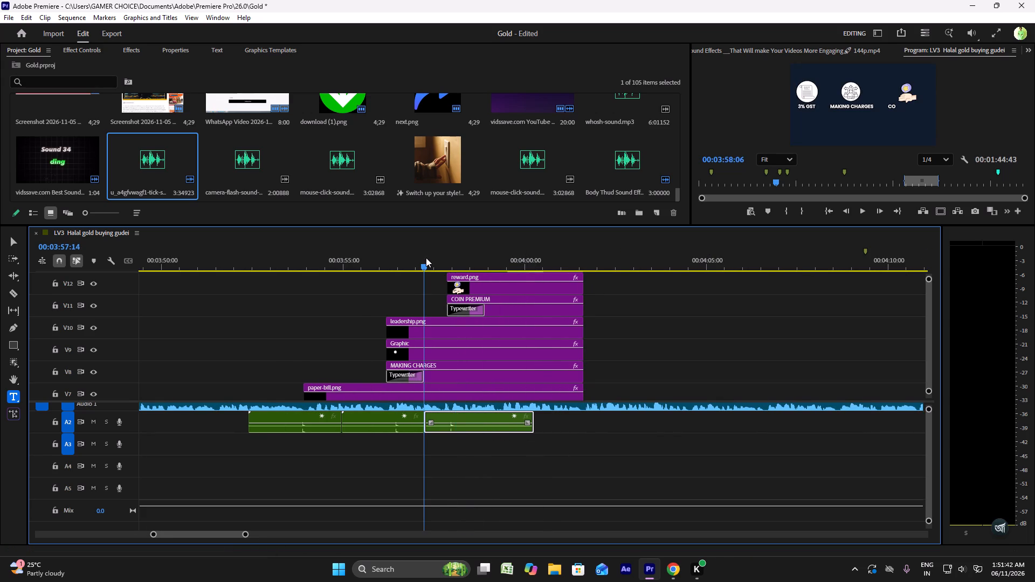
key("space")
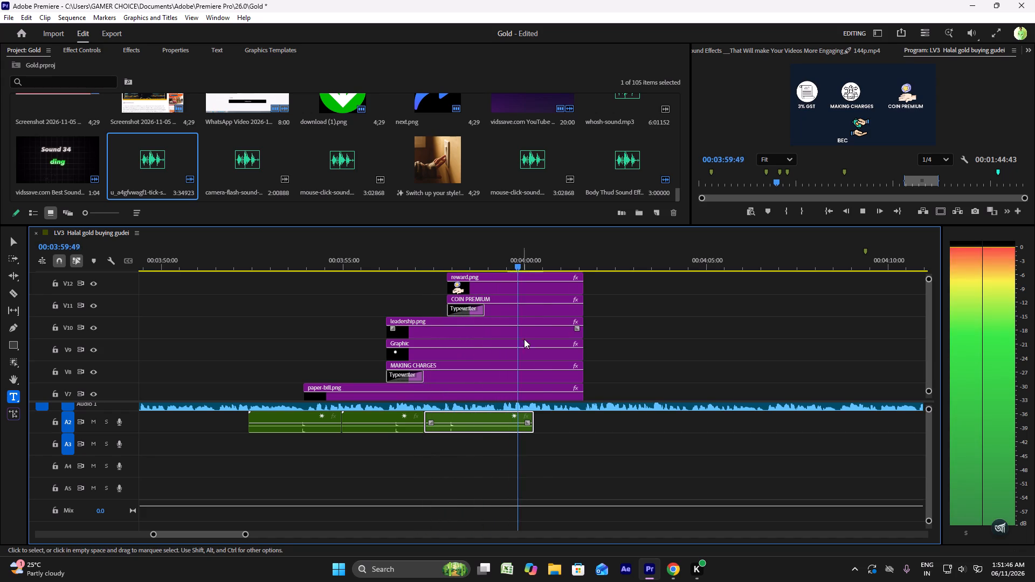
key("space")
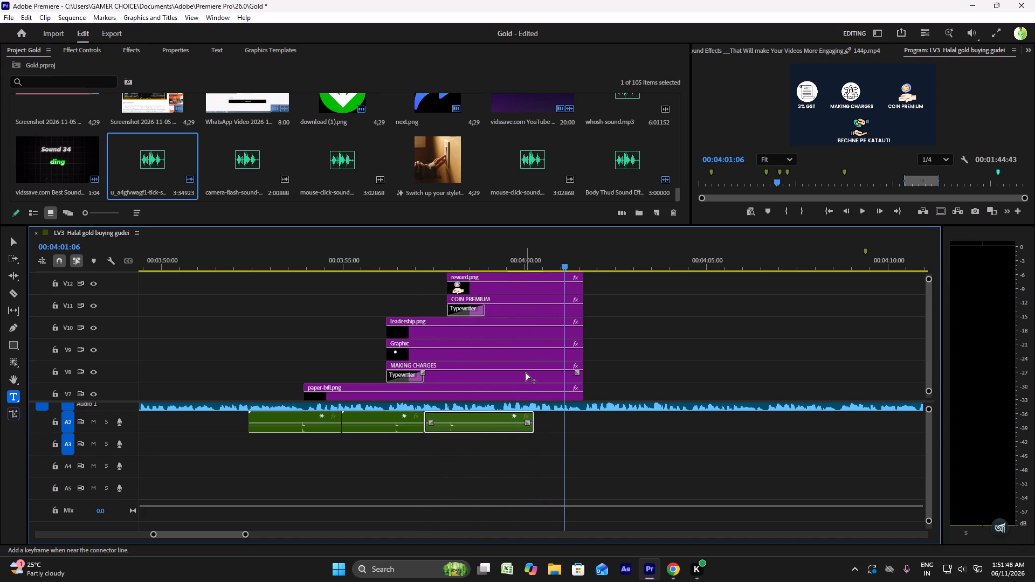
Duplicate the tick clip and move the copy on A2 to hit with the BECHNE PE KATAUTI icon, then play it back.
key("ctrl+c")
key("ctrl+v")
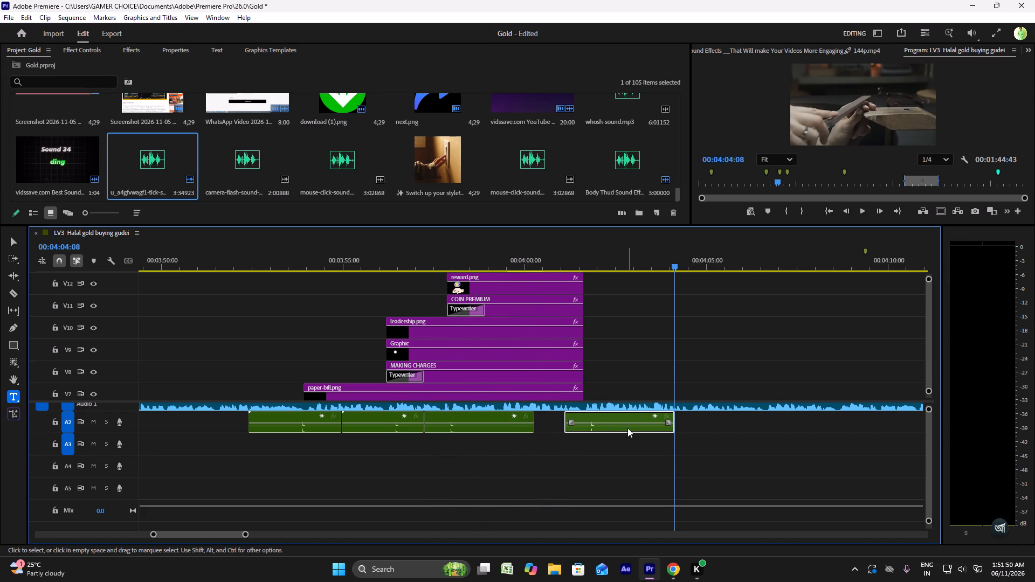
left_click_drag(627, 428, 585, 423)
scroll(529, 343, "up", 4, "ctrl")
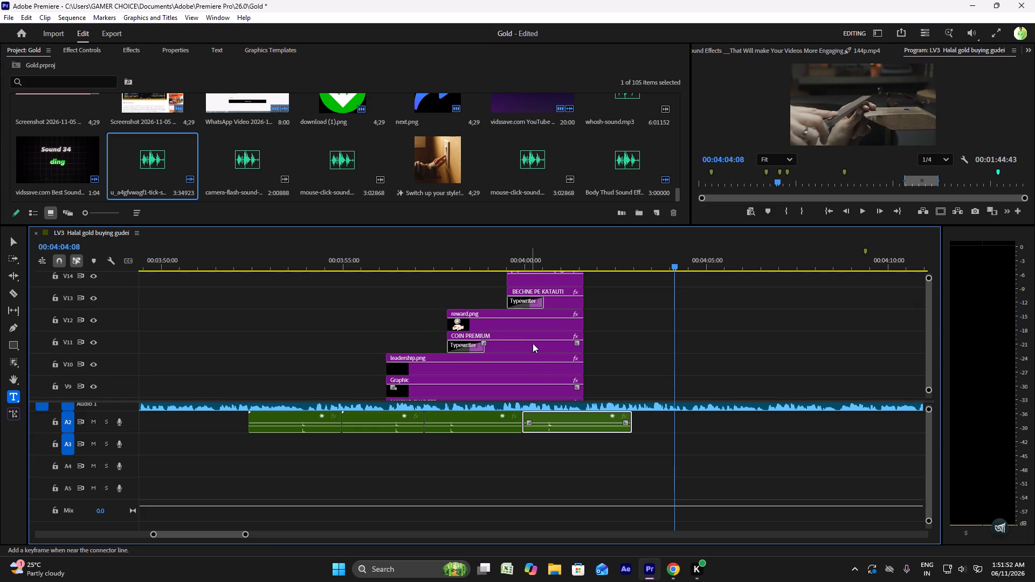
scroll(543, 363, "up", 3, "ctrl")
left_click_drag(560, 428, 535, 422)
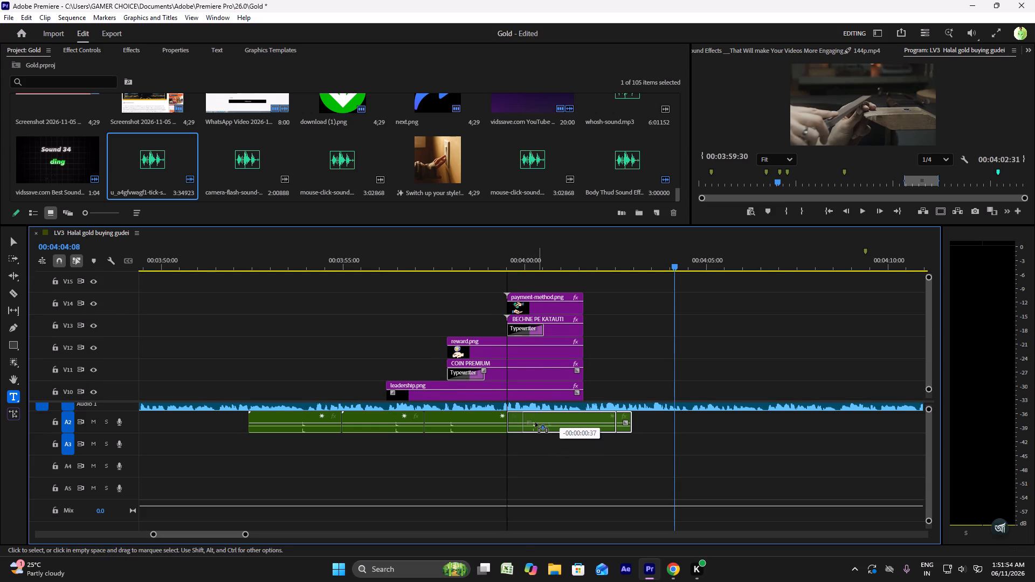
left_click_drag(535, 422, 527, 422)
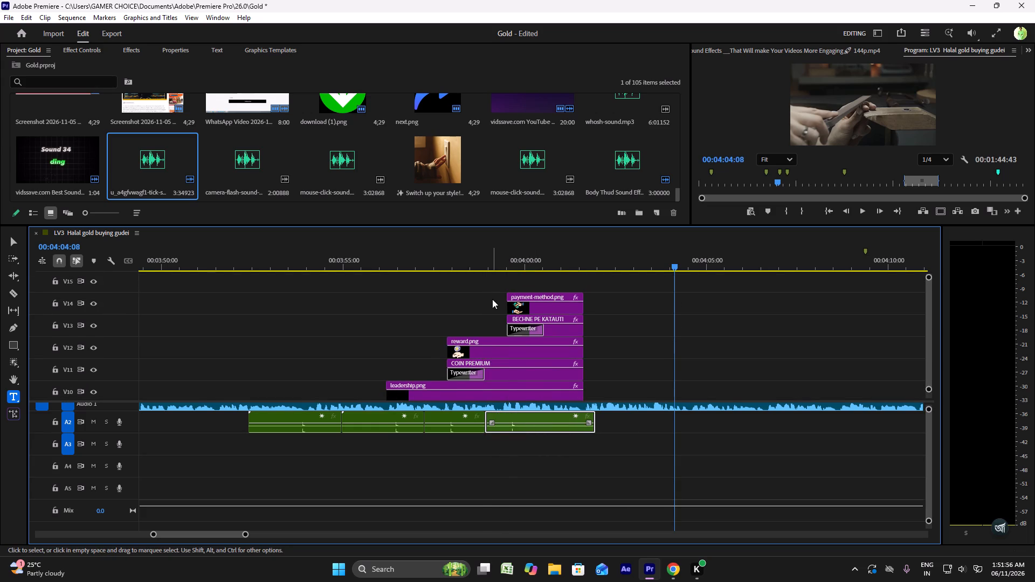
left_click(484, 263)
key("space")
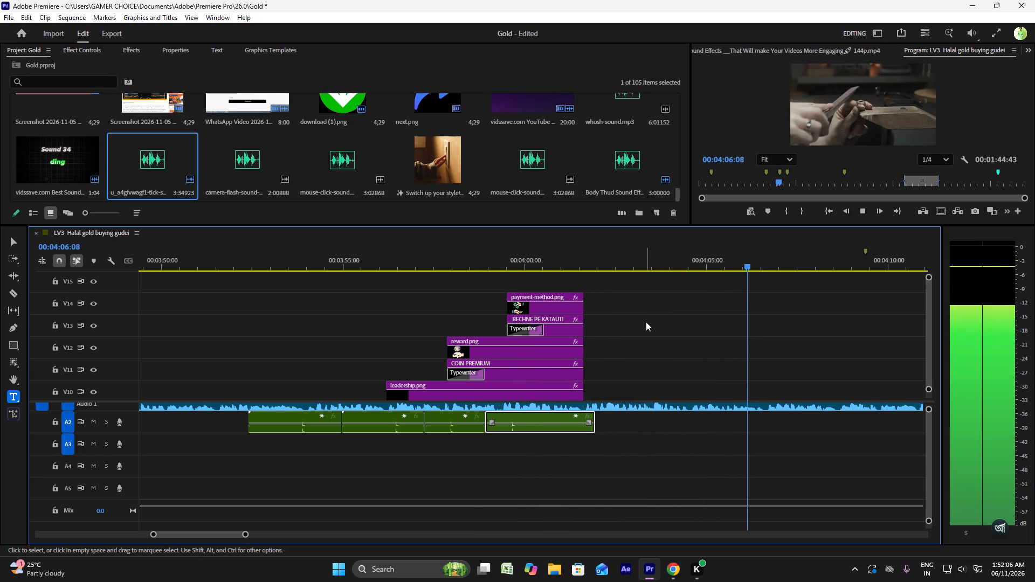
key("space")
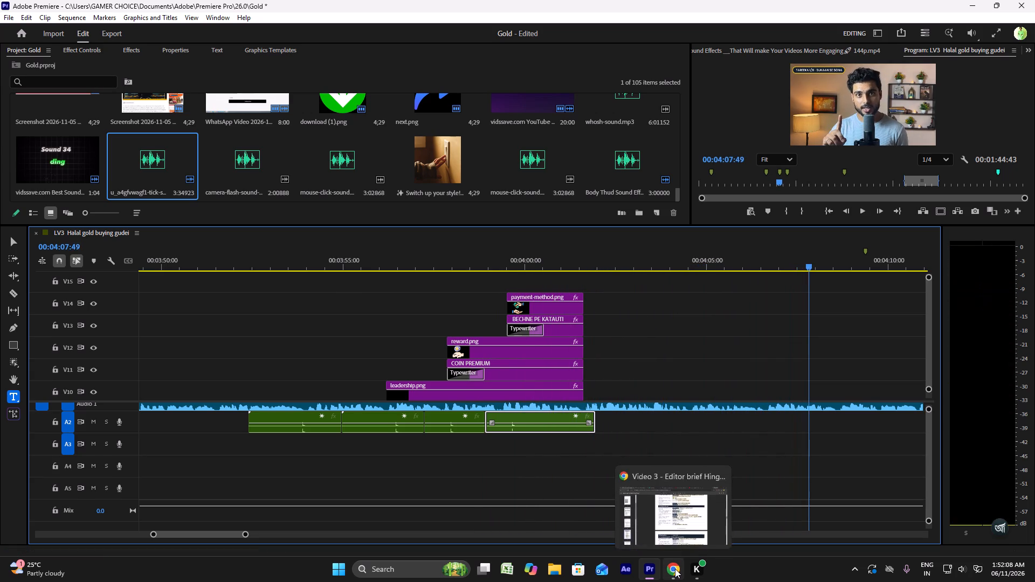
Switch to the editor brief in Chrome and read the sound instructions for section #4 SHAADI WALI Deal #1.
left_click(675, 569)
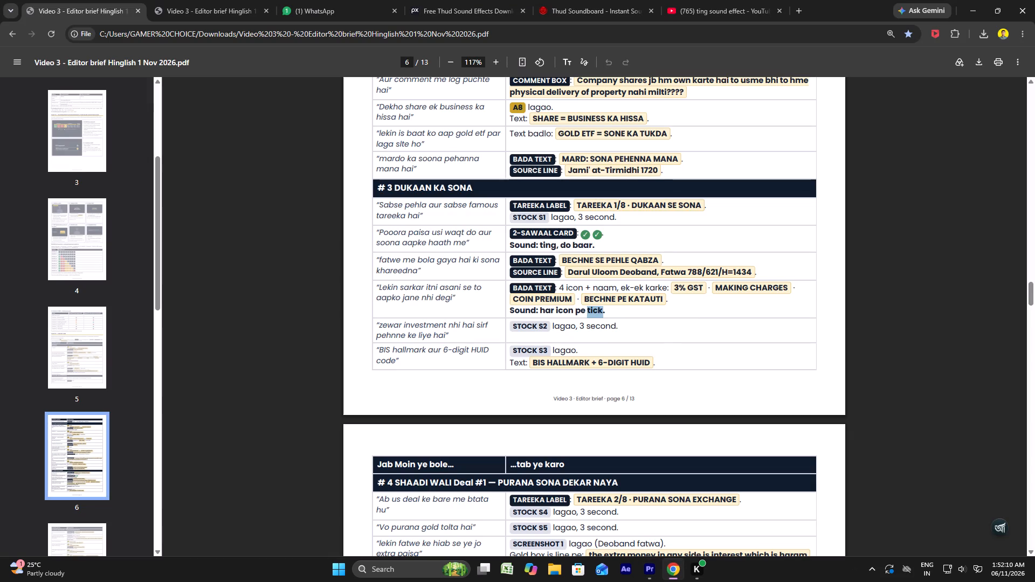
scroll(560, 333, "down", 3)
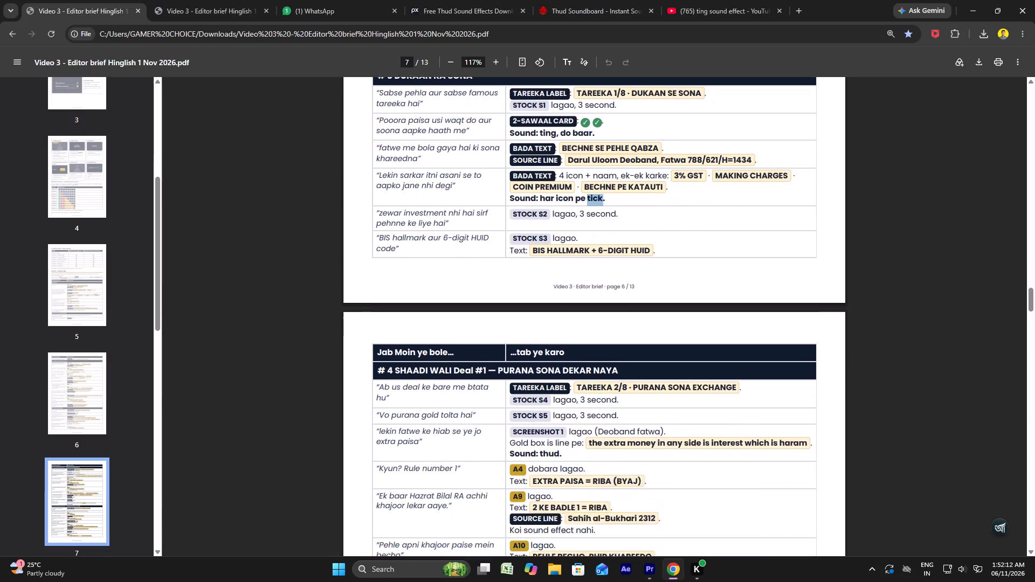
scroll(560, 333, "down", 3)
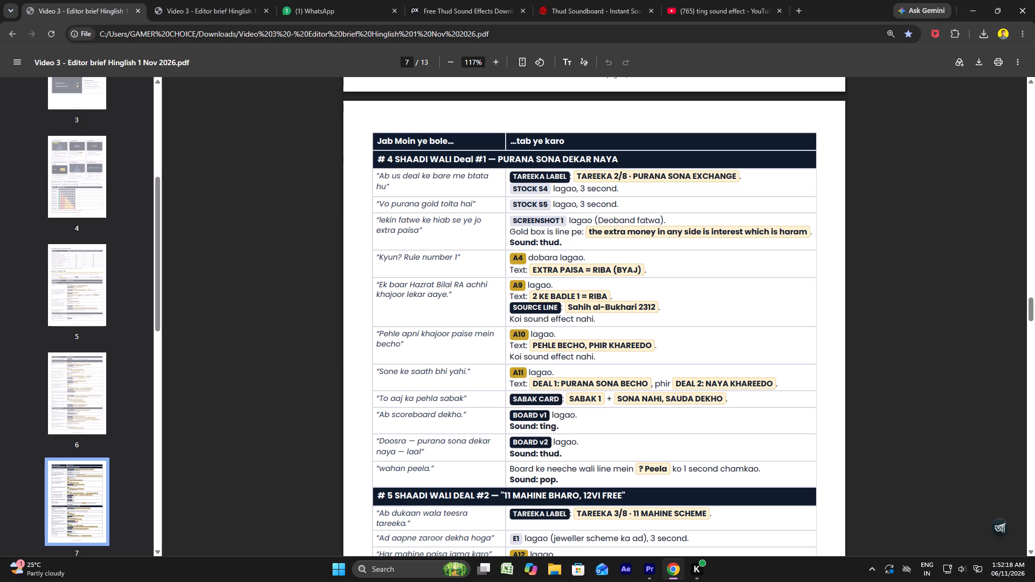
left_click(651, 577)
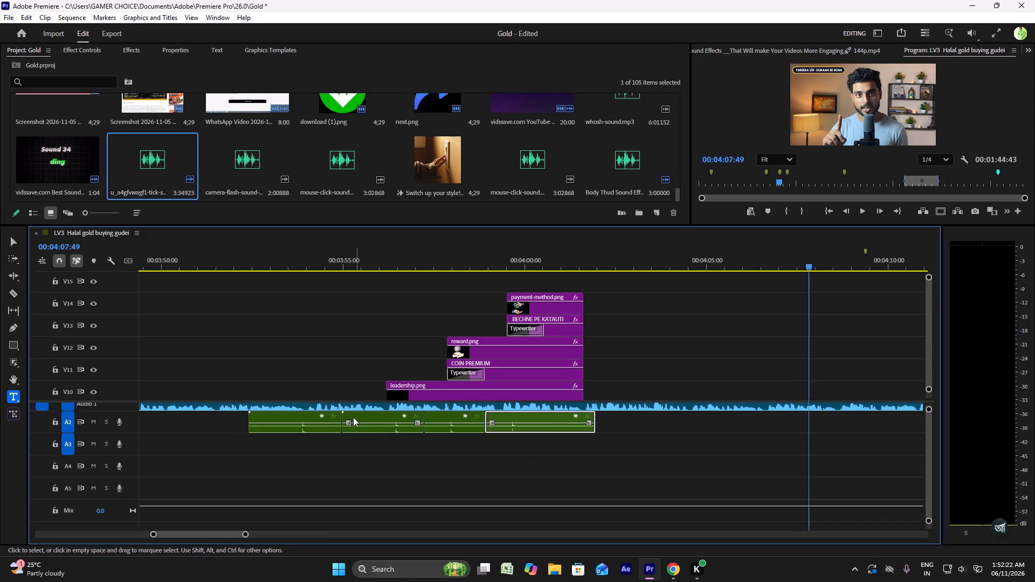
scroll(353, 417, "down", 9, "alt")
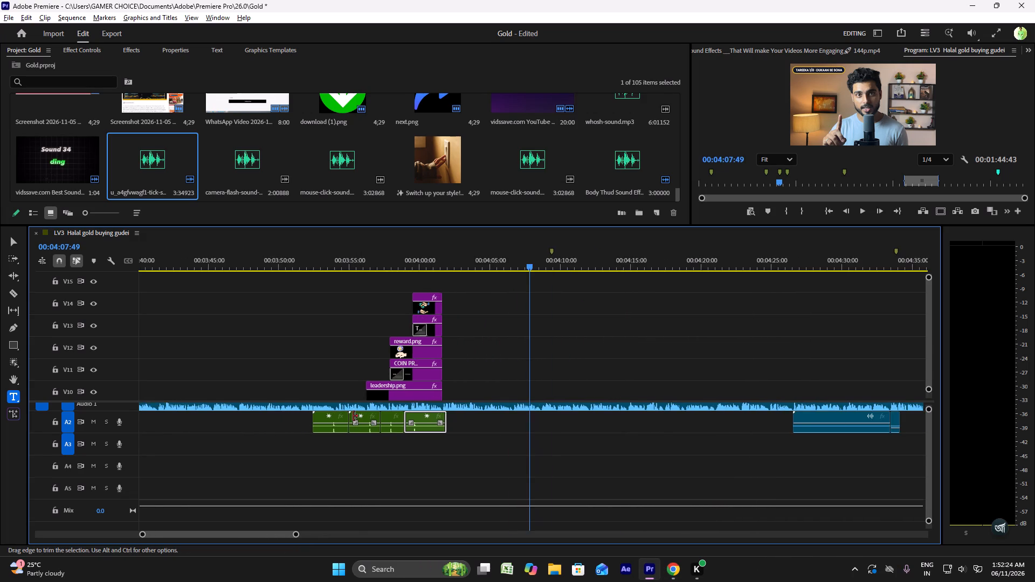
scroll(353, 416, "down", 4, "alt")
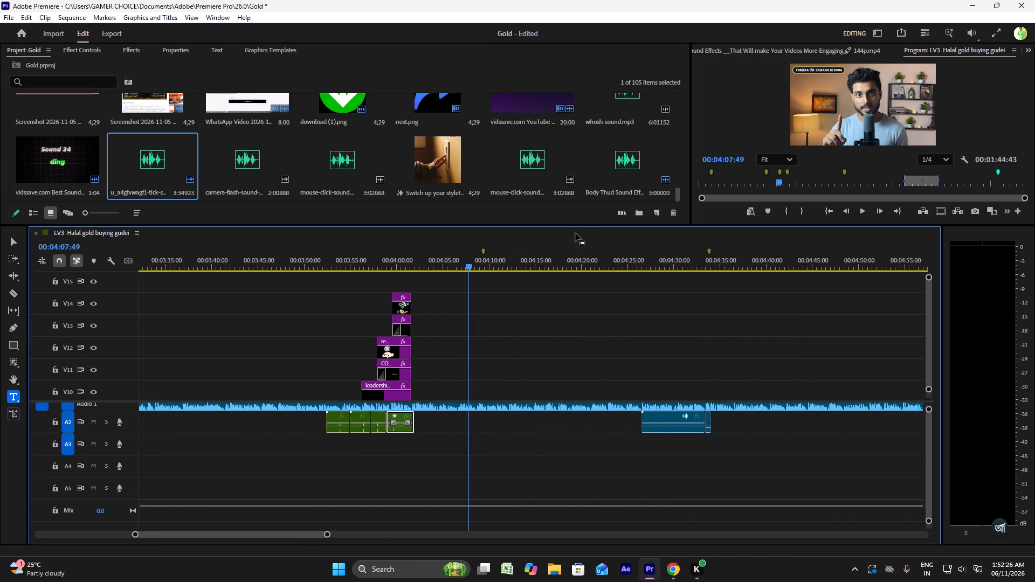
scroll(599, 379, "down", 5)
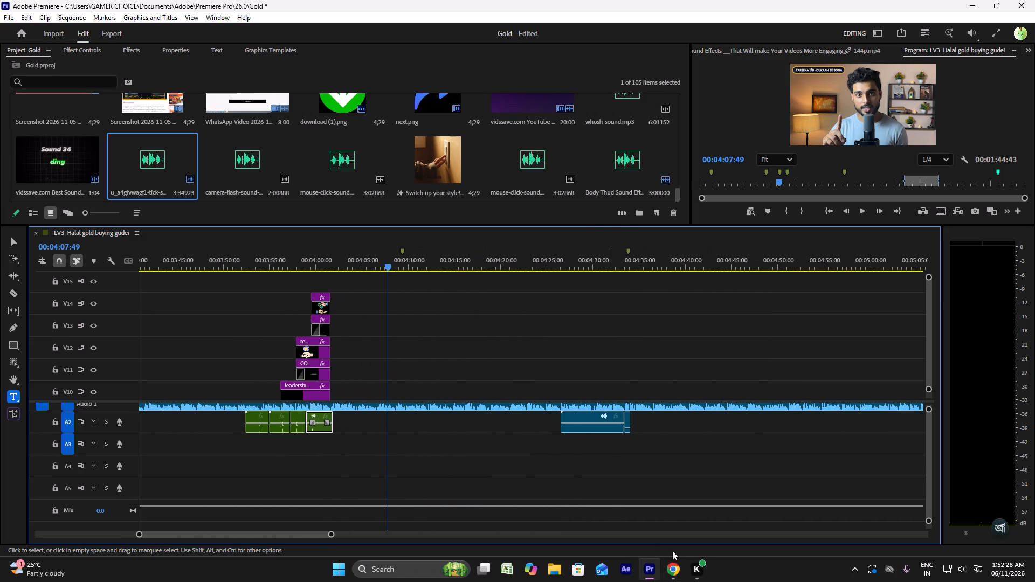
left_click(668, 569)
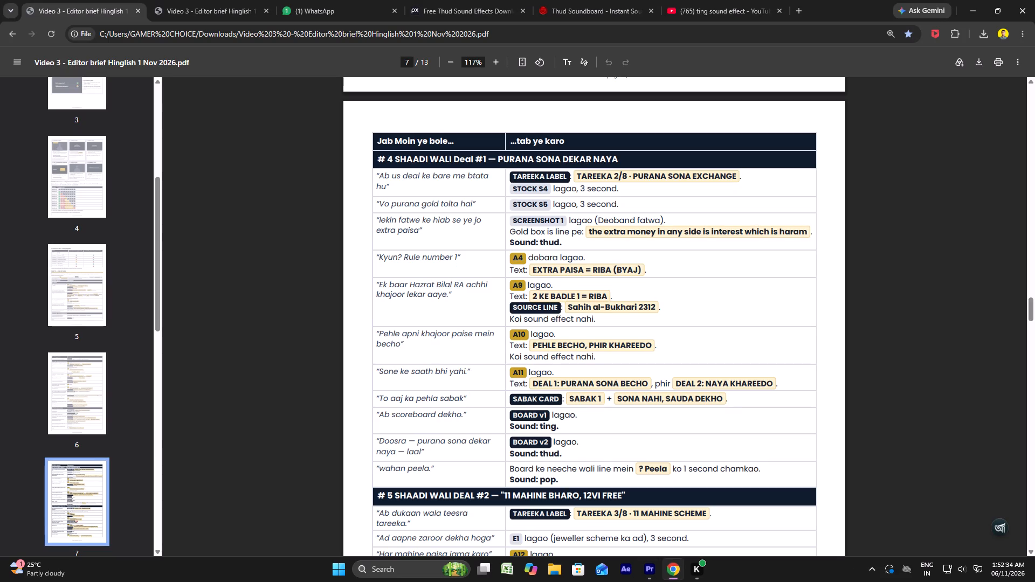
left_click(651, 565)
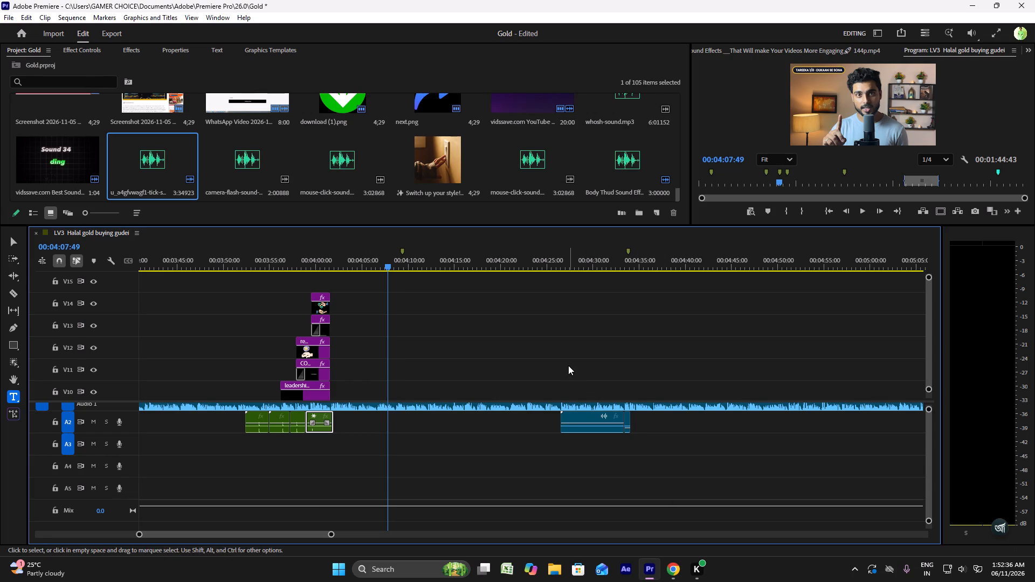
Play the timeline from about 00:04:33 through the scoreboard images at the end of stock 3.mp4.
scroll(568, 365, "down", 18, "ctrl")
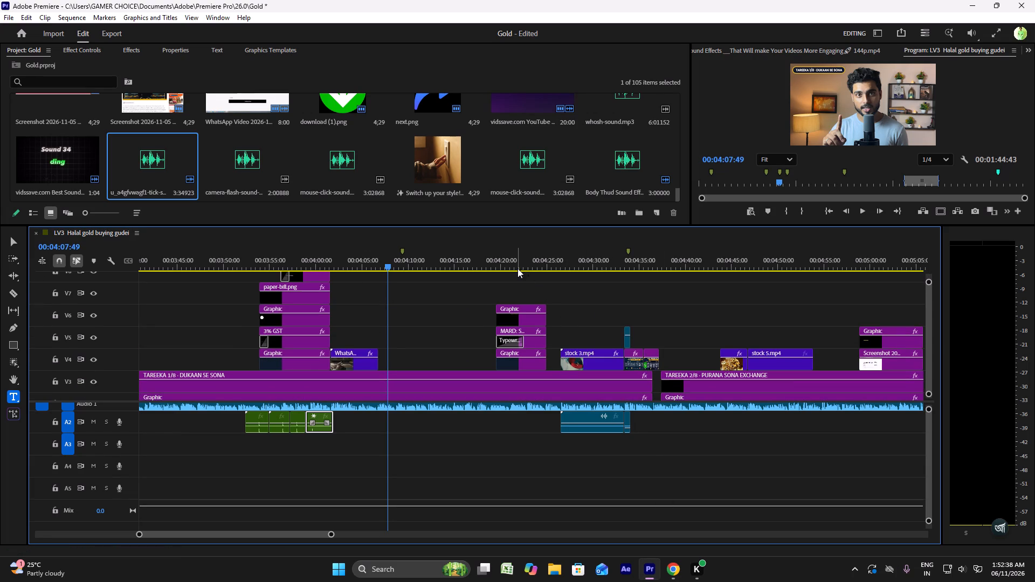
left_click_drag(605, 258, 619, 258)
key("space")
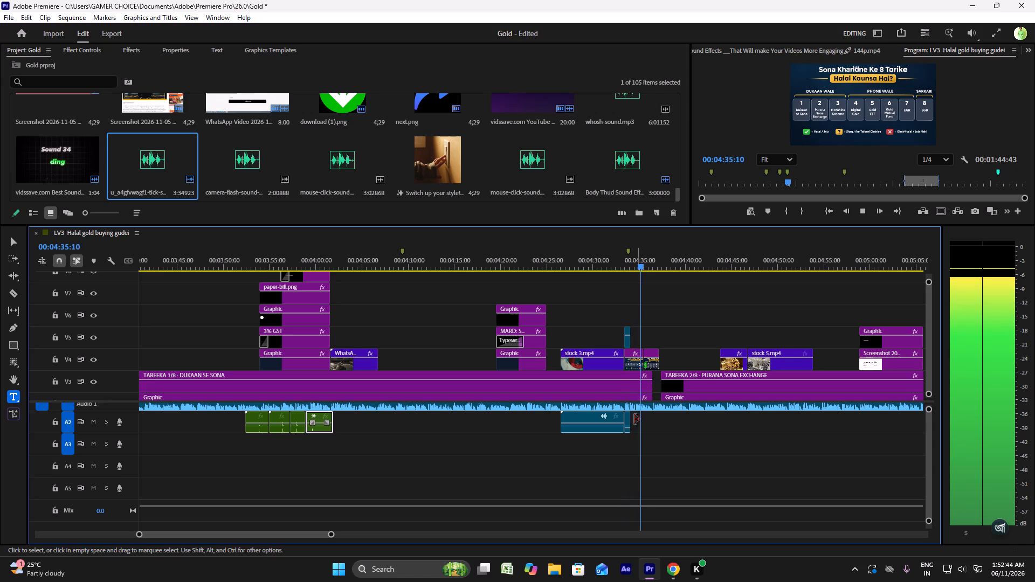
Open the short film burn transition sound clip on A2 at 00:04:33:26 in the Source monitor and play it.
scroll(627, 428, "up", 12, "alt")
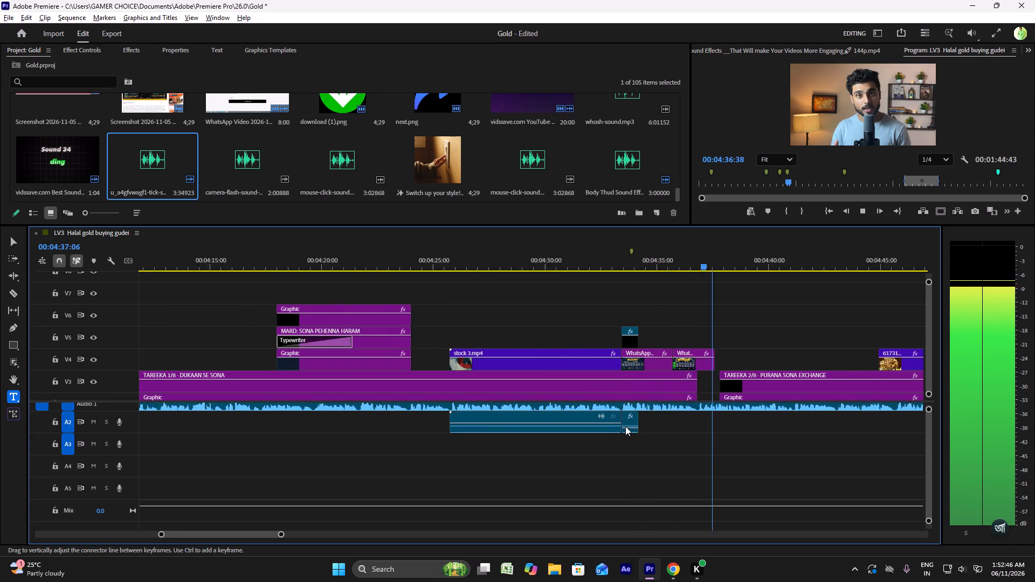
left_click(630, 427)
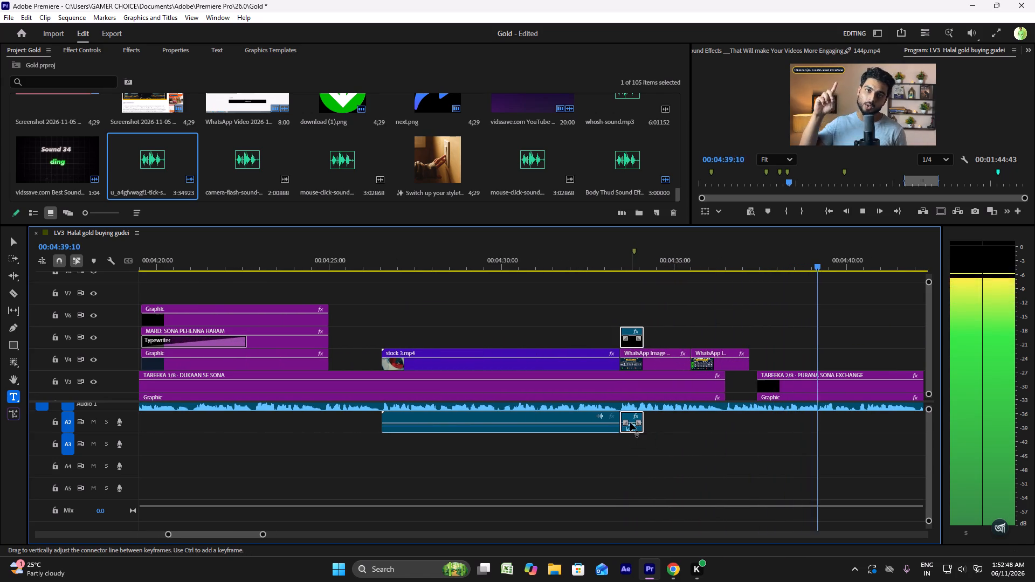
double_click(631, 420)
key("space")
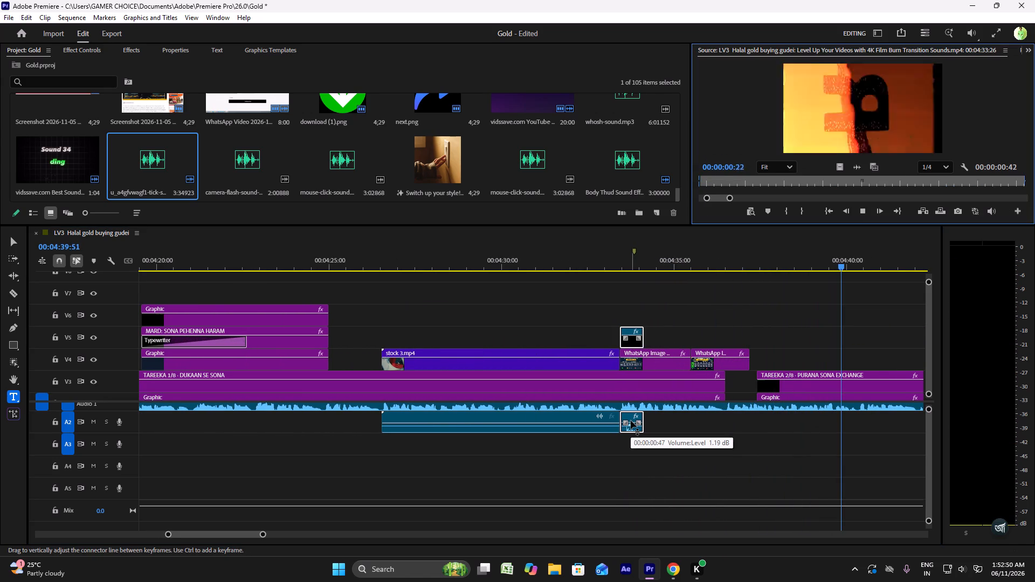
Replay the timeline from 00:04:33:20 past the start of the TAREEKA 2/8 label to 00:04:42:24.
left_click(618, 258)
key("space")
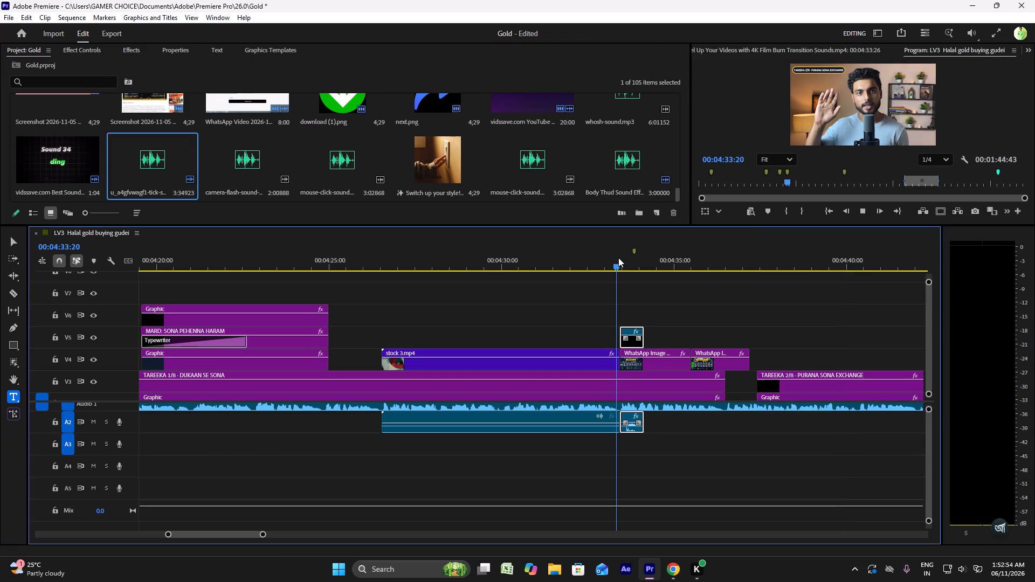
key("space")
key("space")
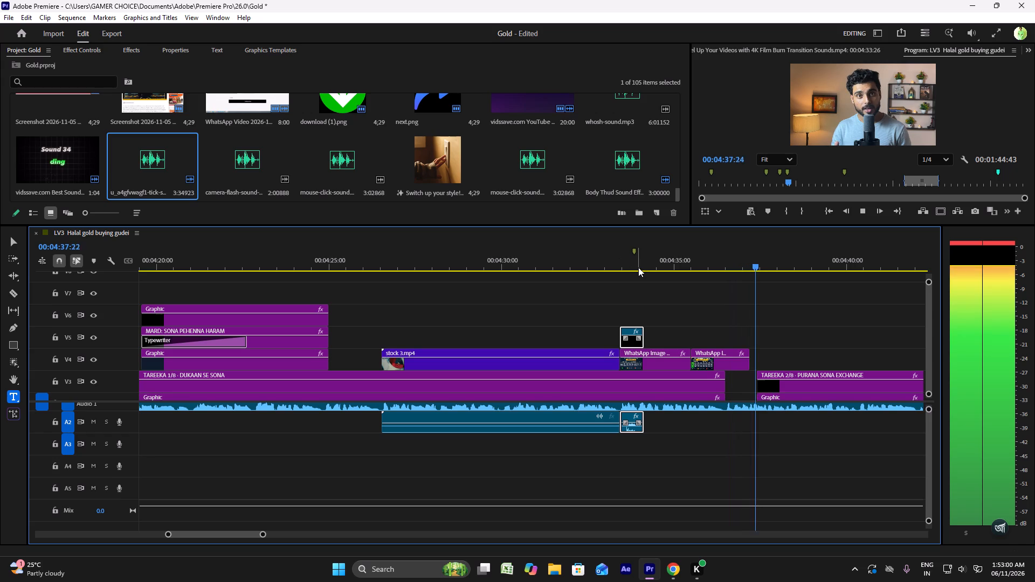
scroll(744, 359, "down", 4)
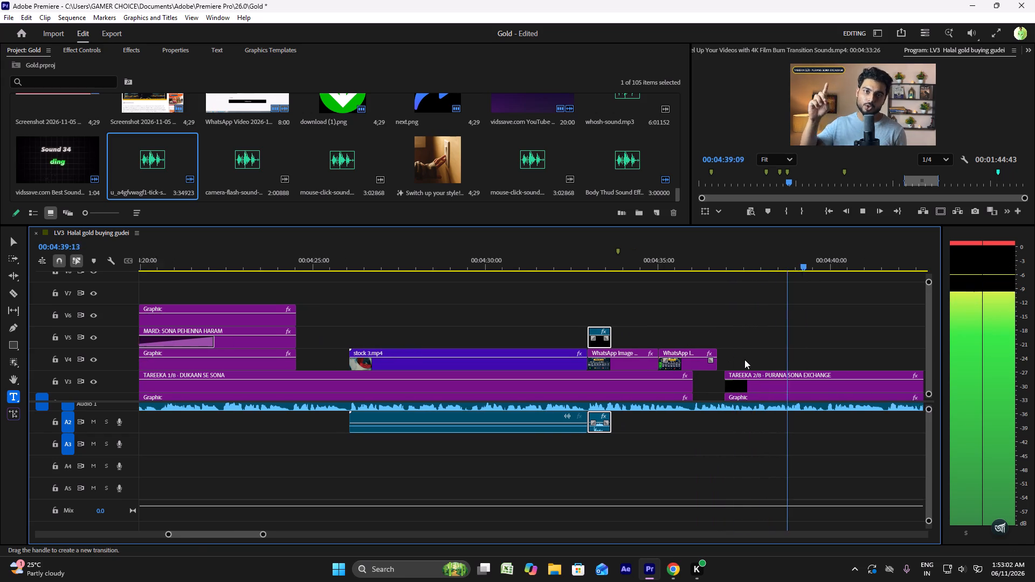
scroll(744, 359, "down", 3)
scroll(700, 466, "down", 6, "alt")
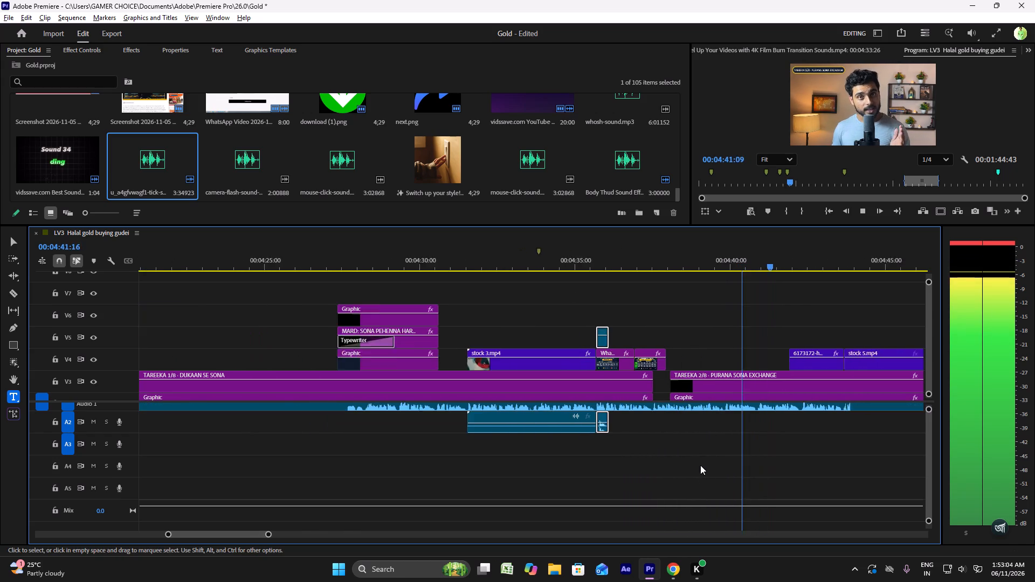
scroll(700, 465, "down", 6, "alt")
key("space")
Check section #4 of the editor brief in Chrome and play the timeline from 00:04:42:24 into stock 5.mp4.
left_click(672, 576)
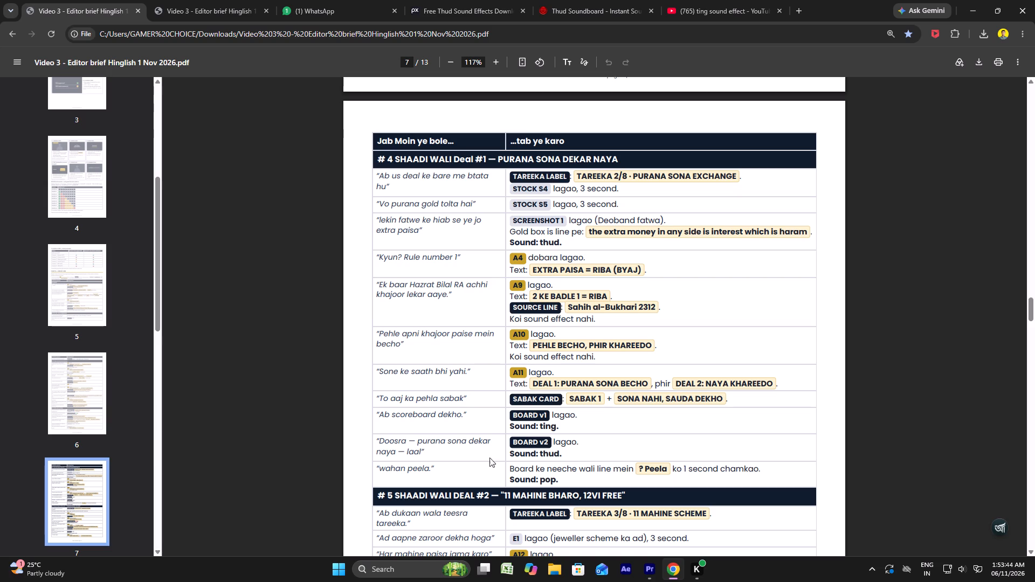
left_click(651, 565)
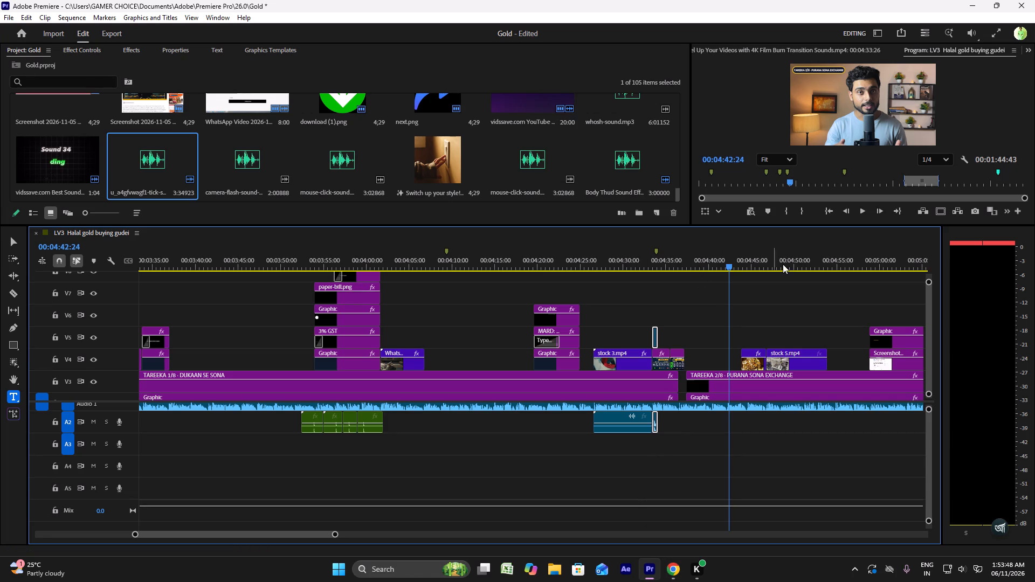
key("space")
scroll(777, 277, "down", 6)
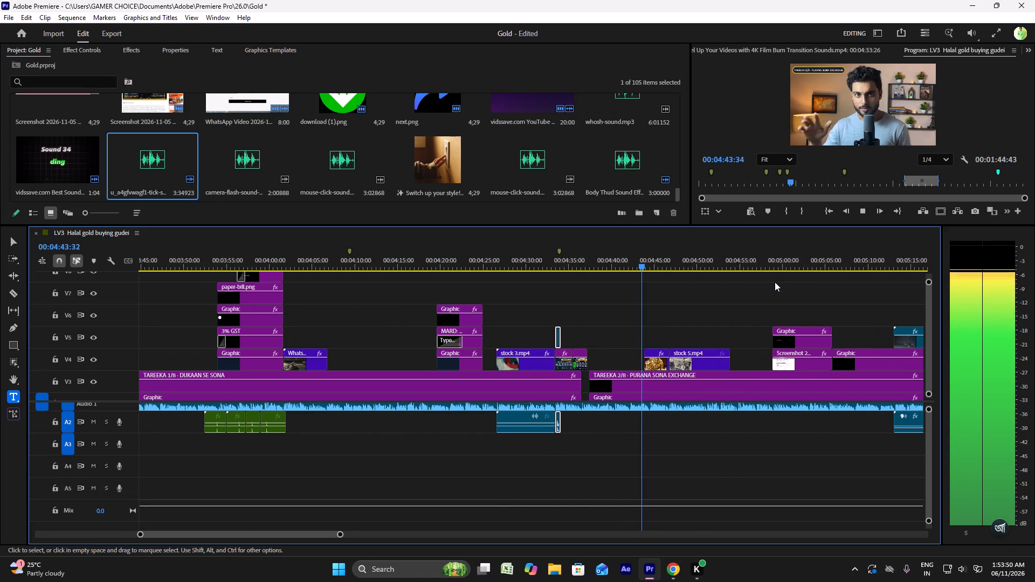
scroll(775, 282, "down", 13)
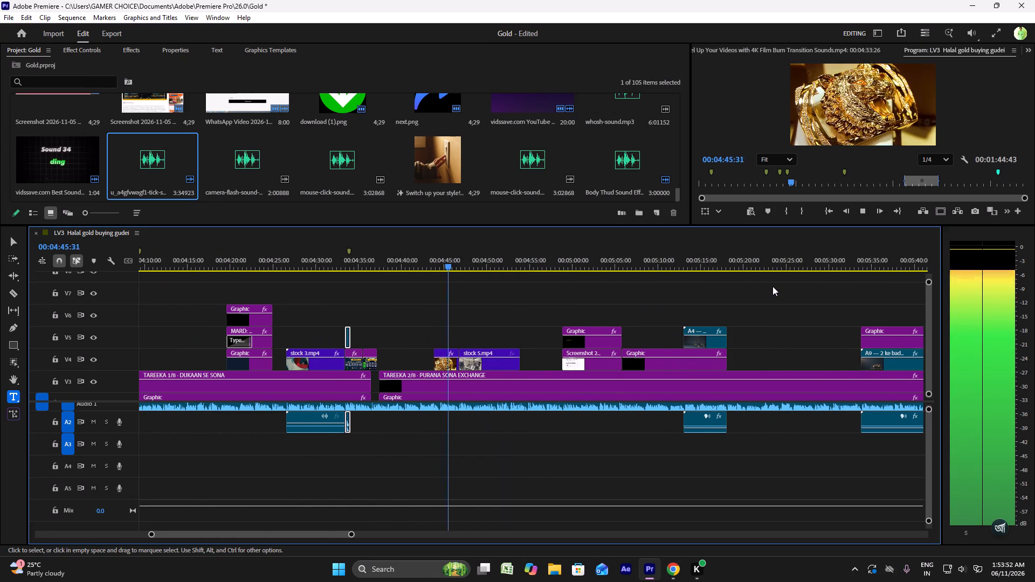
scroll(772, 286, "down", 10)
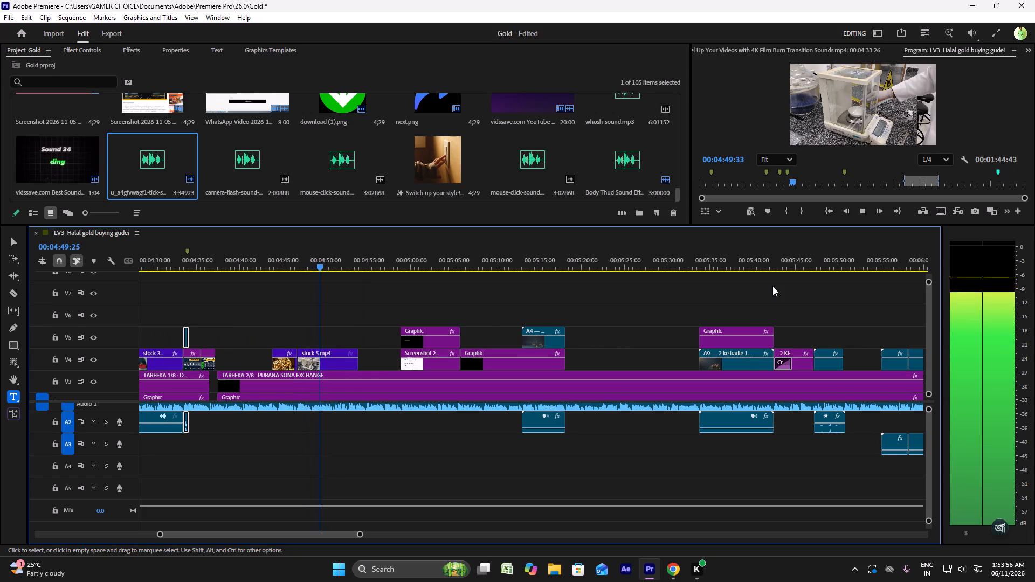
key("space")
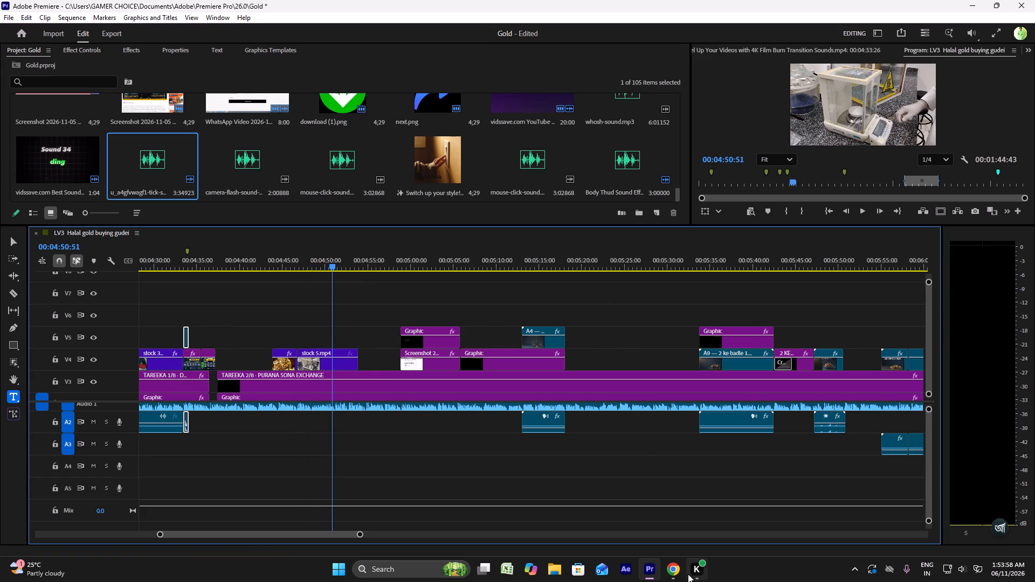
Recheck the brief in Chrome and skim the TAREEKA 2/8 section from 00:04:37:20 to the second scoreboard image near 00:06:35.
left_click(677, 573)
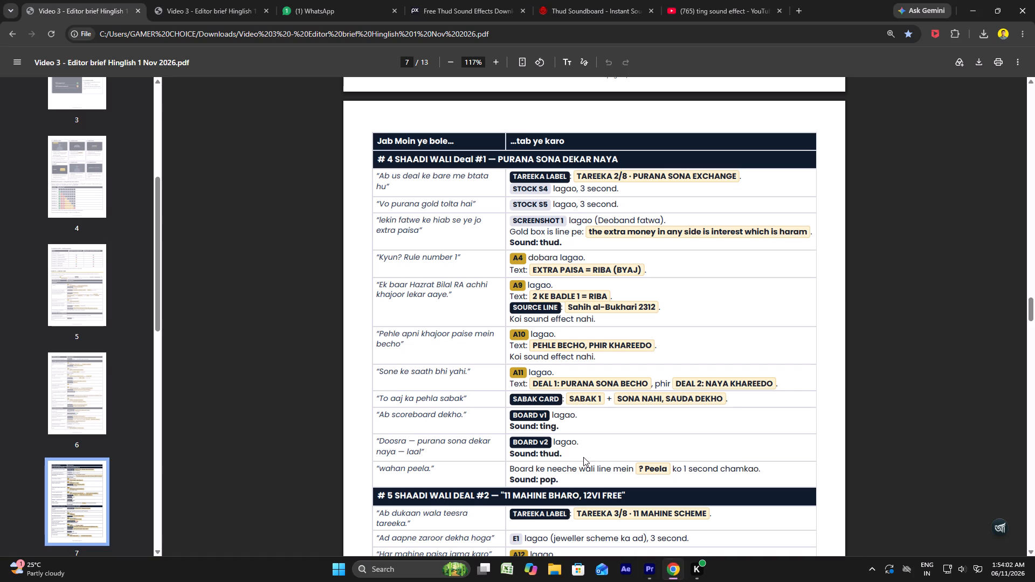
left_click(657, 568)
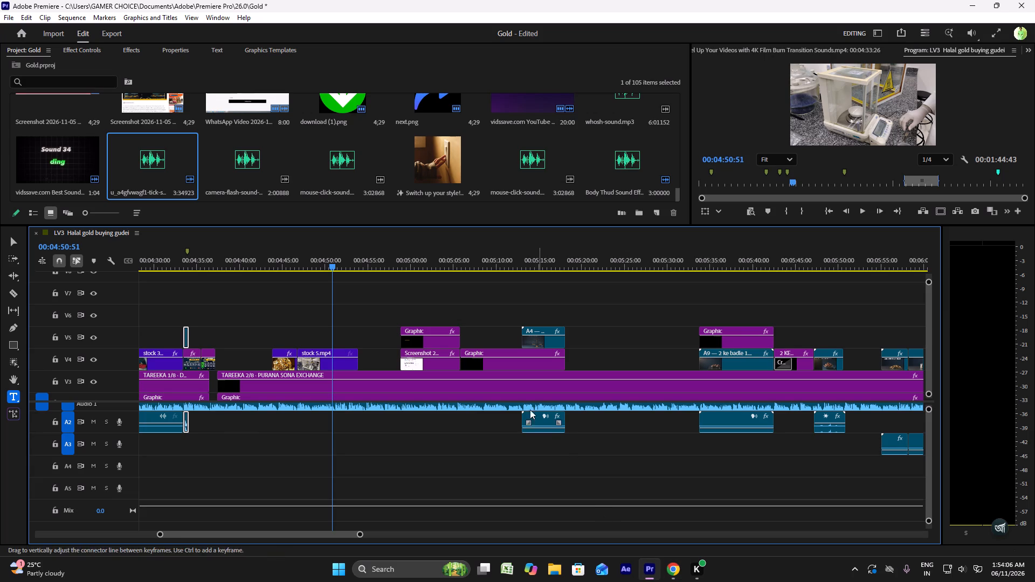
left_click(218, 262)
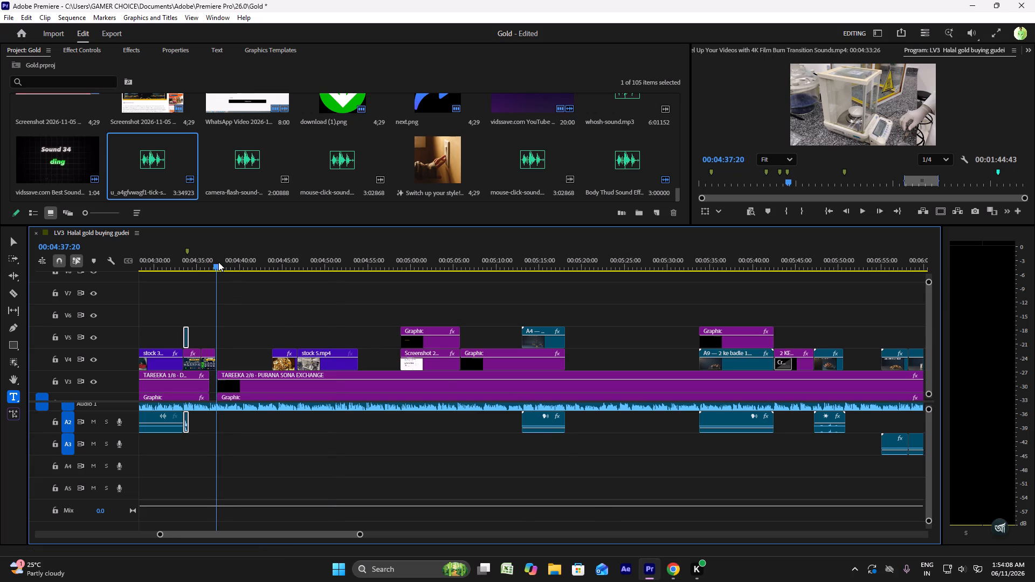
left_click(218, 261)
left_click_drag(213, 261, 436, 273)
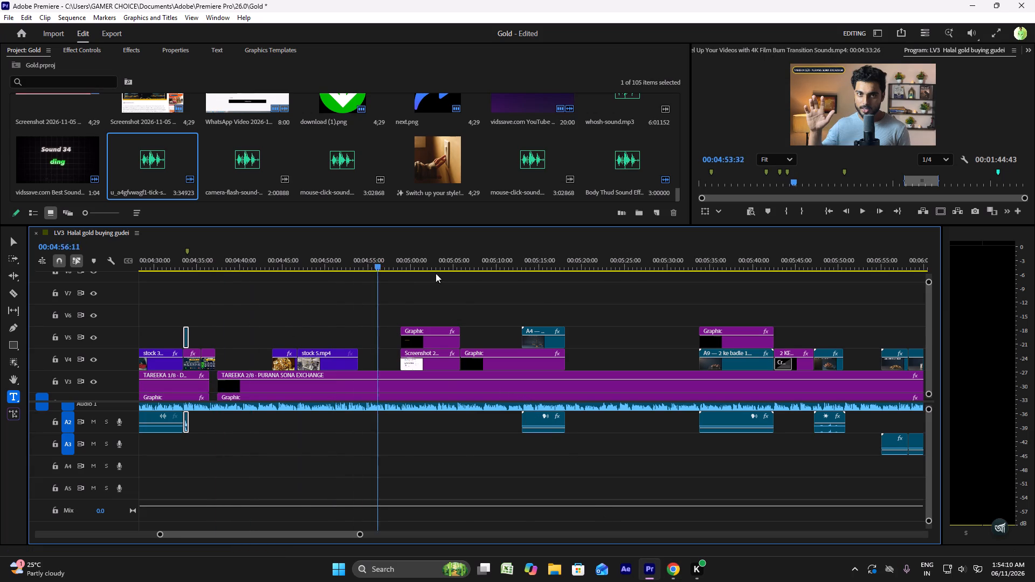
left_click_drag(436, 273, 825, 282)
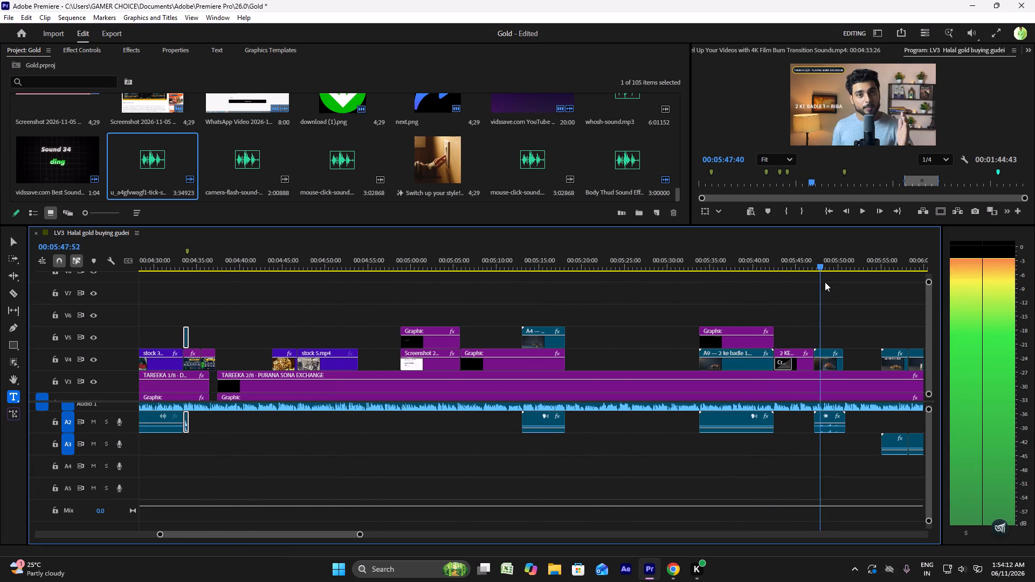
left_click_drag(825, 282, 841, 283)
scroll(820, 287, "down", 6, "alt")
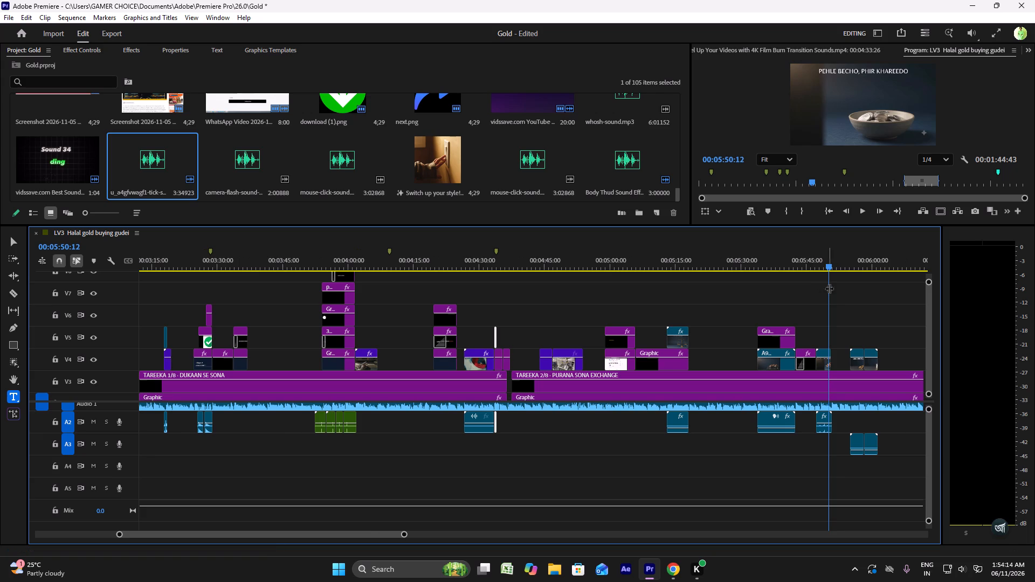
left_click_drag(829, 288, 863, 281)
scroll(861, 281, "down", 20)
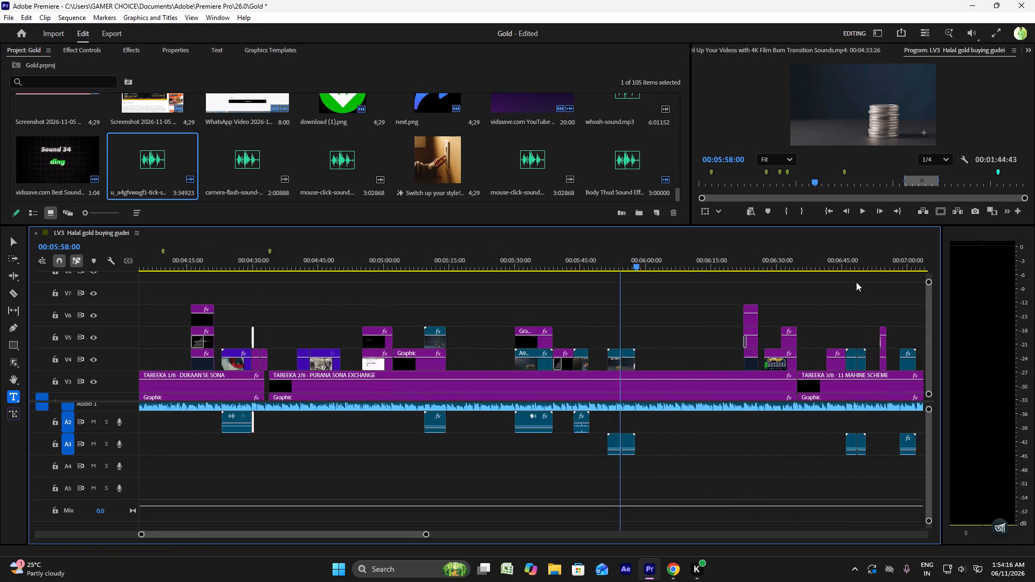
left_click_drag(653, 264, 681, 266)
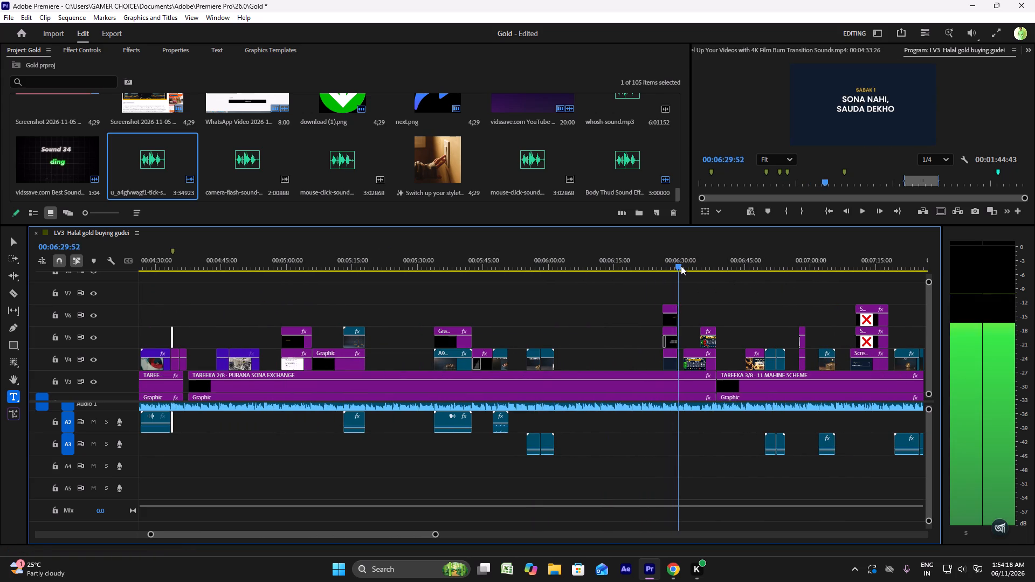
left_click_drag(681, 266, 703, 265)
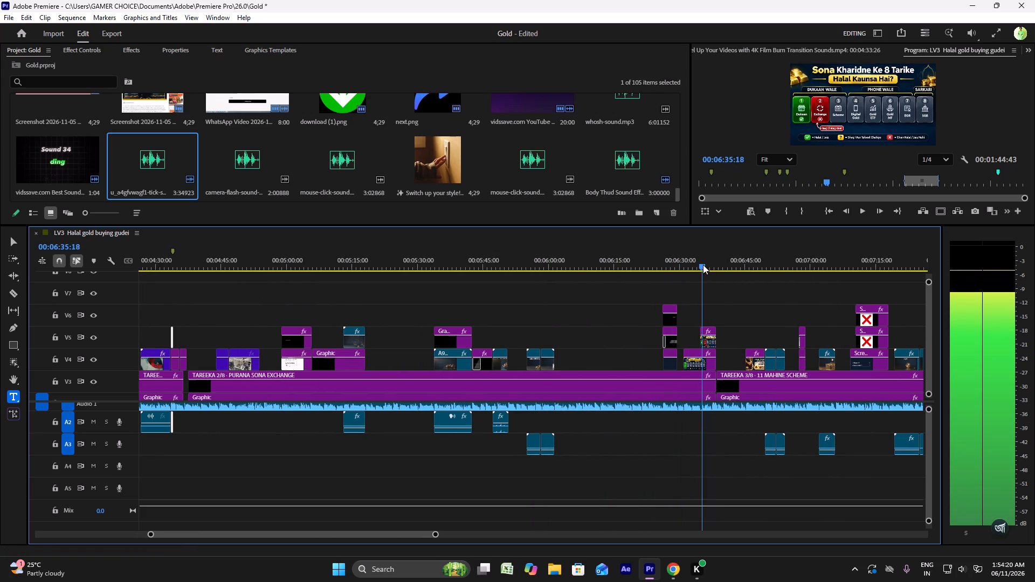
left_click_drag(703, 265, 702, 264)
Play the timeline from 00:06:30:37 across both scoreboard images and replay the change to the second one from 00:06:33:45.
scroll(702, 264, "up", 11, "alt")
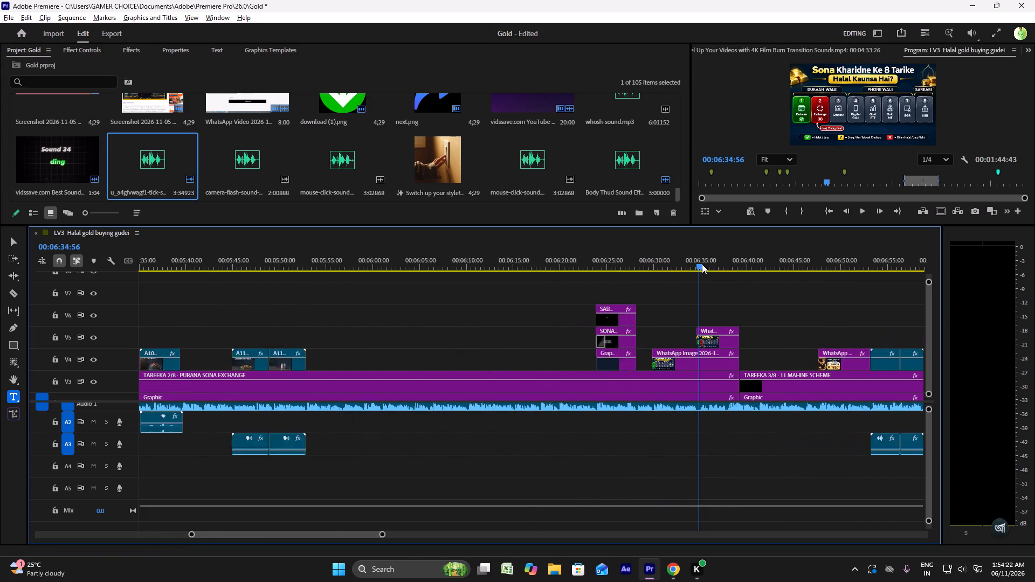
scroll(702, 264, "up", 3, "alt")
left_click_drag(697, 262, 677, 262)
left_click(613, 267)
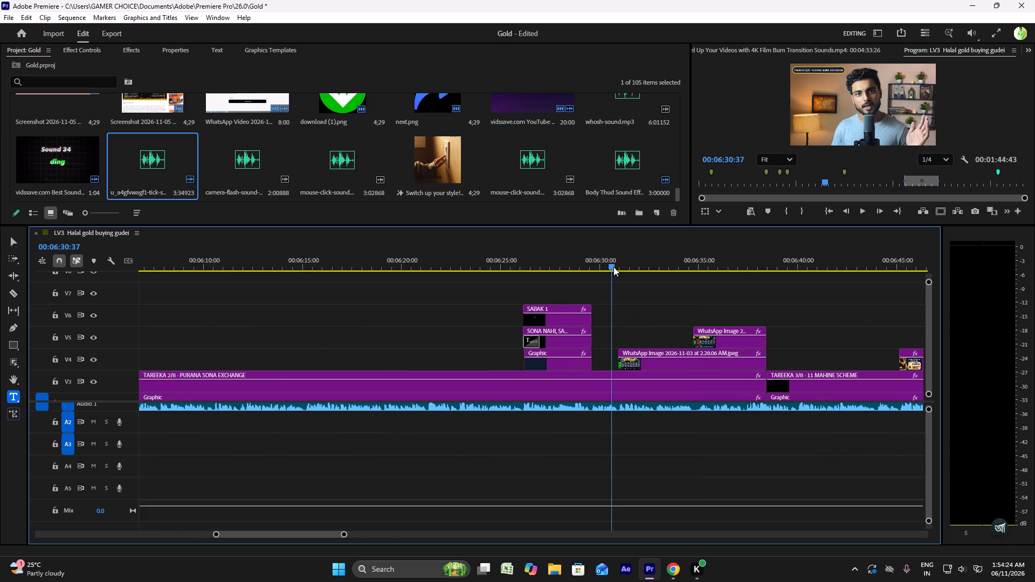
key("space")
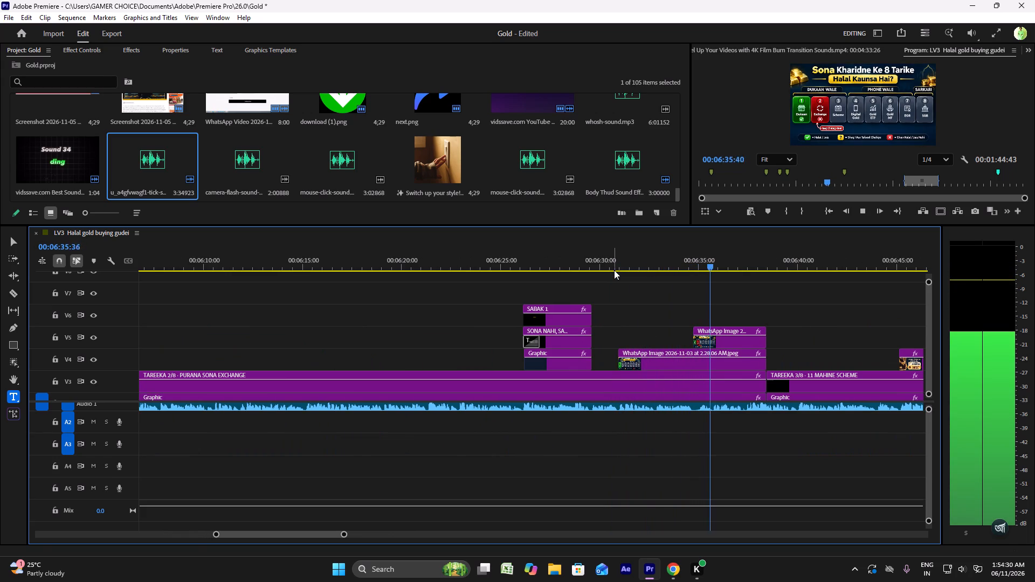
left_click(675, 265)
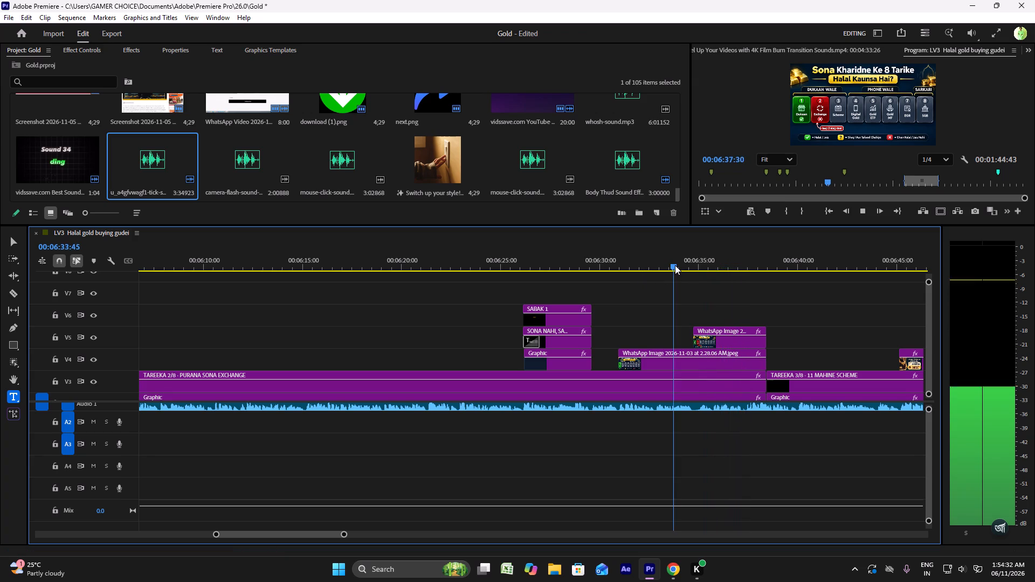
key("space")
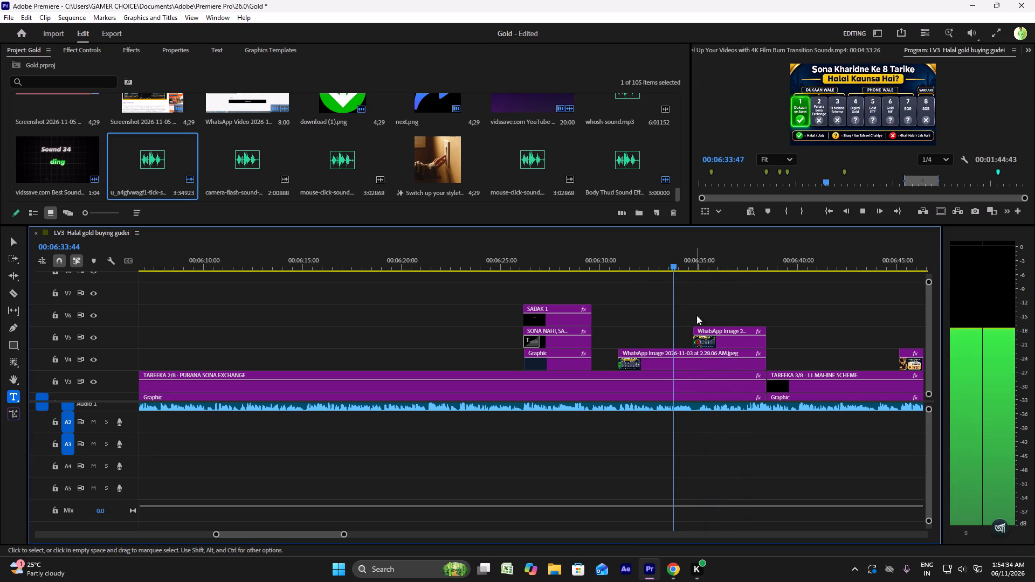
key("space")
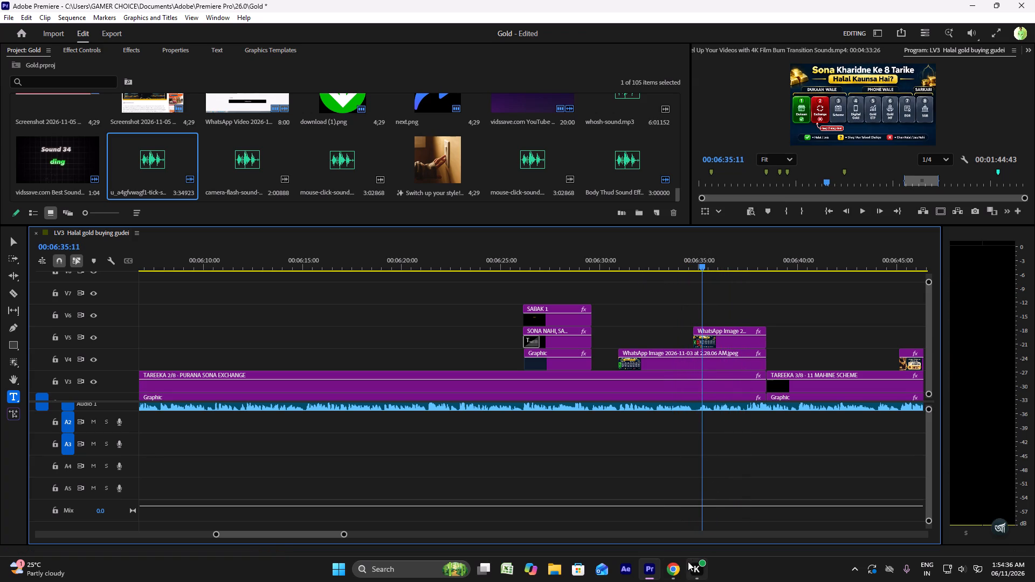
Consult the brief in Chrome, add the Body Thud sound to A2 under the second scoreboard image, and trim its start to about 00:06:34.
left_click(678, 564)
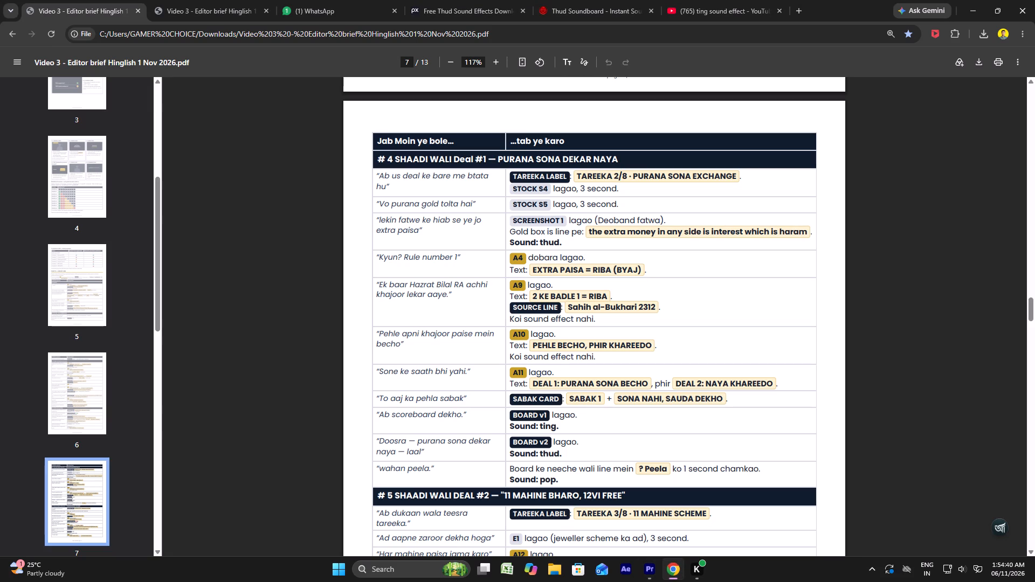
left_click(654, 569)
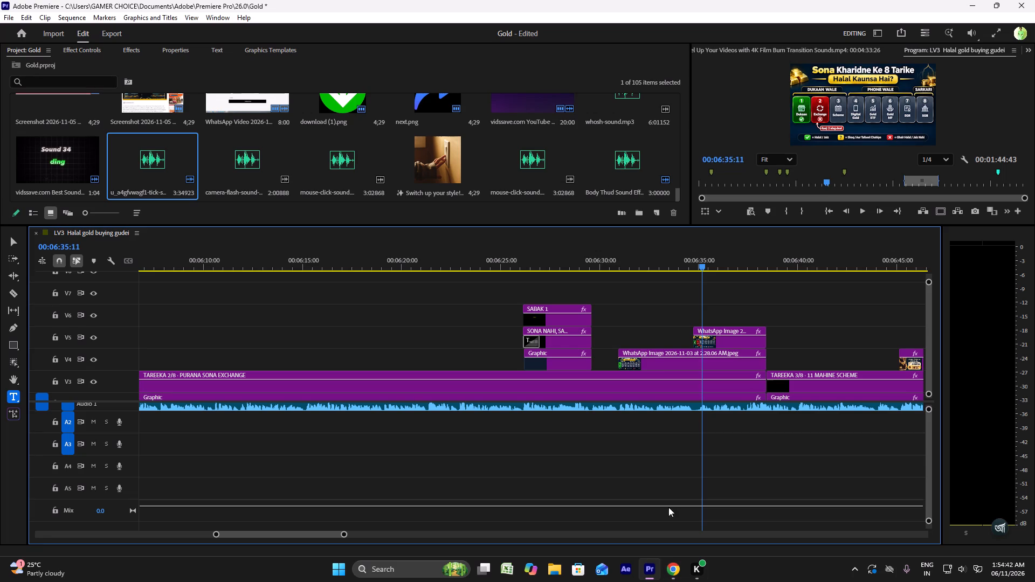
left_click_drag(613, 164, 672, 390)
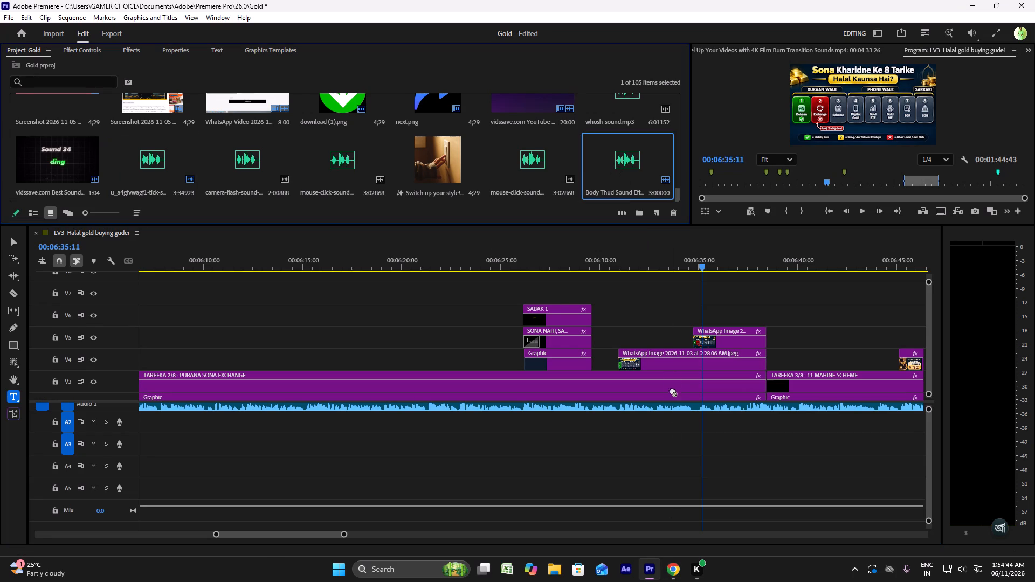
left_click_drag(672, 390, 660, 425)
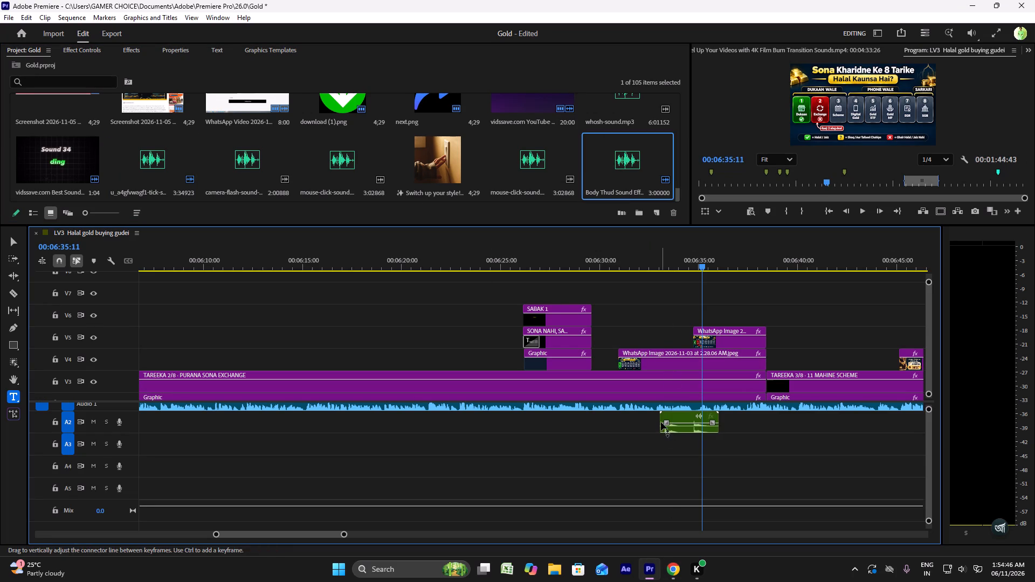
left_click_drag(661, 428, 684, 426)
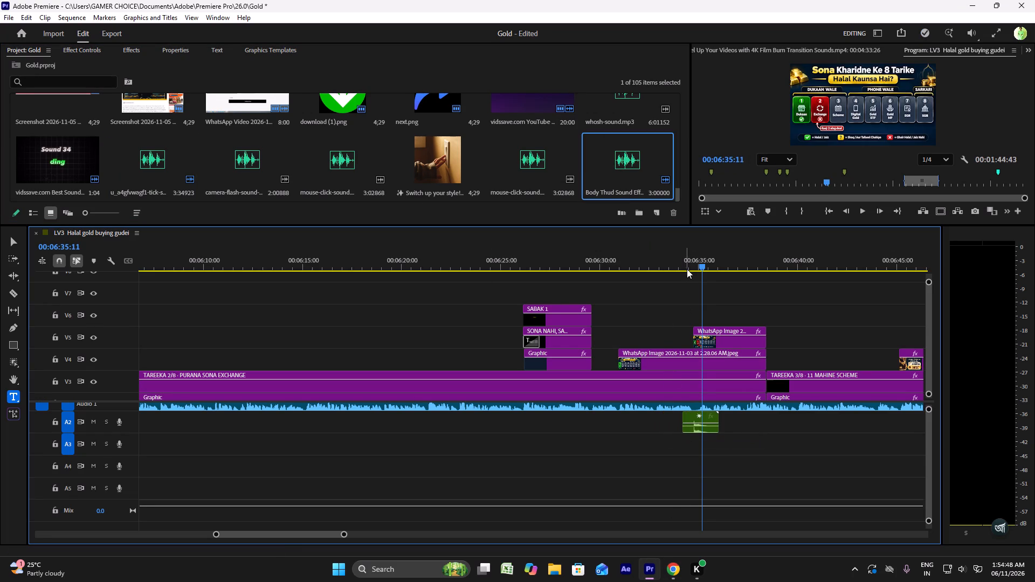
Play the timeline from just before the scoreboard thud to 00:06:48:23 while rereading the brief in Chrome.
left_click(687, 268)
key("space")
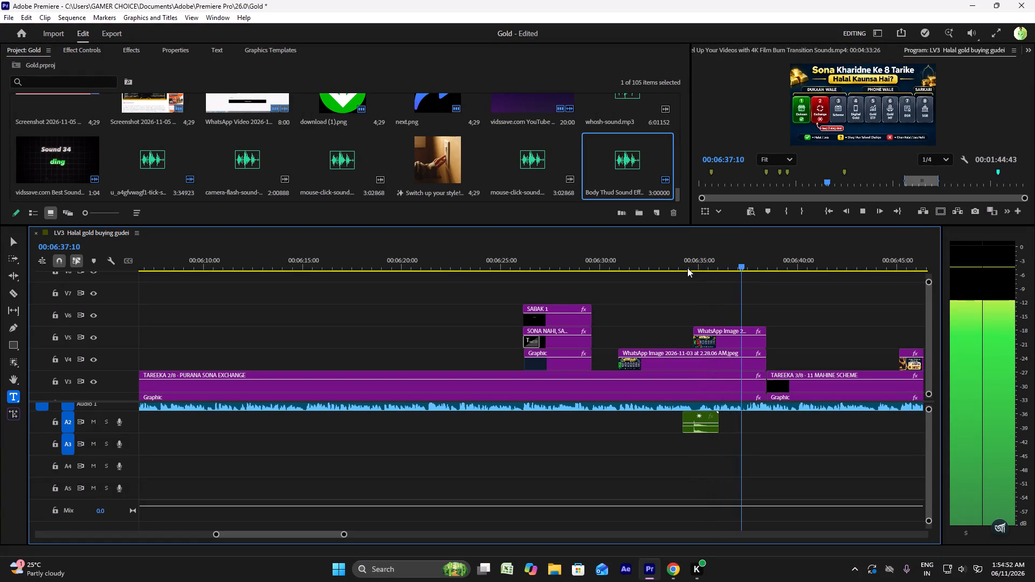
scroll(687, 268, "down", 6)
left_click(678, 574)
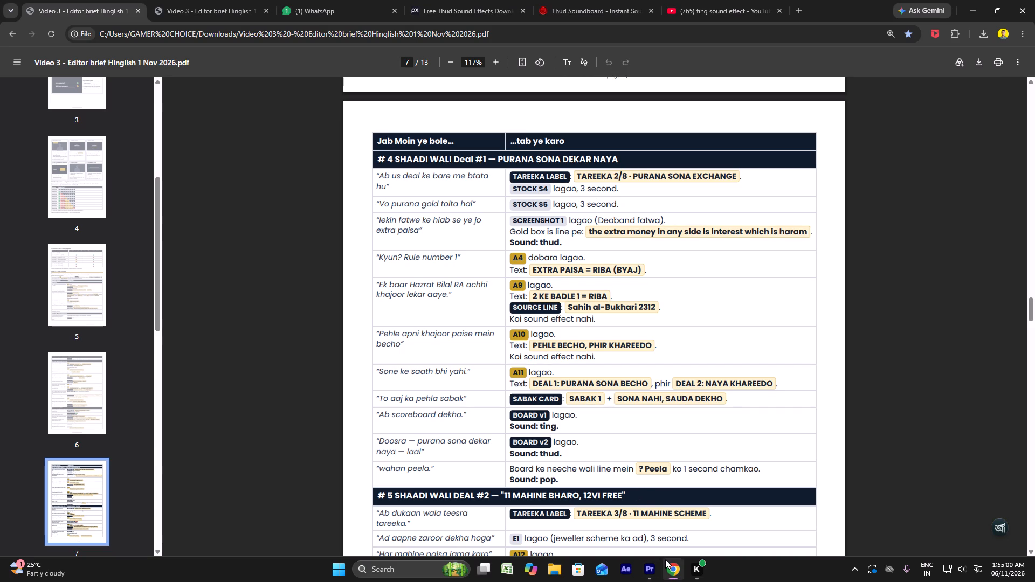
left_click(660, 526)
left_click(654, 569)
key("space")
scroll(657, 470, "down", 6)
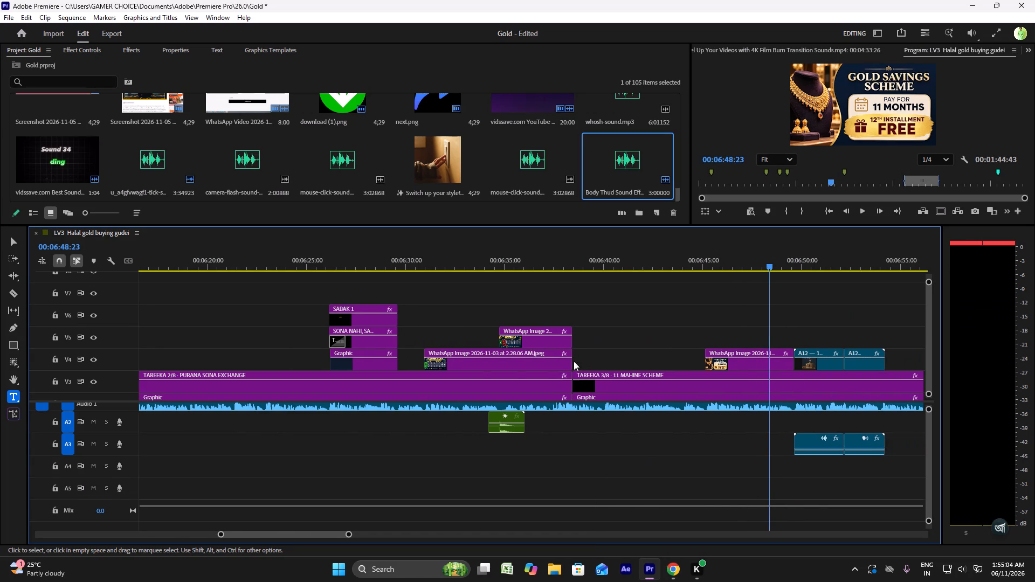
Replay from about 00:06:38 through the start of the TAREEKA 3/8 label and check the following brief instructions in Chrome.
left_click(559, 260)
key("space")
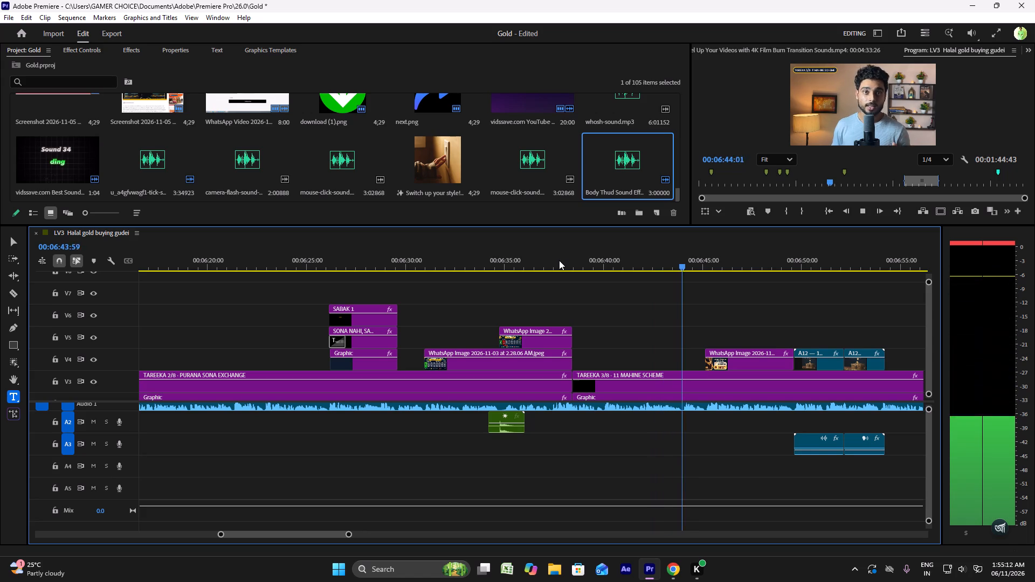
key("space")
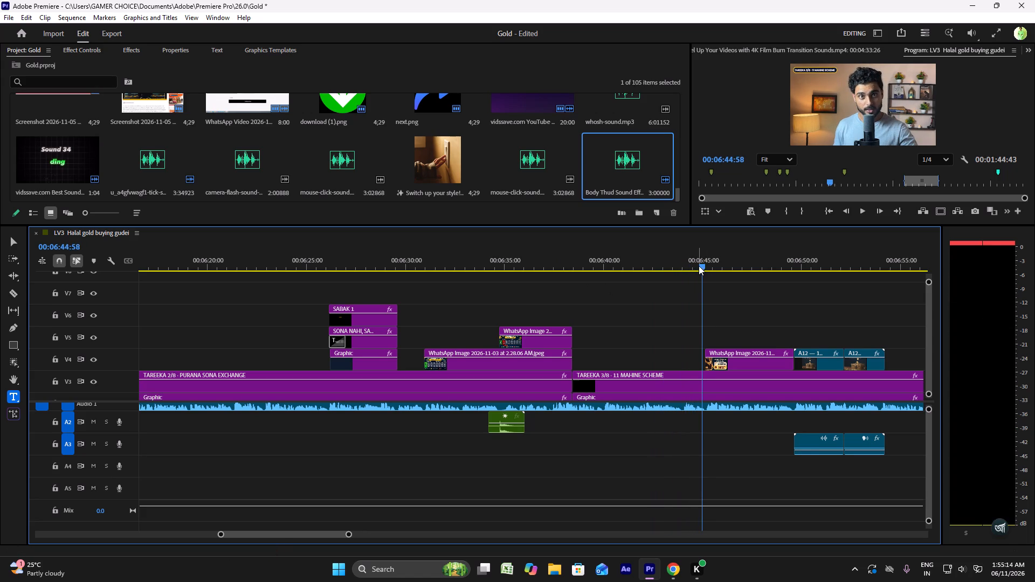
left_click_drag(699, 266, 682, 266)
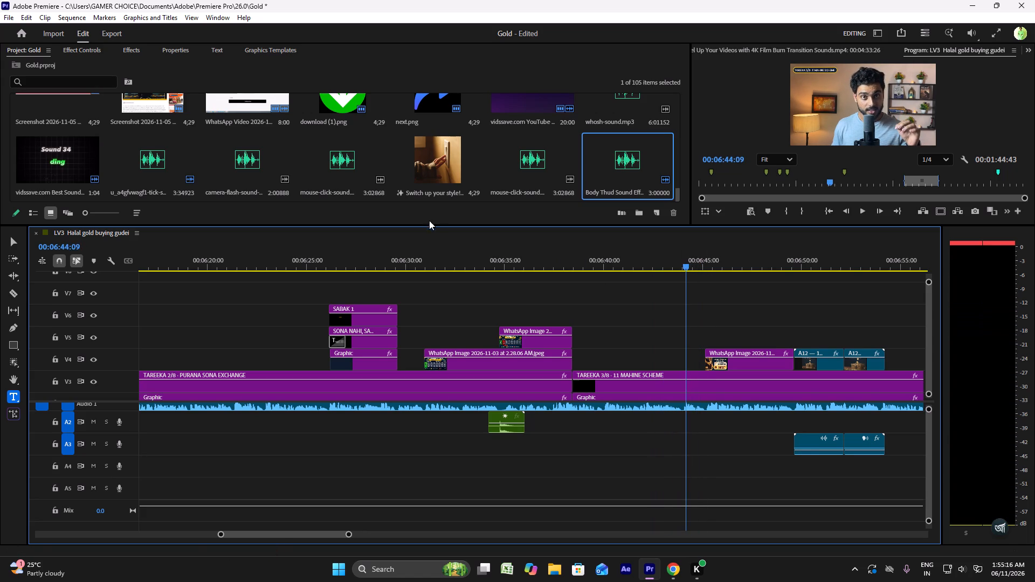
left_click(668, 569)
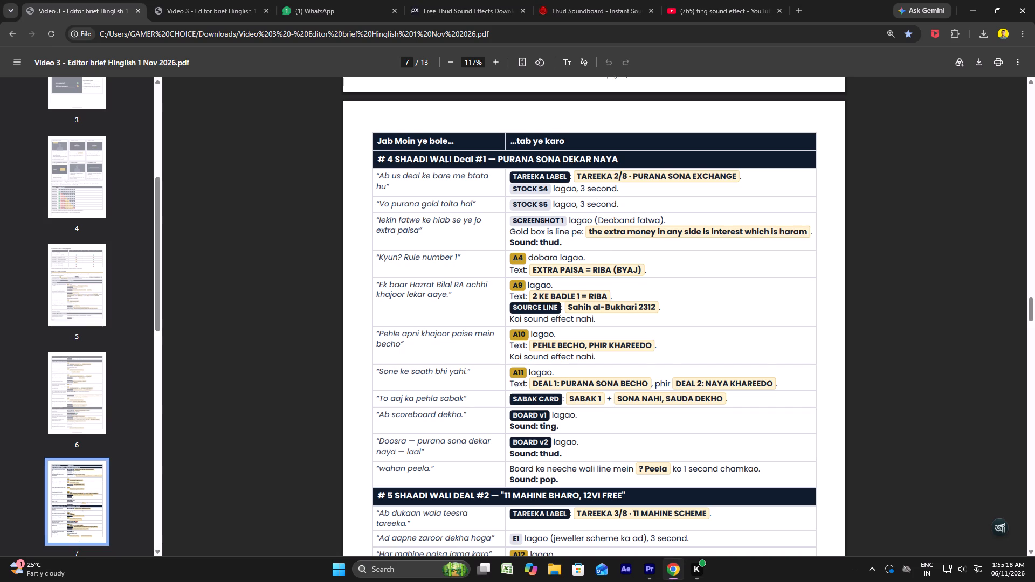
scroll(535, 454, "down", 1)
left_click(644, 566)
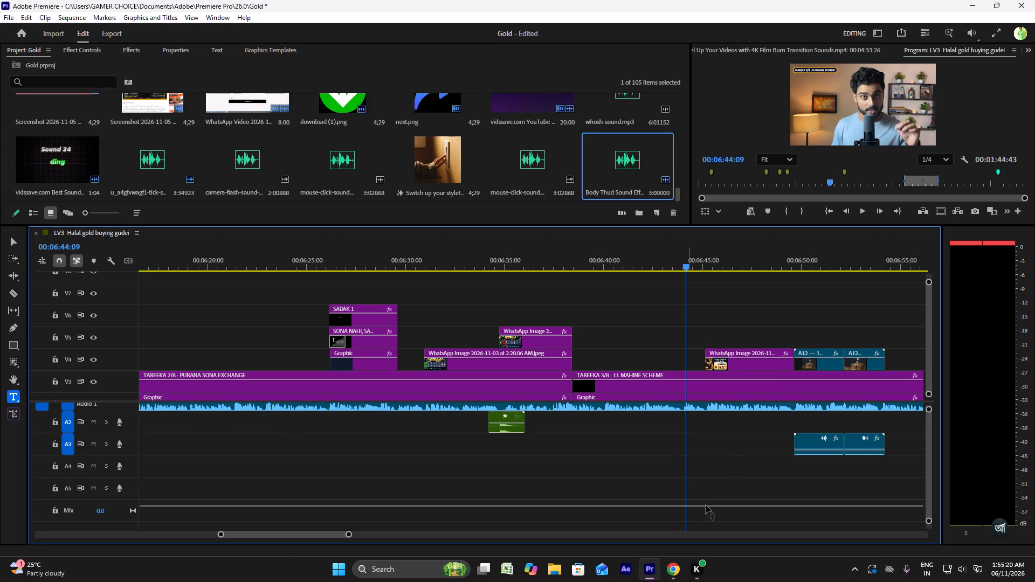
Play on from 00:06:44:09 to the Gold Savings Scheme image and extend its start back to about 00:06:44 on V4.
key("space")
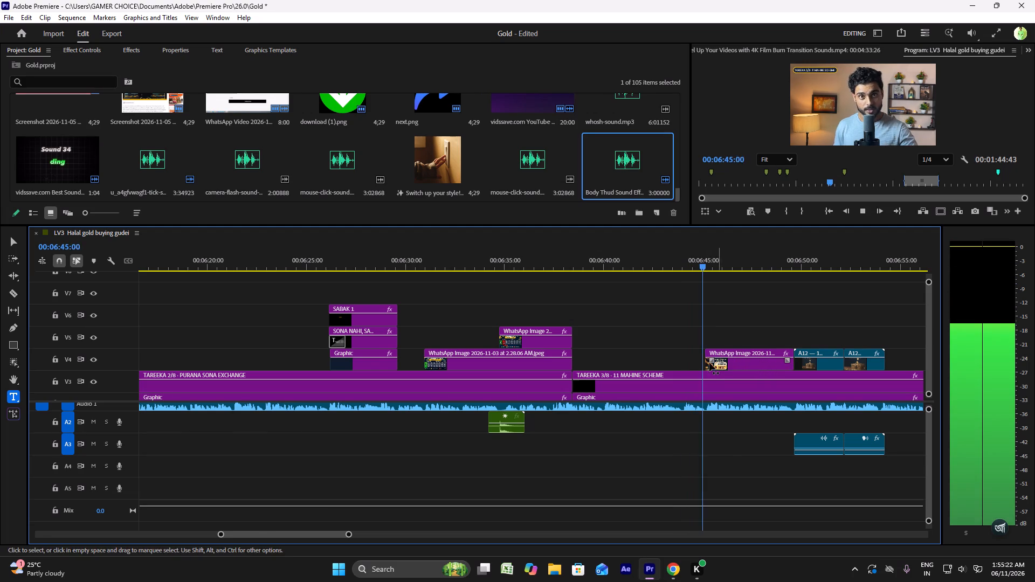
key("space")
left_click_drag(705, 361, 696, 361)
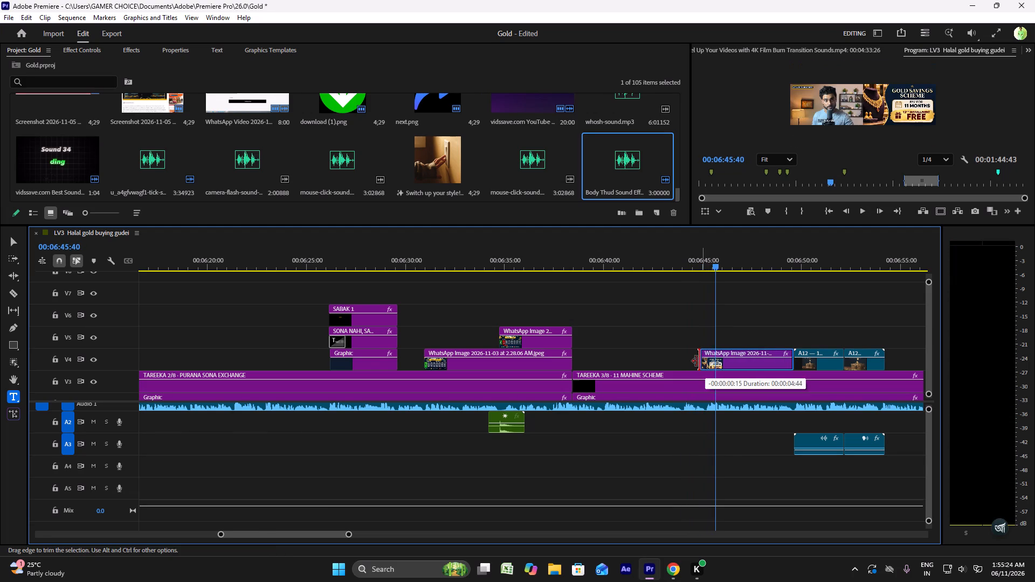
left_click_drag(696, 361, 682, 361)
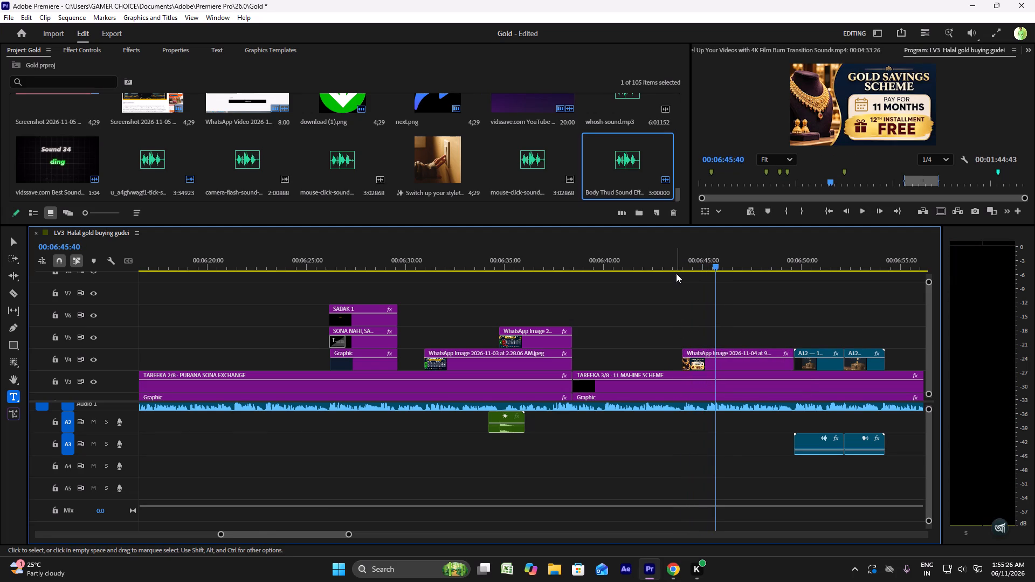
Open the Best Sound Effects compilation as source and scan through its labelled sounds for the Sound 4 pop.
double_click(41, 168)
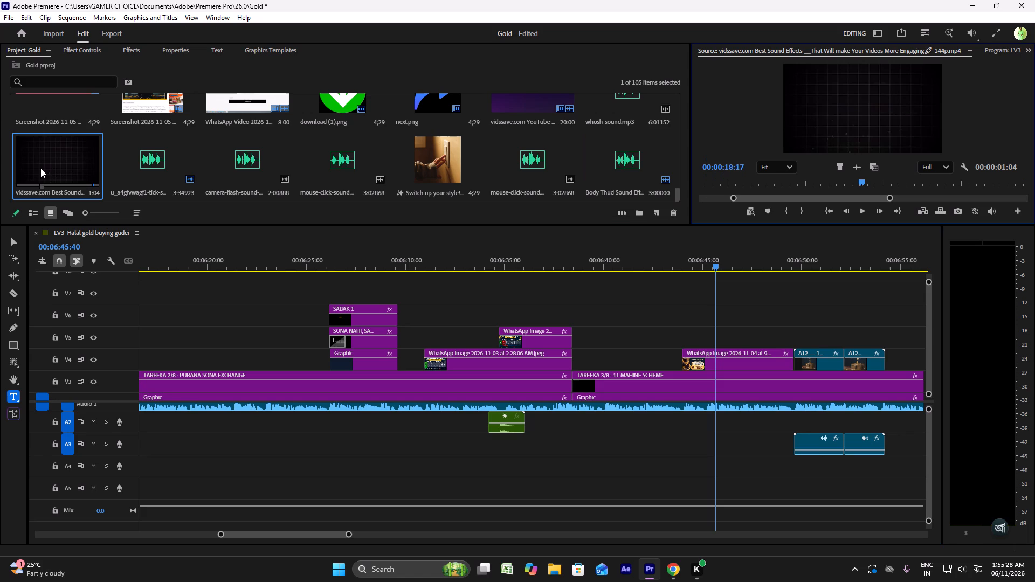
left_click_drag(738, 184, 707, 183)
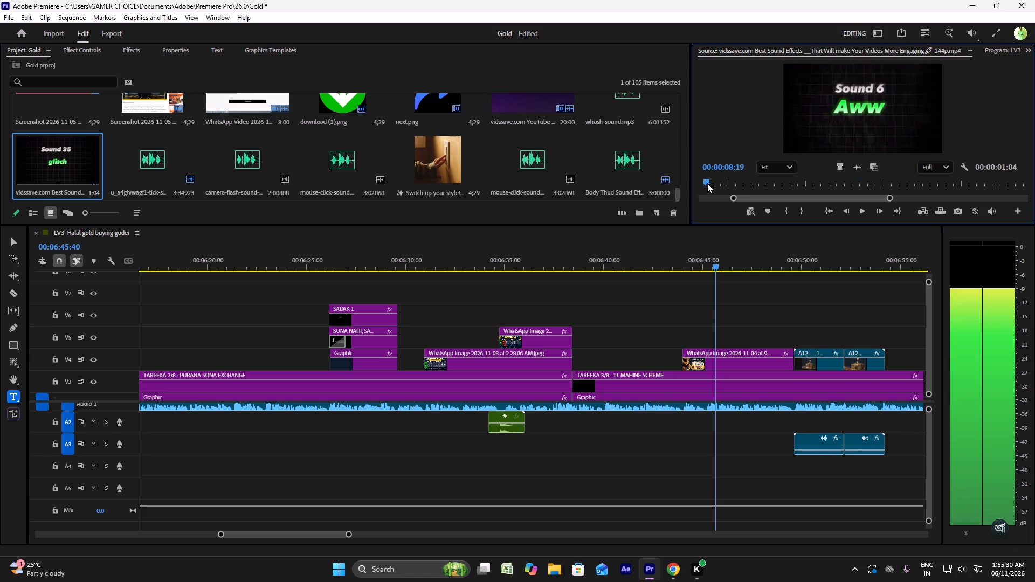
left_click_drag(707, 183, 781, 196)
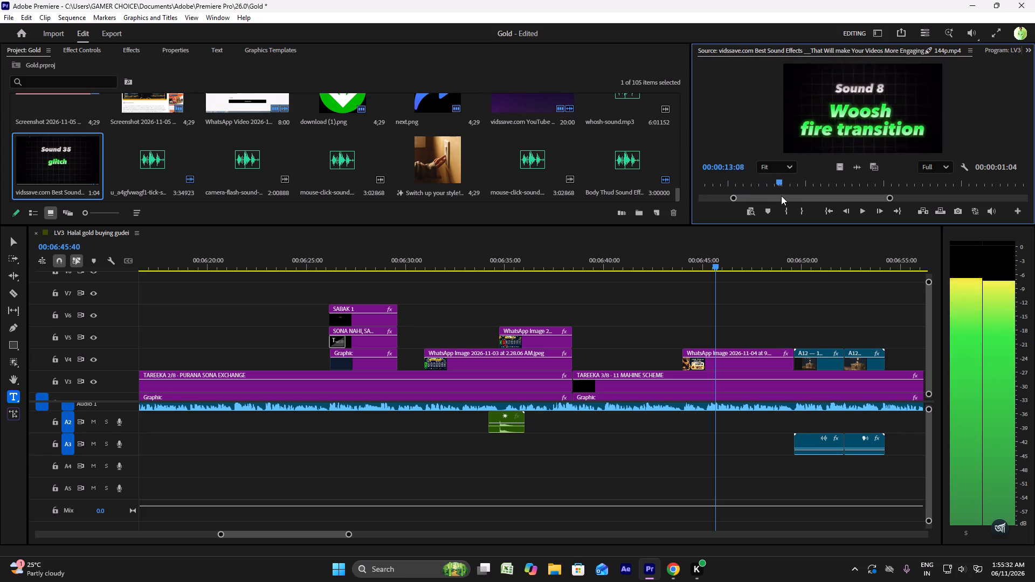
left_click_drag(781, 196, 893, 206)
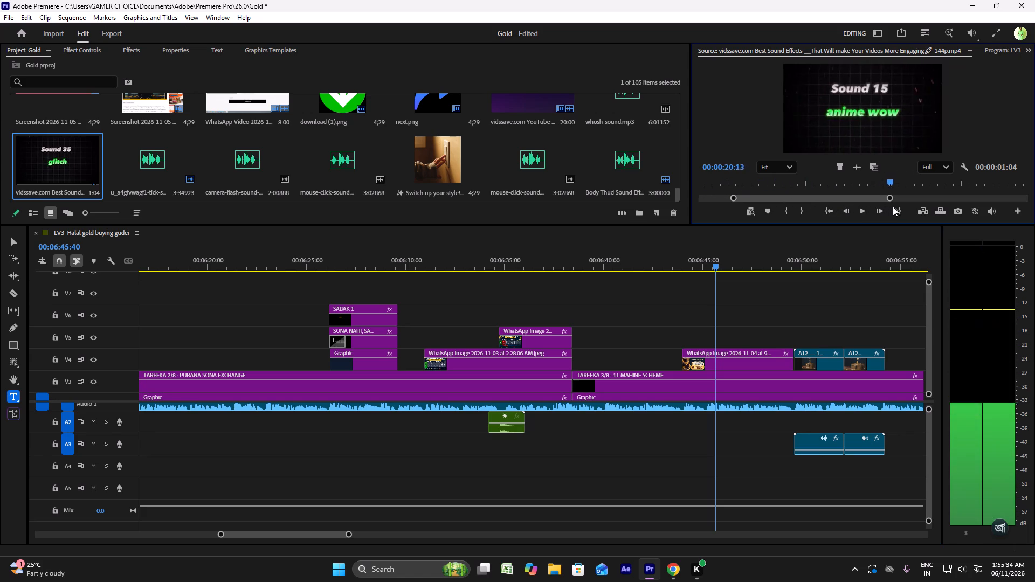
left_click_drag(893, 206, 953, 207)
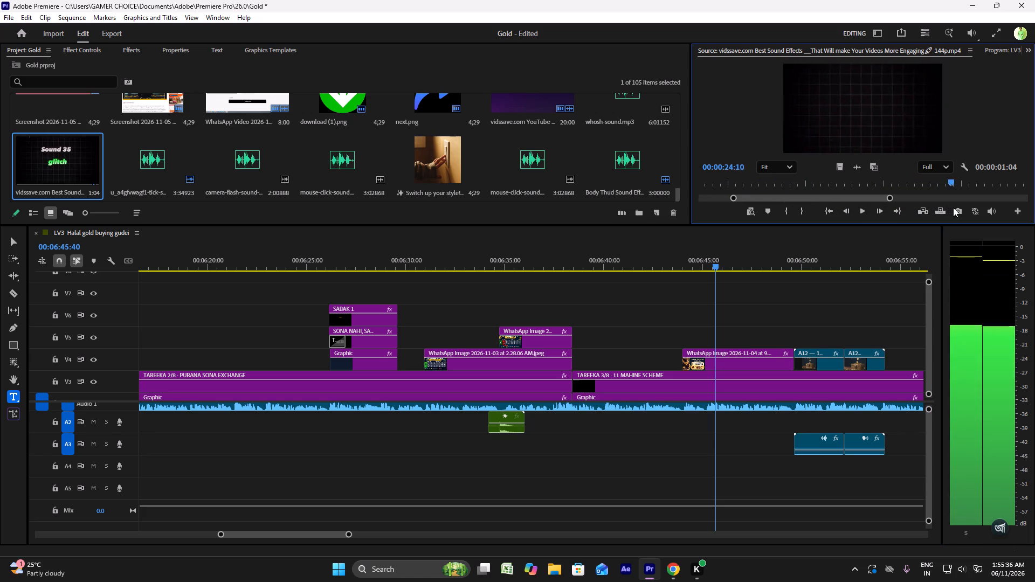
left_click_drag(953, 207, 1017, 207)
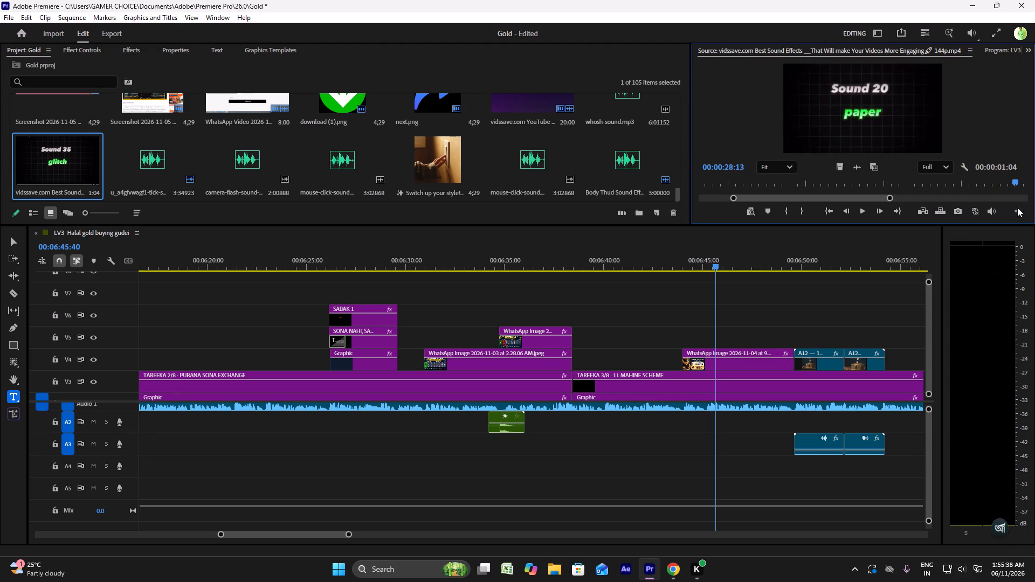
left_click_drag(1017, 207, 1034, 207)
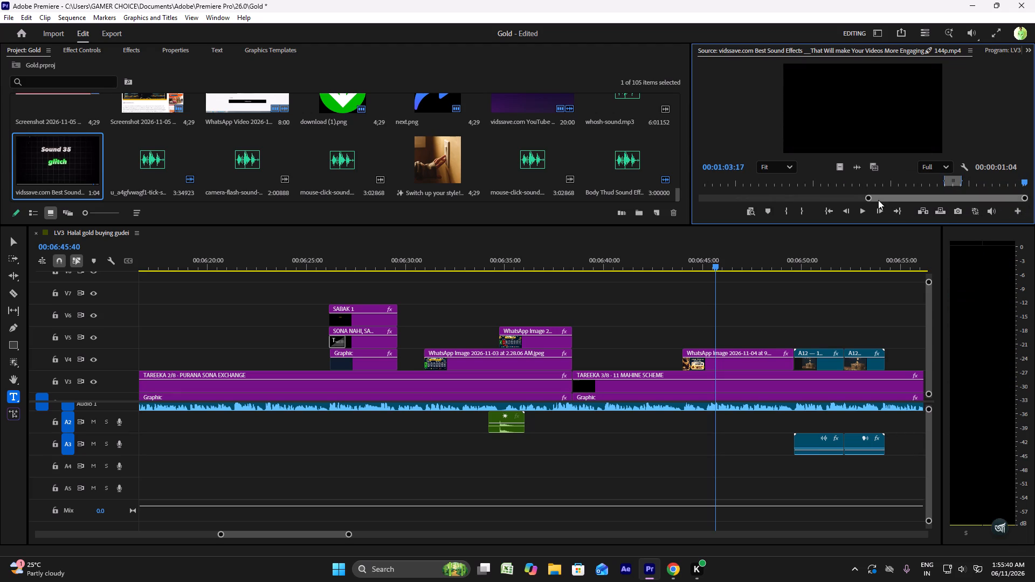
left_click_drag(871, 198, 638, 192)
left_click_drag(708, 183, 726, 183)
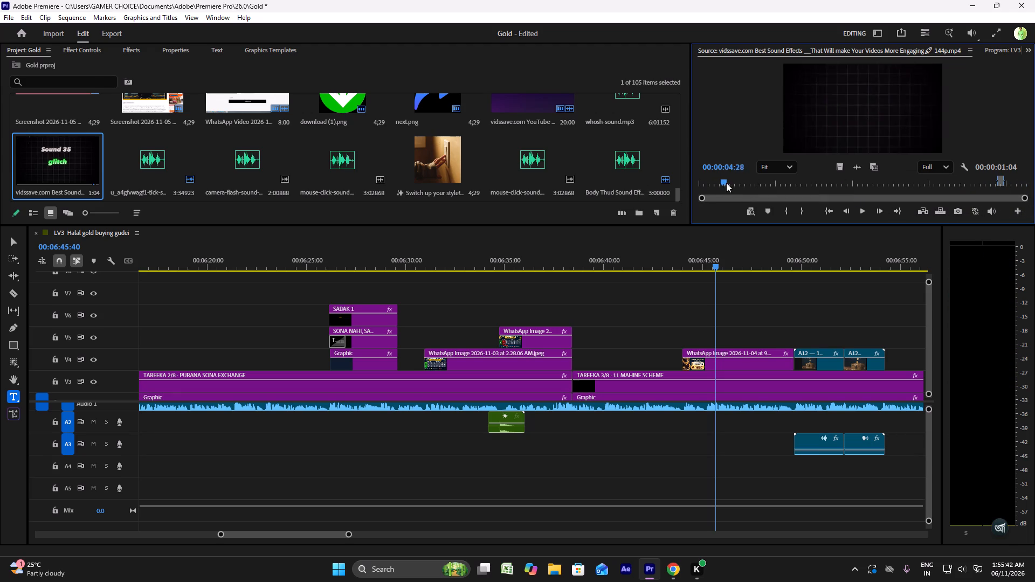
left_click_drag(726, 183, 716, 181)
key("space")
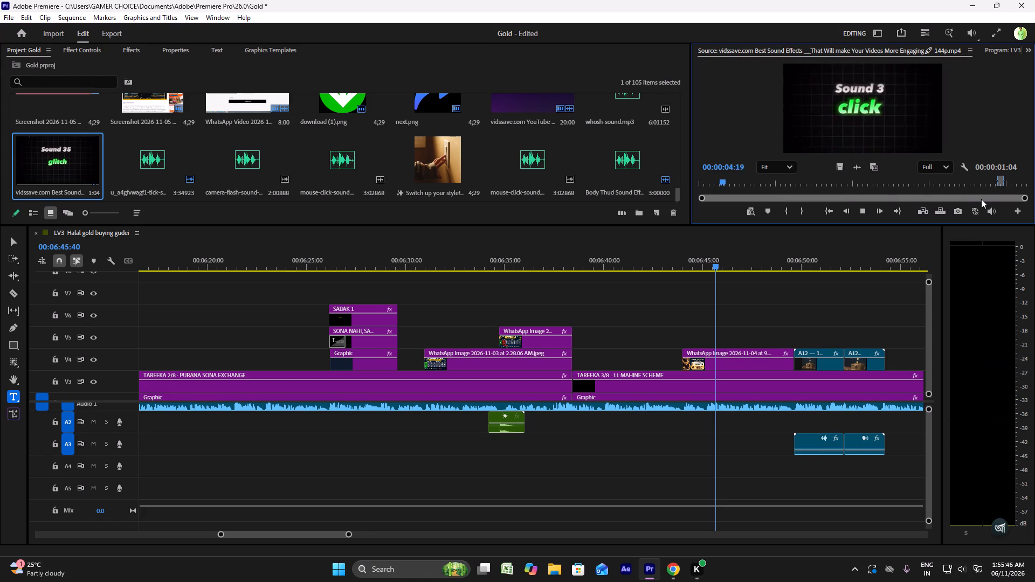
key("space")
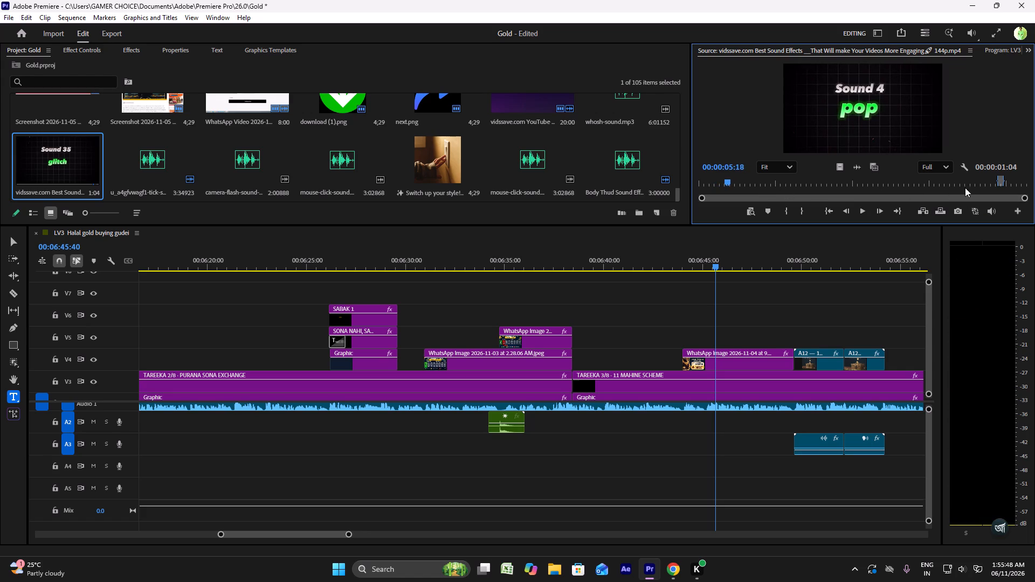
Mark a 3:08 range around the Sound 4 pop, place it on V5 and A5, and trim its start to just before the Gold Savings Scheme image.
left_click_drag(997, 181, 743, 176)
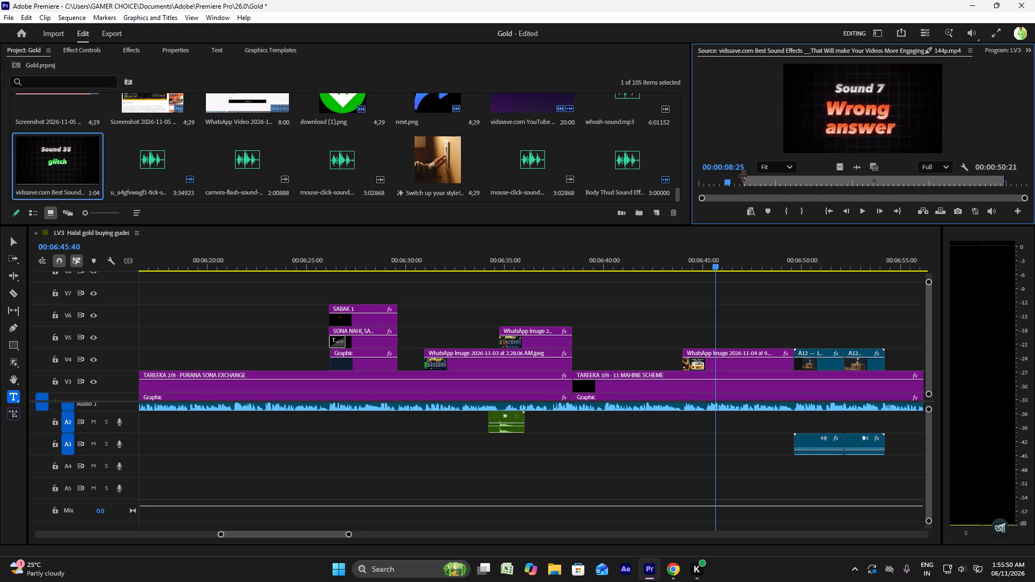
left_click_drag(743, 176, 720, 178)
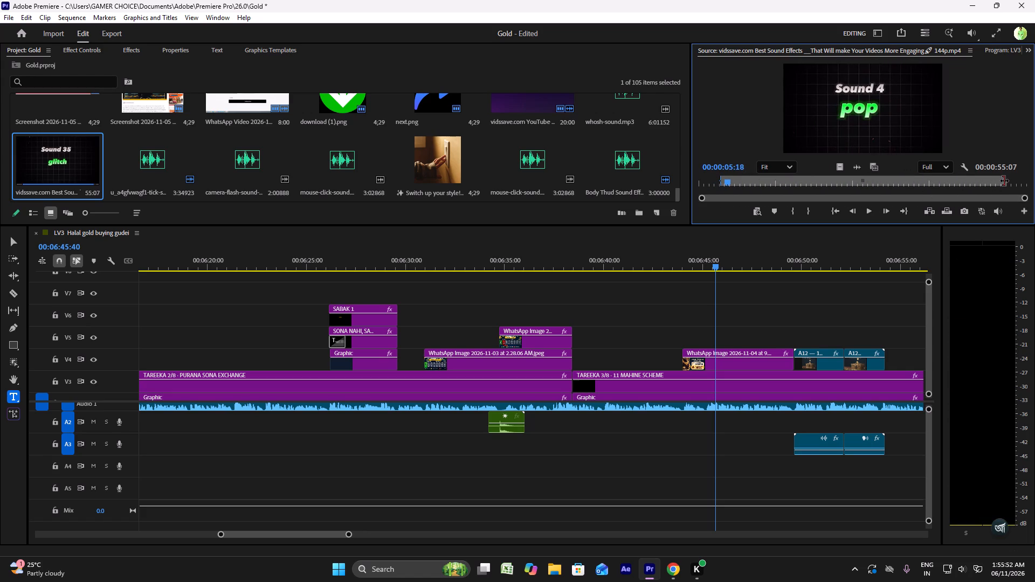
left_click_drag(1004, 180, 739, 191)
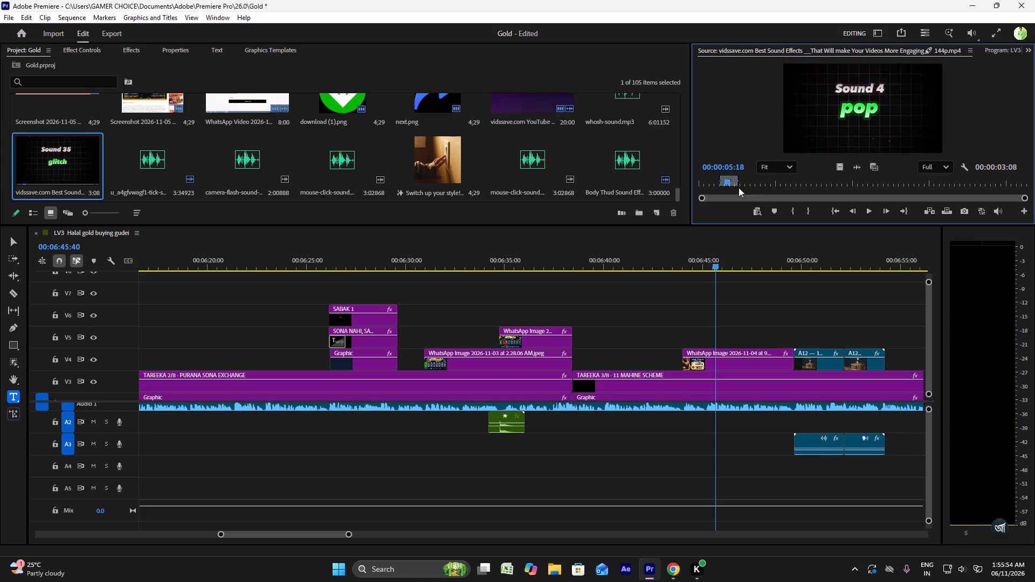
left_click_drag(862, 131, 702, 321)
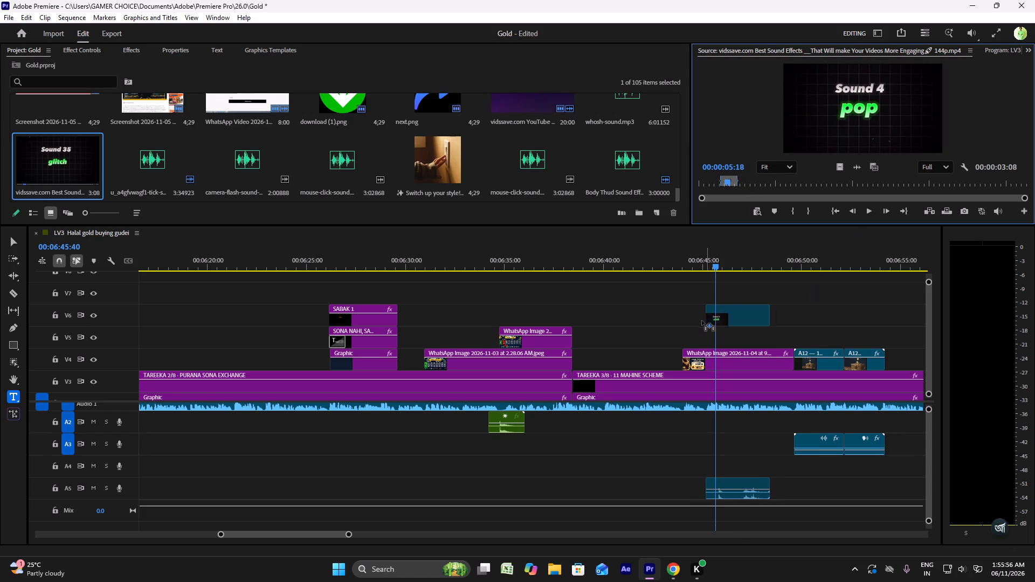
left_click_drag(702, 321, 656, 321)
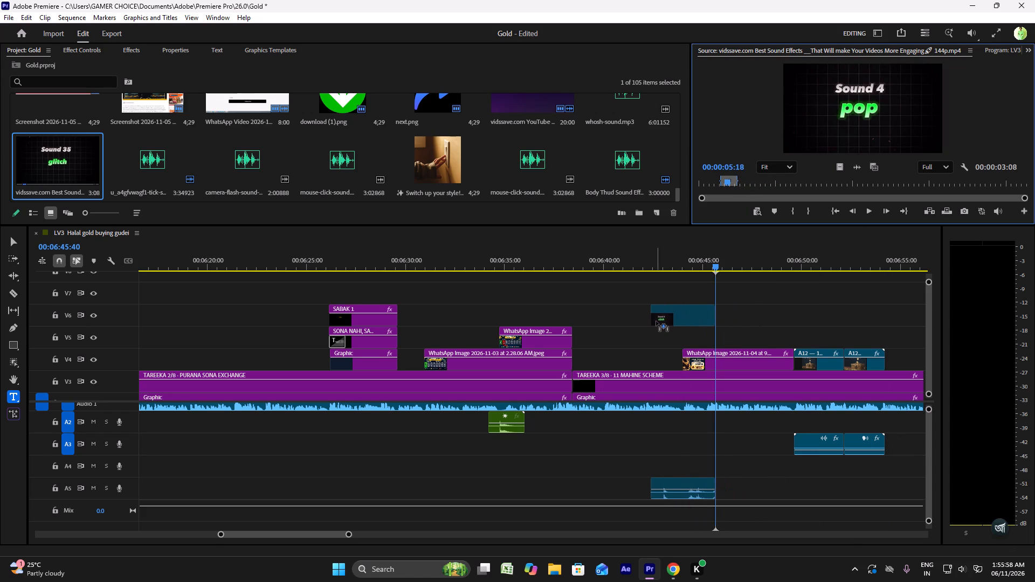
left_click_drag(656, 321, 656, 321)
left_click_drag(651, 309, 677, 306)
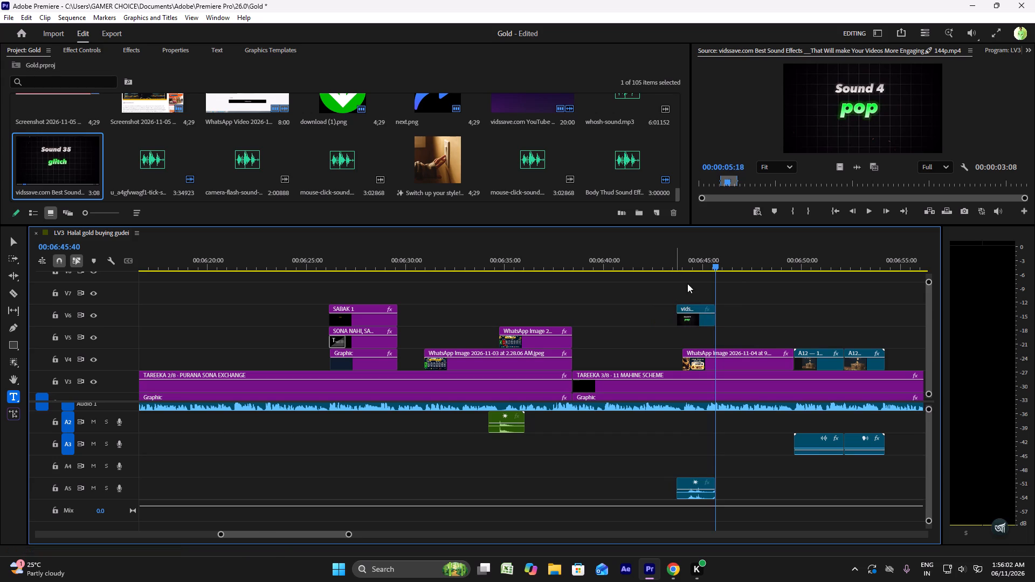
left_click_drag(698, 318, 693, 329)
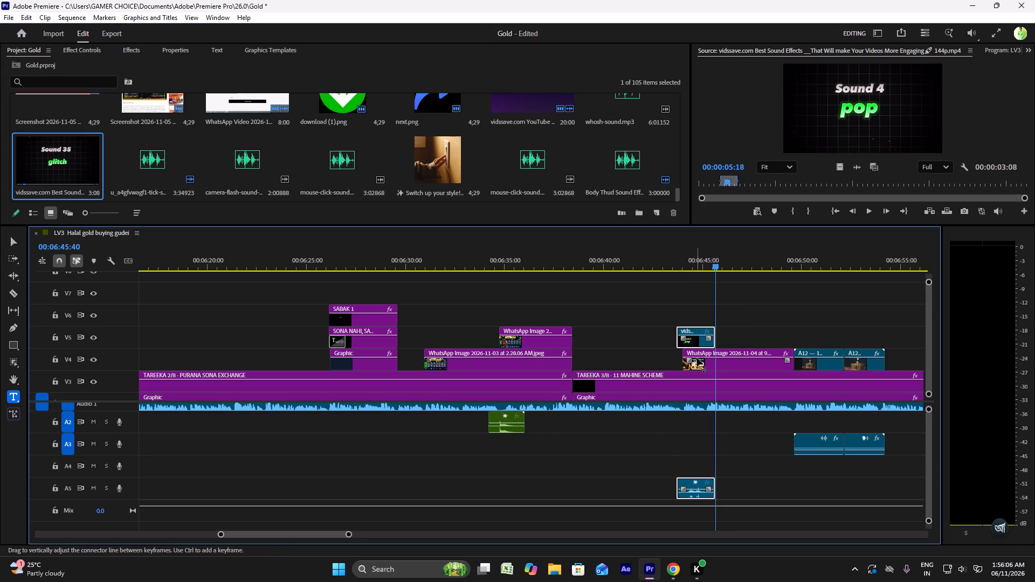
left_click_drag(700, 343, 695, 343)
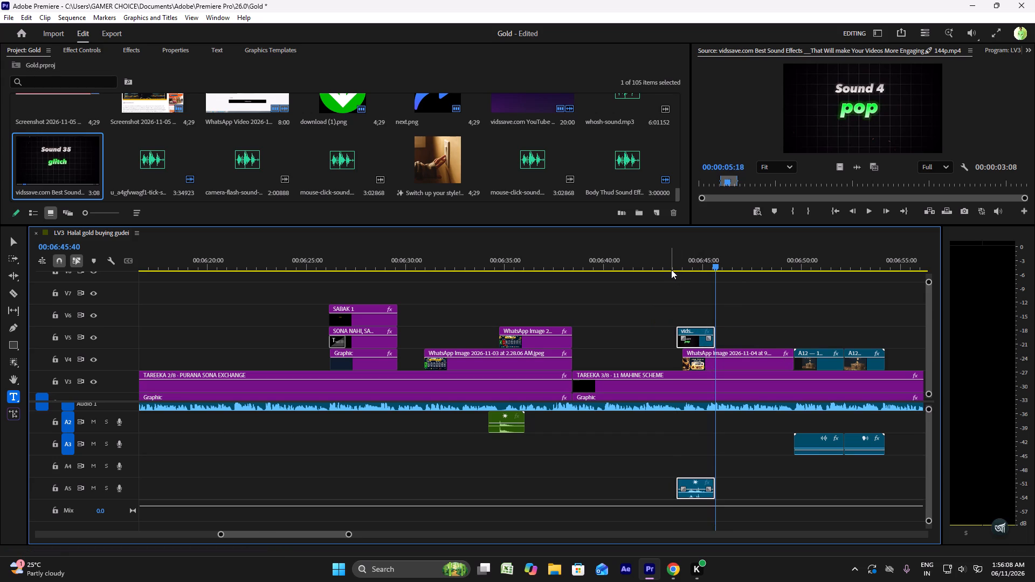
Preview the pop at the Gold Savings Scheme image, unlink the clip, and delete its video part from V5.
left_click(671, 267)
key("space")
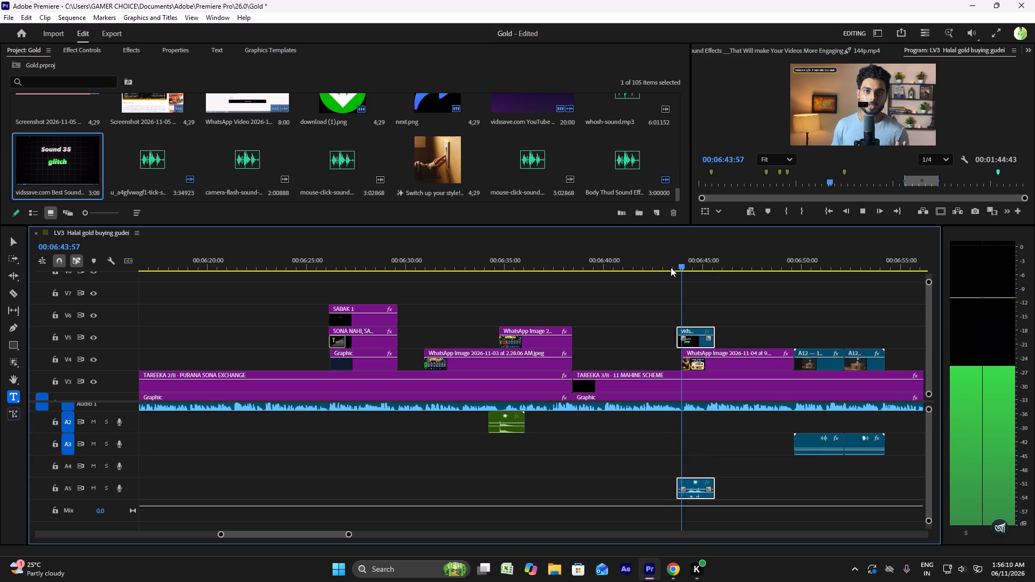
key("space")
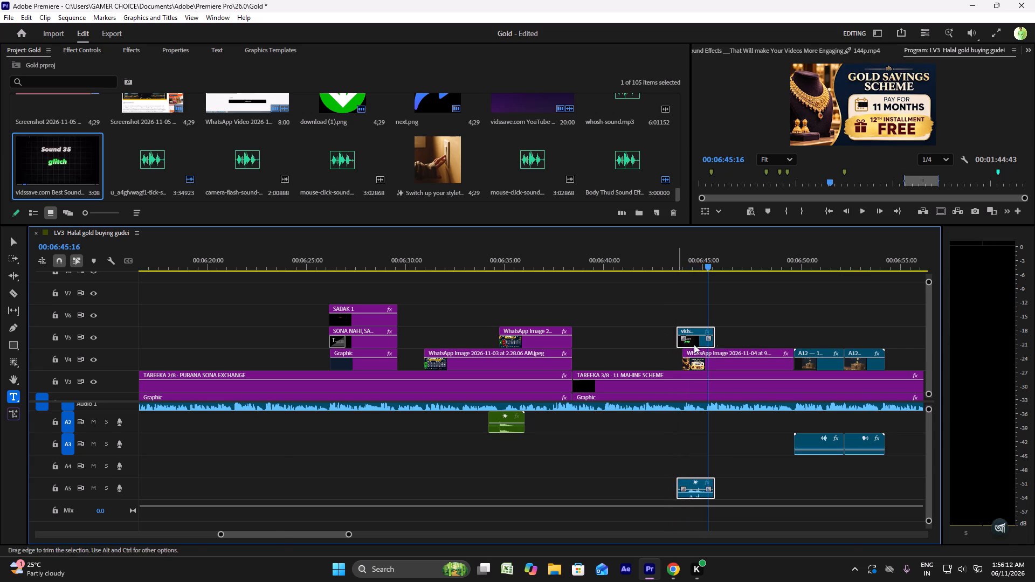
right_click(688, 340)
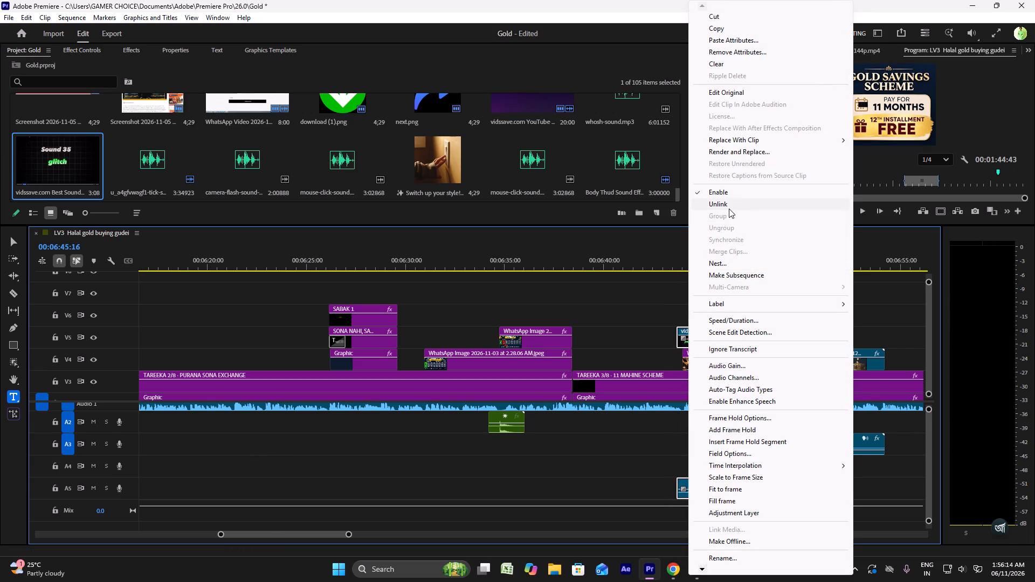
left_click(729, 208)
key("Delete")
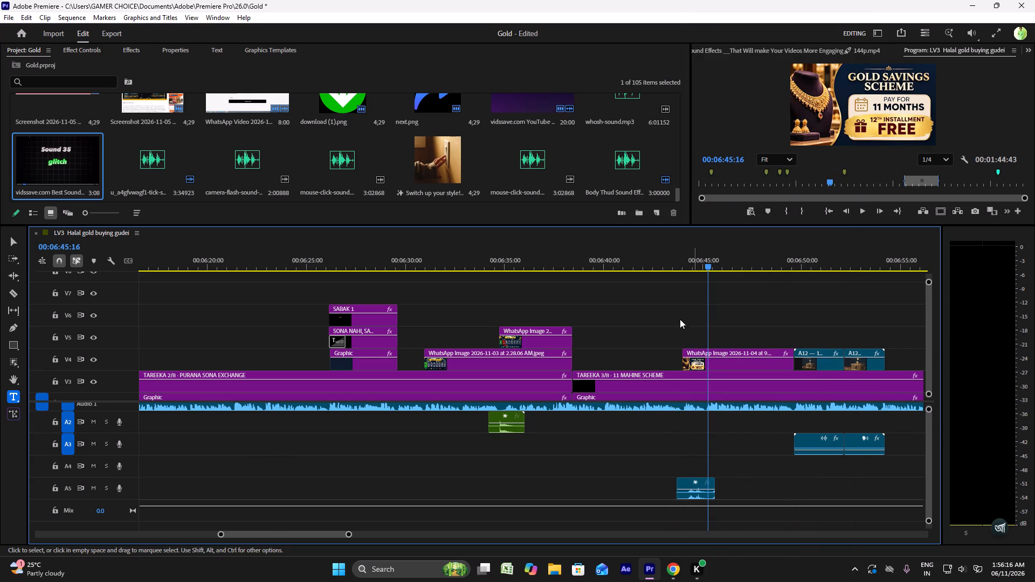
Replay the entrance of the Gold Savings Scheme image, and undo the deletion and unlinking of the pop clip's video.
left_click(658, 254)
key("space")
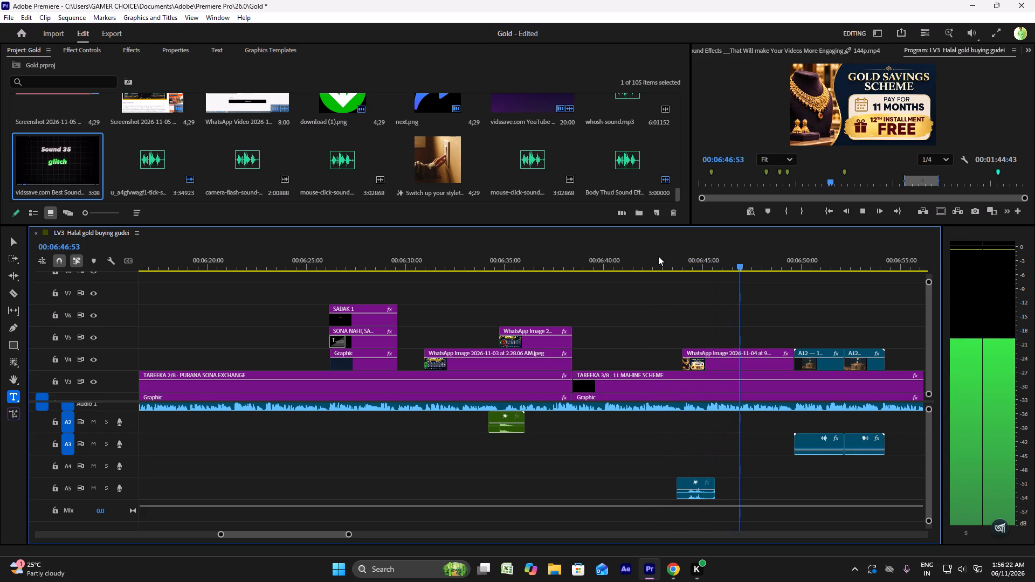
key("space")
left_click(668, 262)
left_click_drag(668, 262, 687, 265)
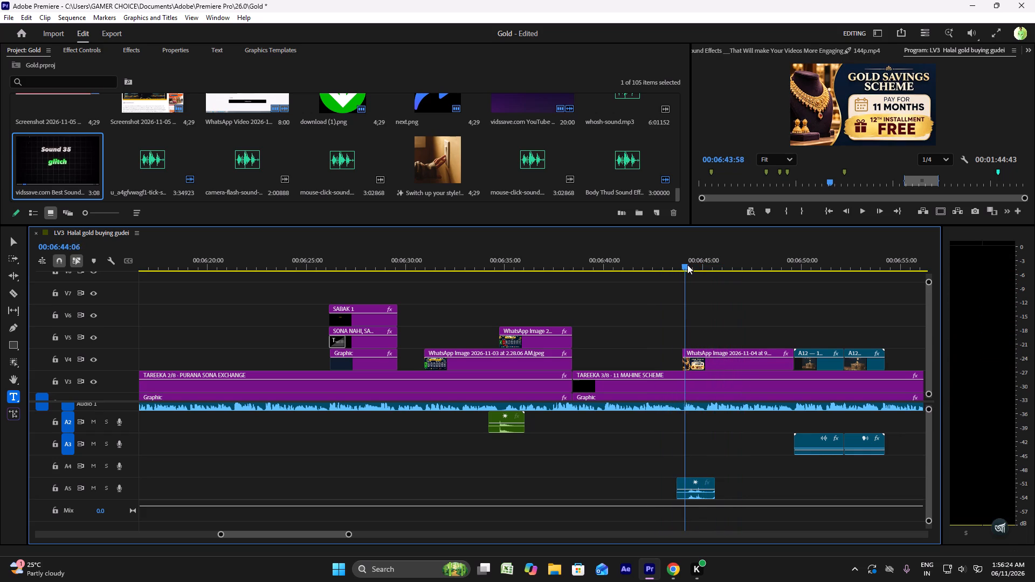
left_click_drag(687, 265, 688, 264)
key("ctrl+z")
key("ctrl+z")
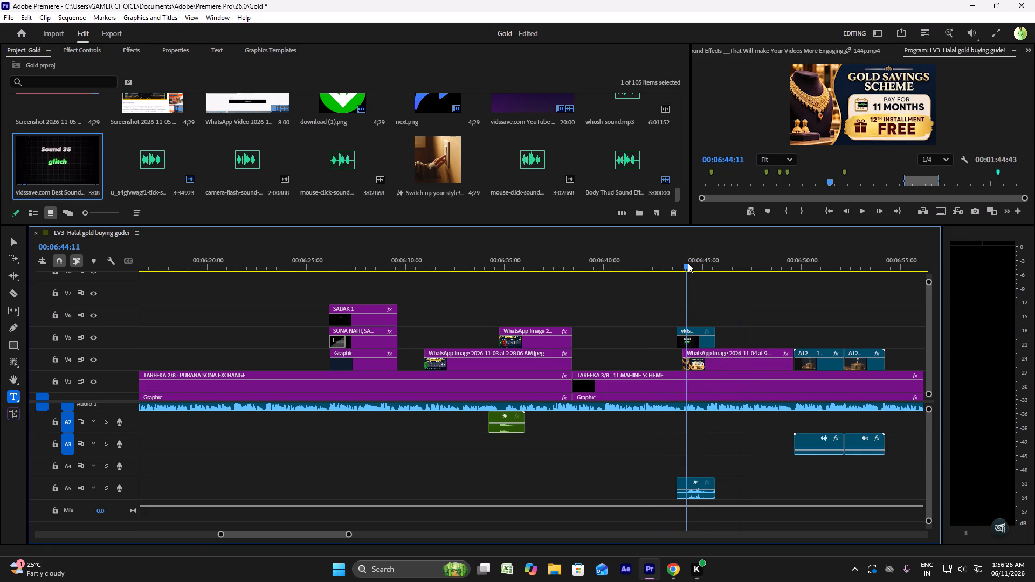
Move the linked sound-effects clip ahead of the Gold Savings Scheme image and set its scale to 459%.
left_click_drag(690, 341, 648, 342)
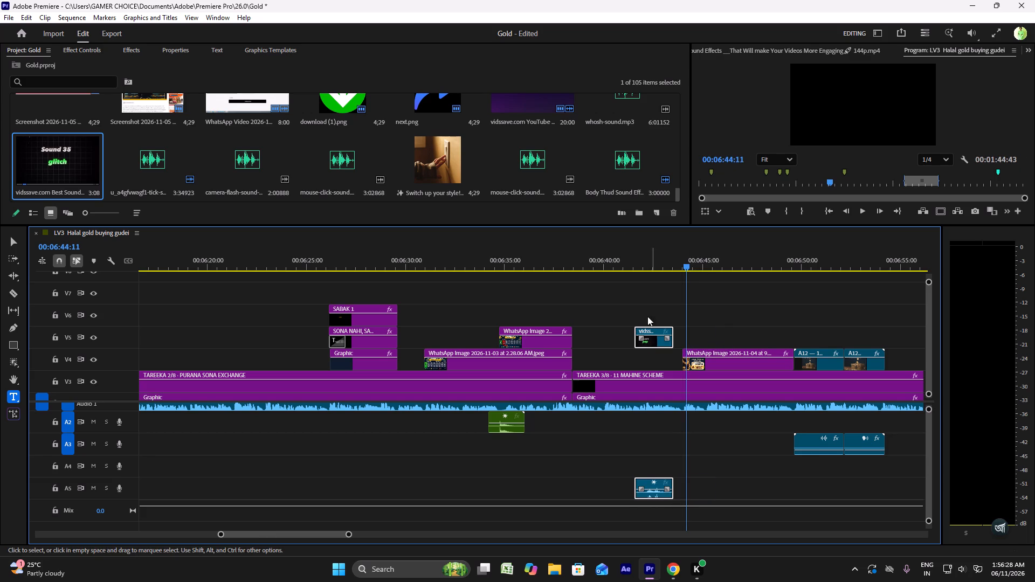
left_click(644, 265)
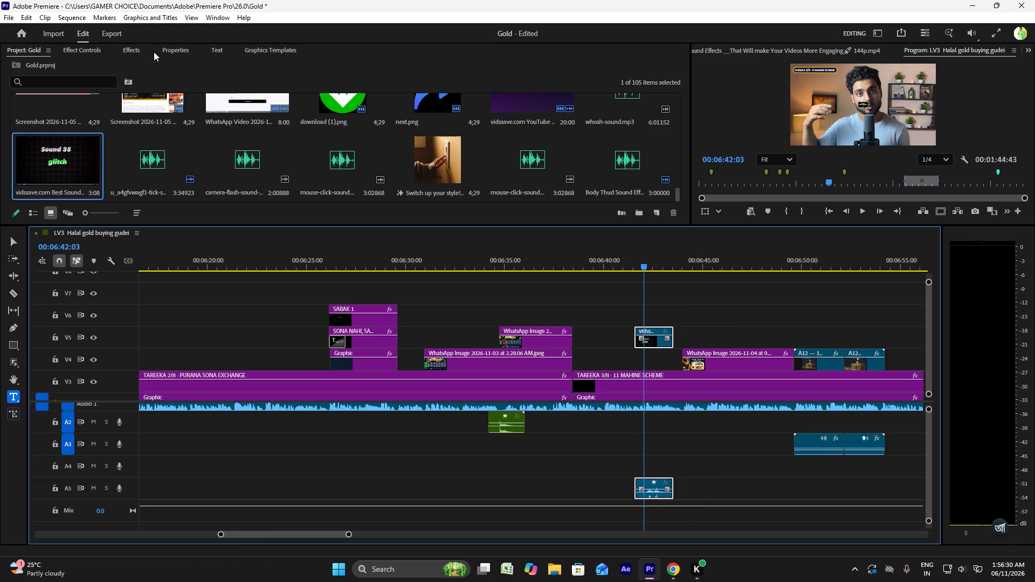
left_click(163, 50)
left_click_drag(289, 163, 353, 163)
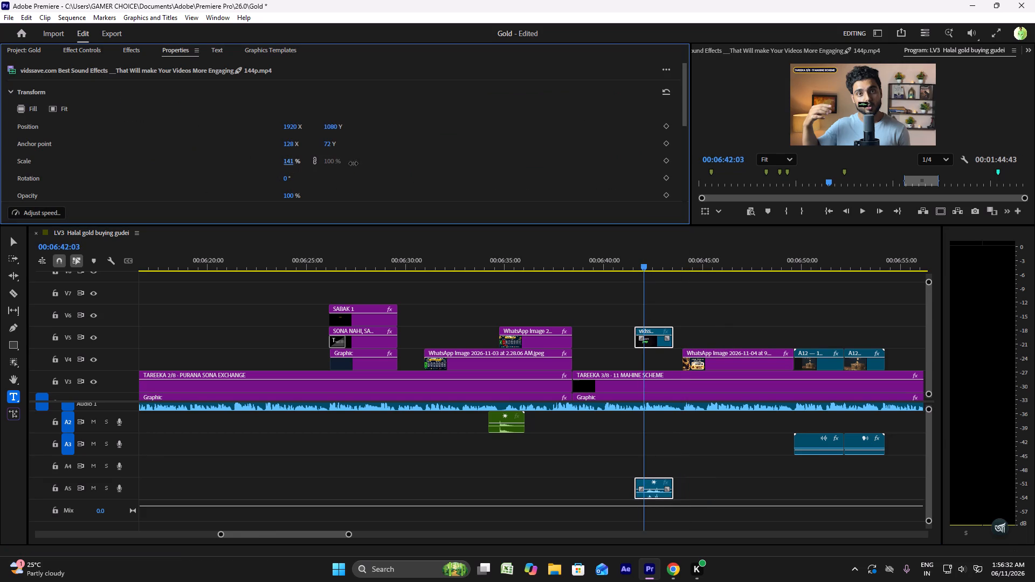
left_click_drag(353, 163, 491, 171)
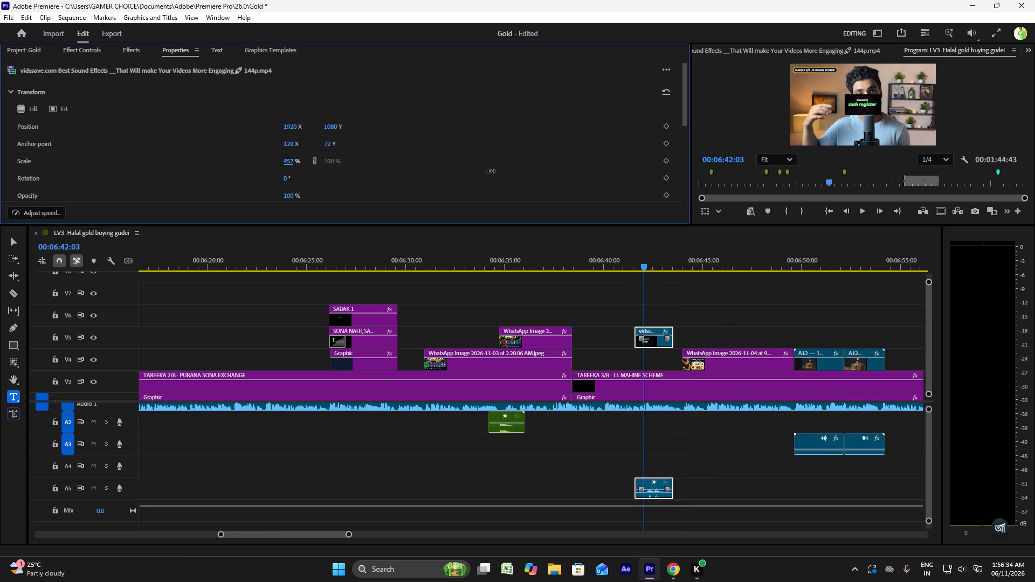
left_click_drag(491, 171, 492, 171)
Extend the sound-effects clip's end to about 00:06:47 and its start back to where the TAREEKA 3/8 label begins.
left_click_drag(679, 334, 744, 331)
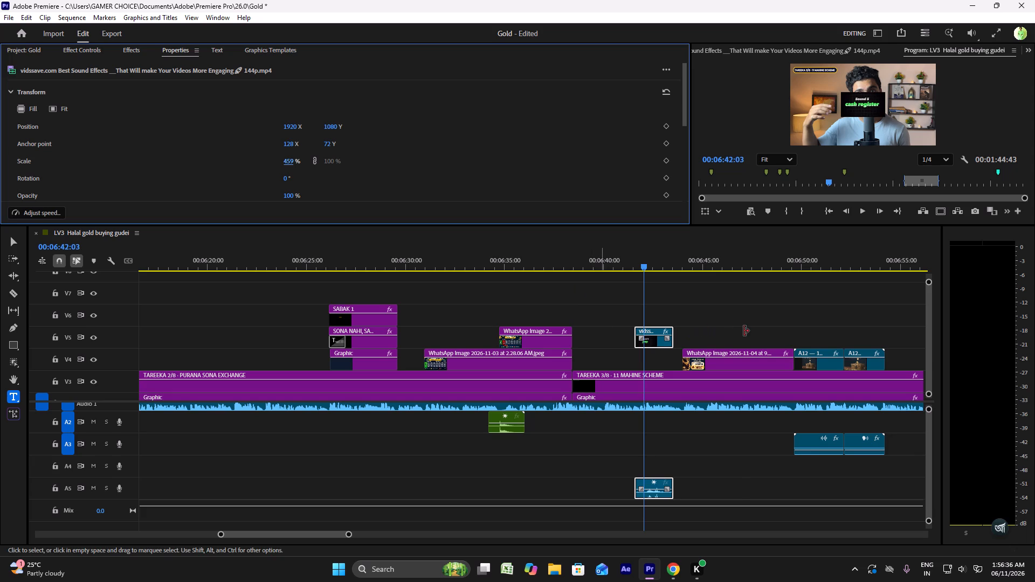
left_click_drag(744, 331, 746, 329)
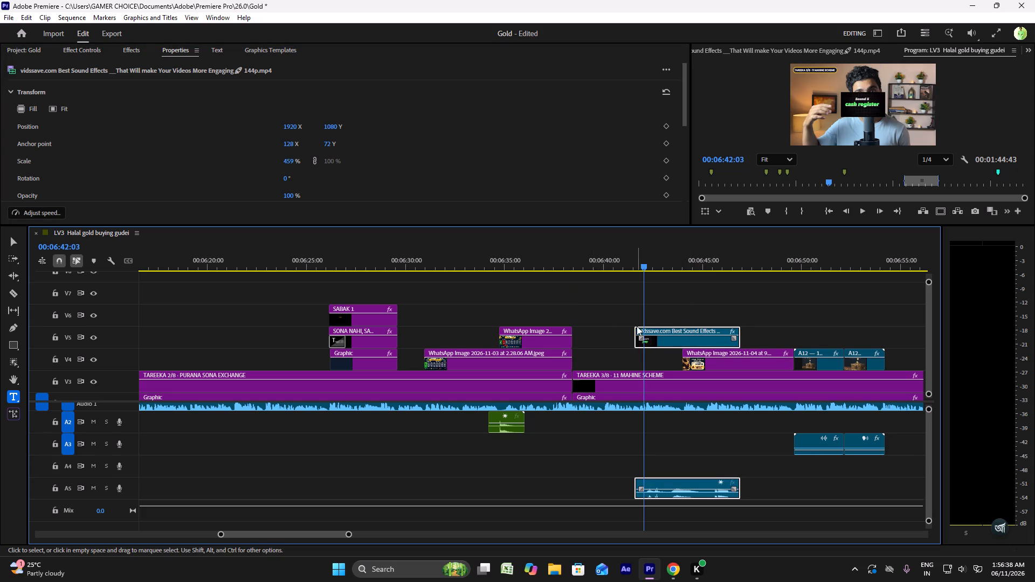
left_click_drag(633, 328, 510, 324)
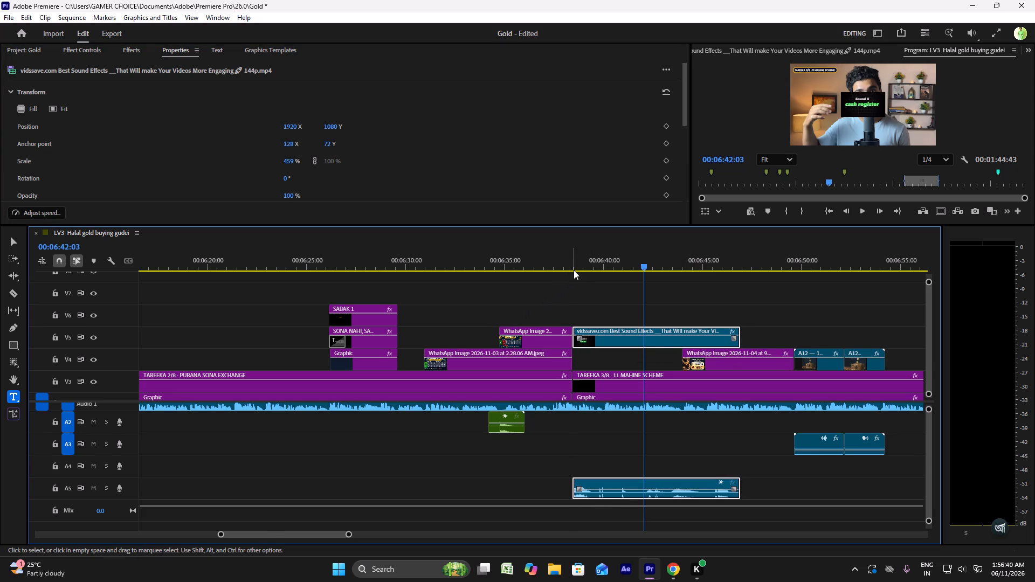
Play the sound-effects clip to locate the pop, and trim both ends to leave about one second, ending near 00:06:41.
left_click(580, 265)
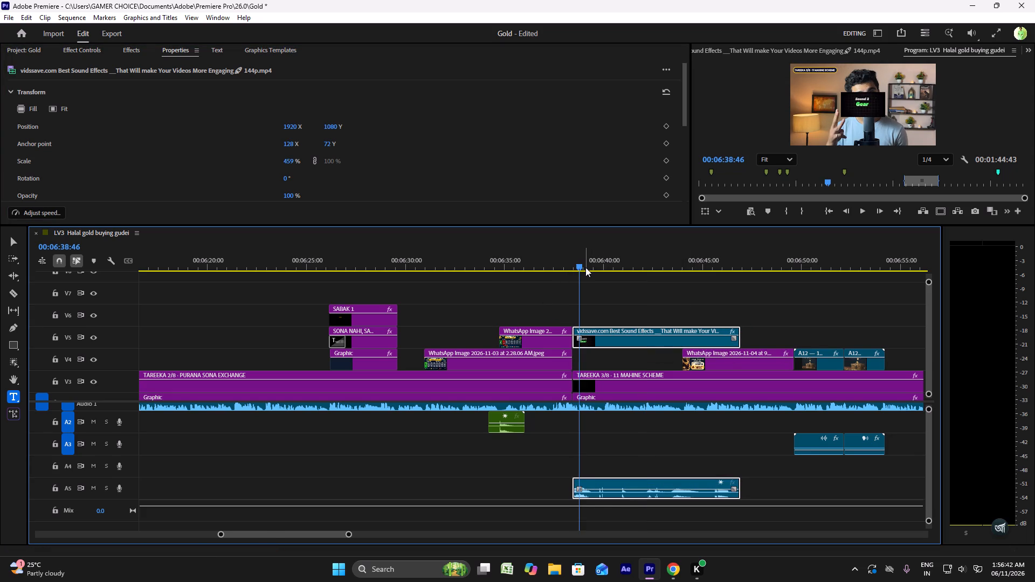
key("space")
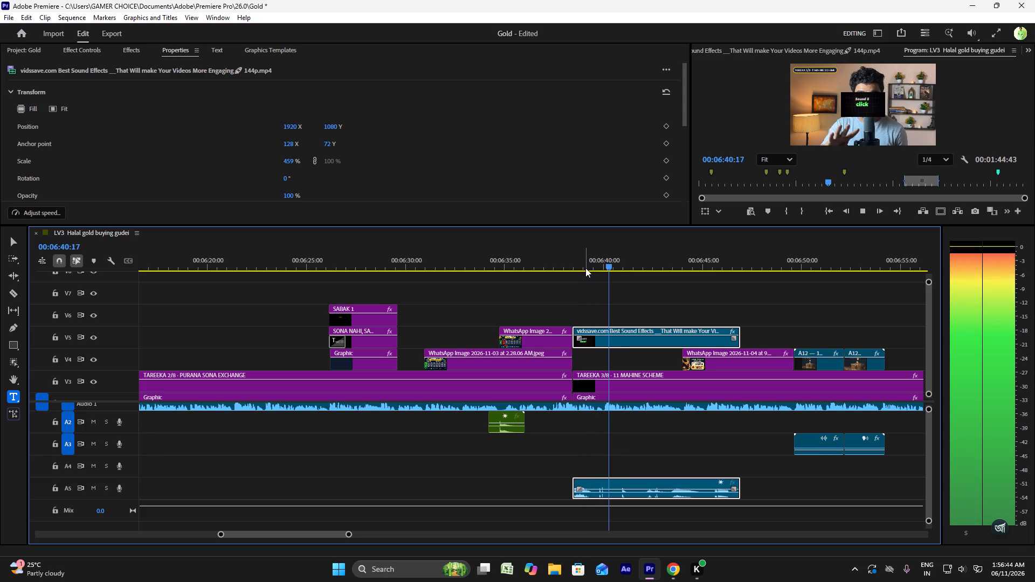
key("space")
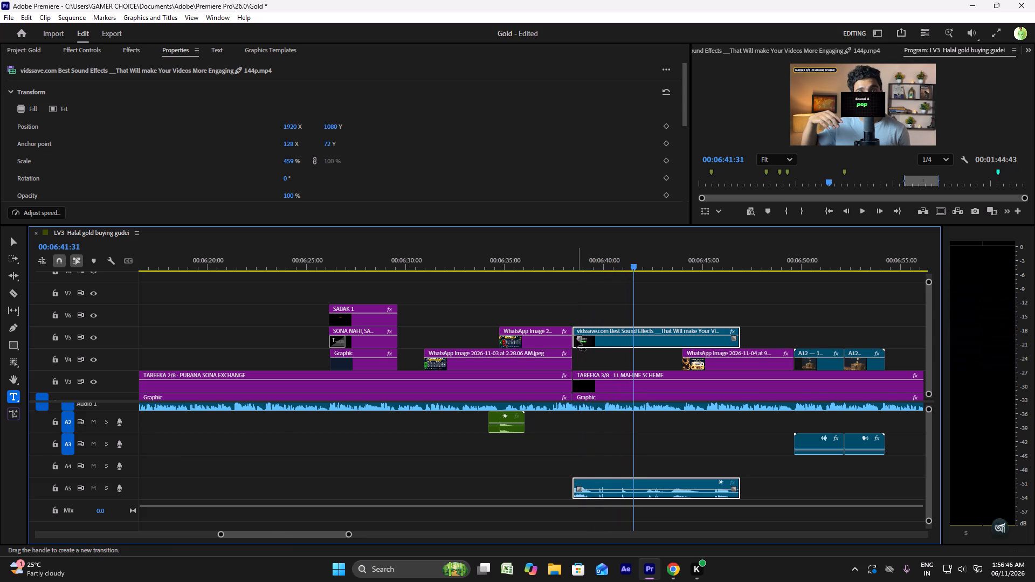
left_click_drag(575, 342, 592, 339)
left_click_drag(592, 339, 612, 339)
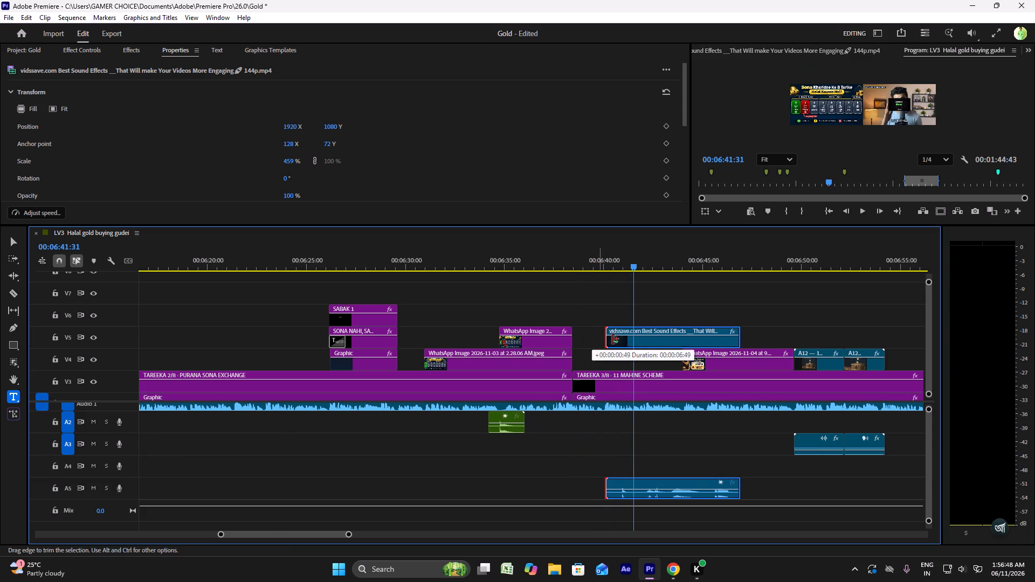
left_click_drag(612, 339, 616, 338)
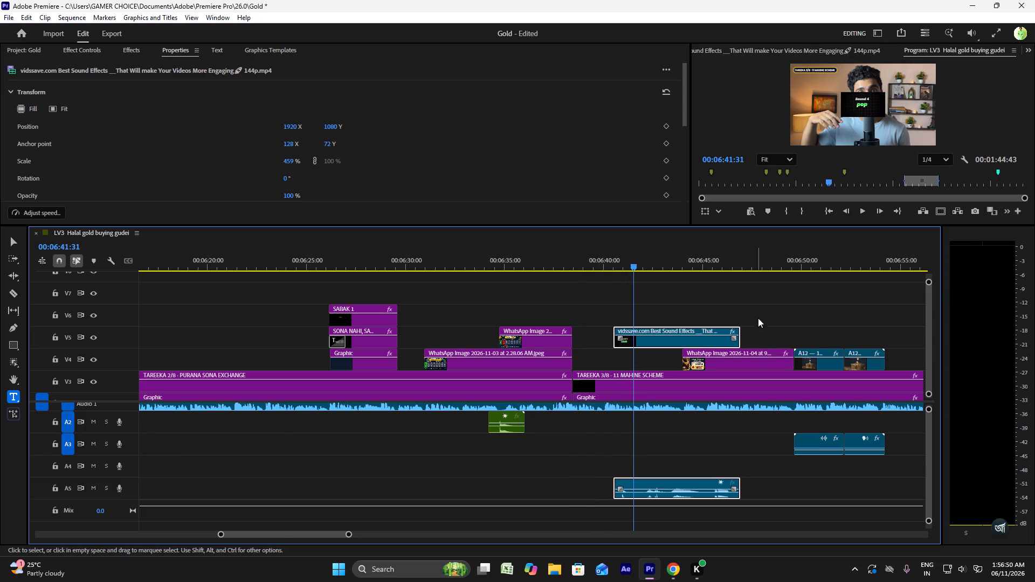
left_click_drag(740, 332, 636, 332)
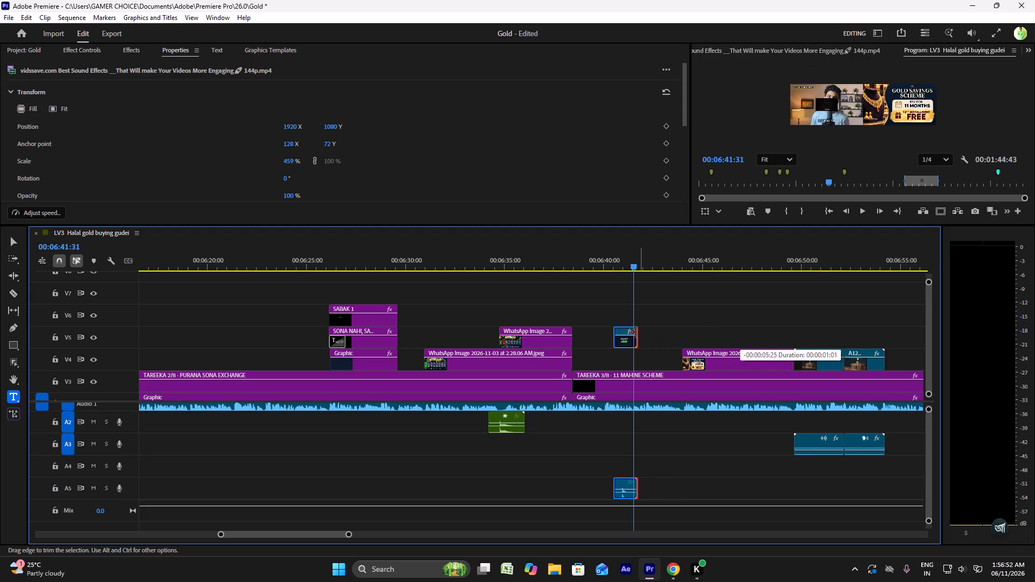
left_click_drag(636, 332, 633, 332)
Unlink the trimmed pop, move its audio to A2 just ahead of the Gold Savings Scheme image, and delete its video part from V5.
right_click(624, 337)
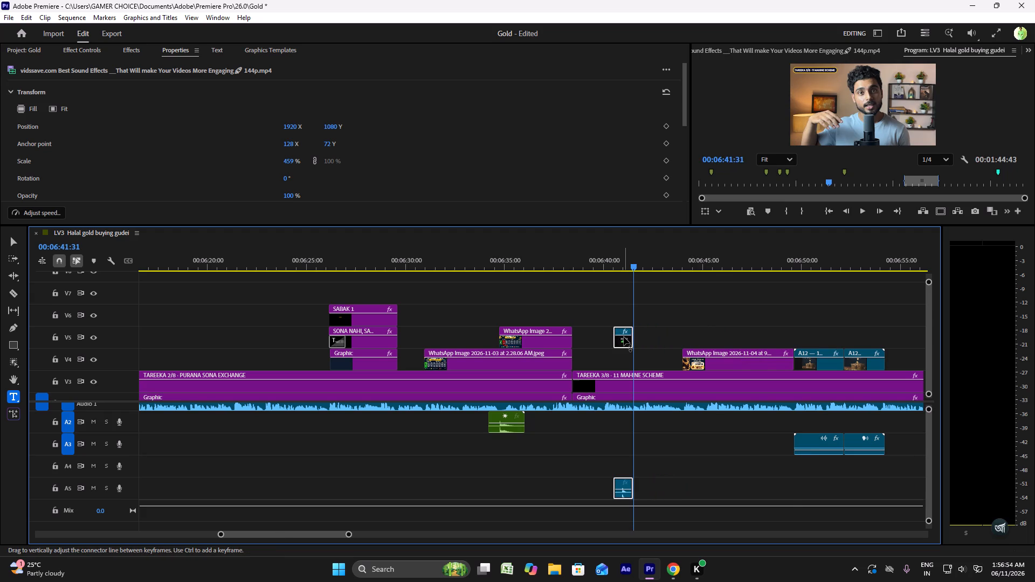
left_click(659, 207)
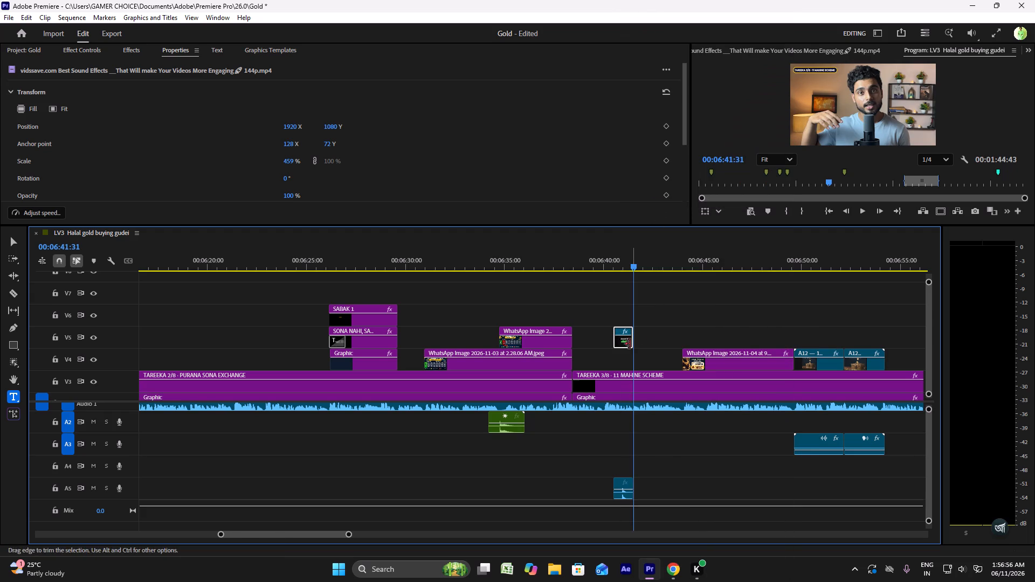
left_click_drag(623, 498, 638, 469)
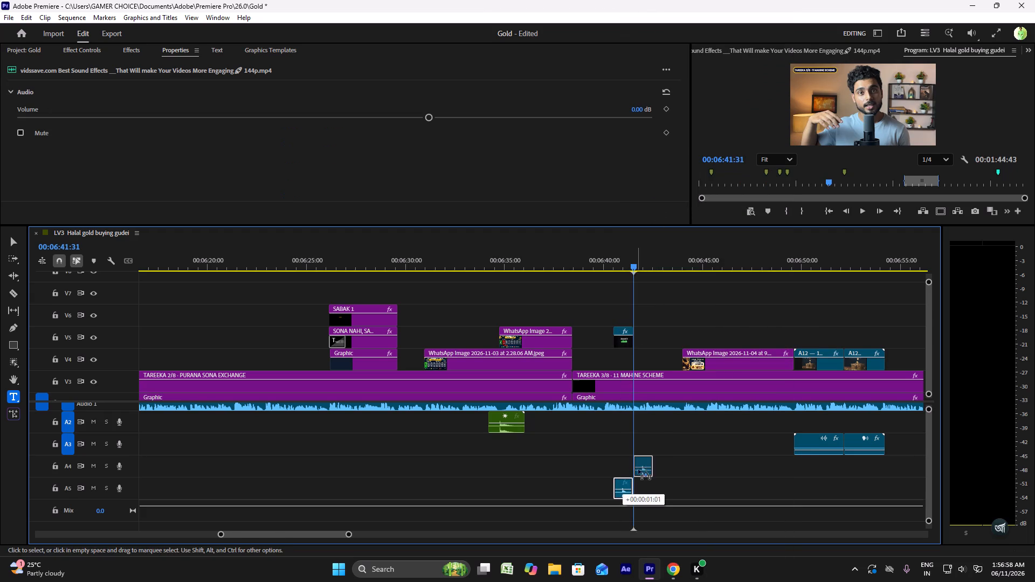
left_click_drag(638, 469, 683, 427)
left_click(616, 336)
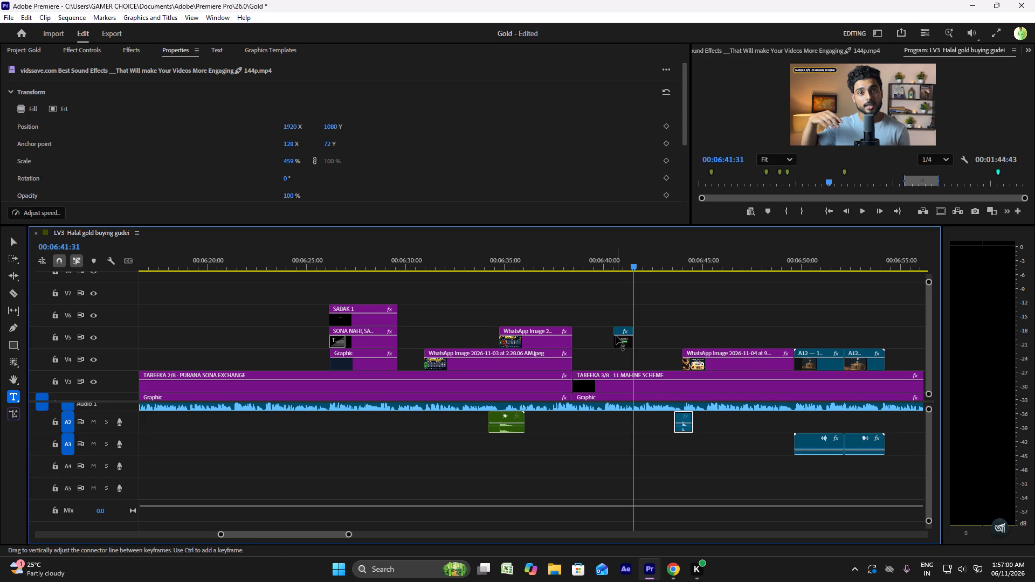
key("Delete")
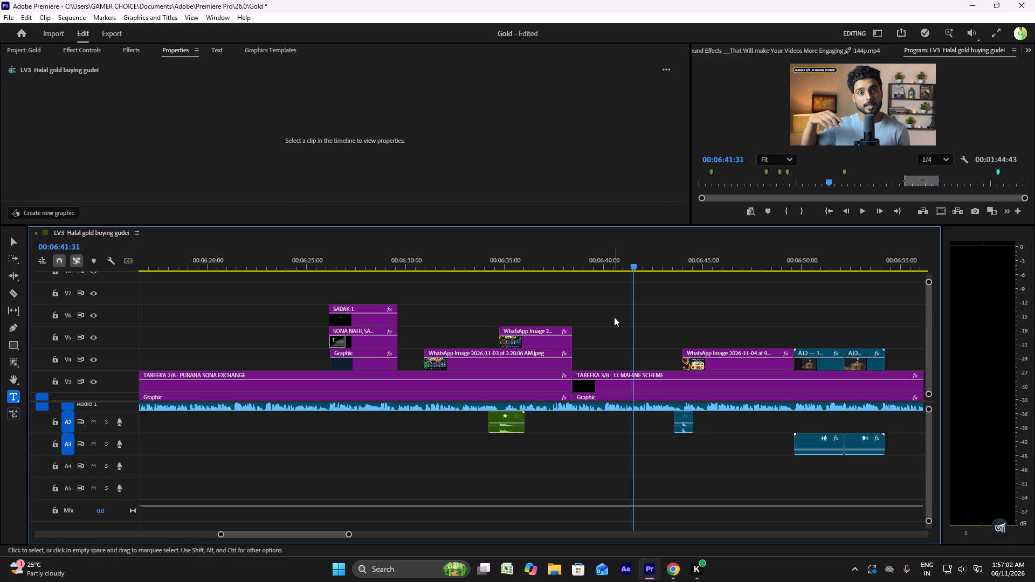
Play on from the pop through the Gold Savings Scheme image, and check section 5 of the editor brief for required sounds.
key("space")
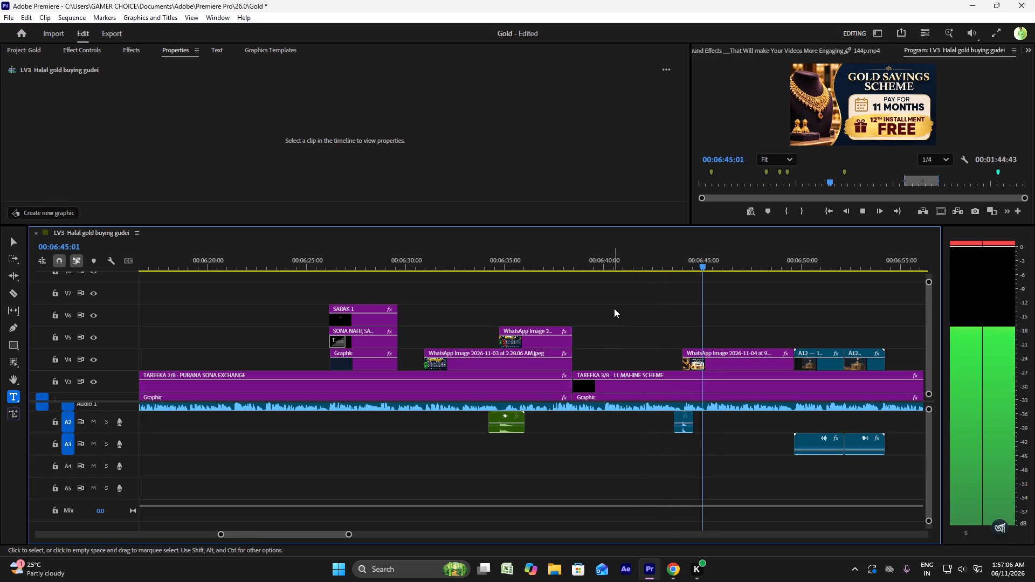
scroll(681, 384, "down", 5)
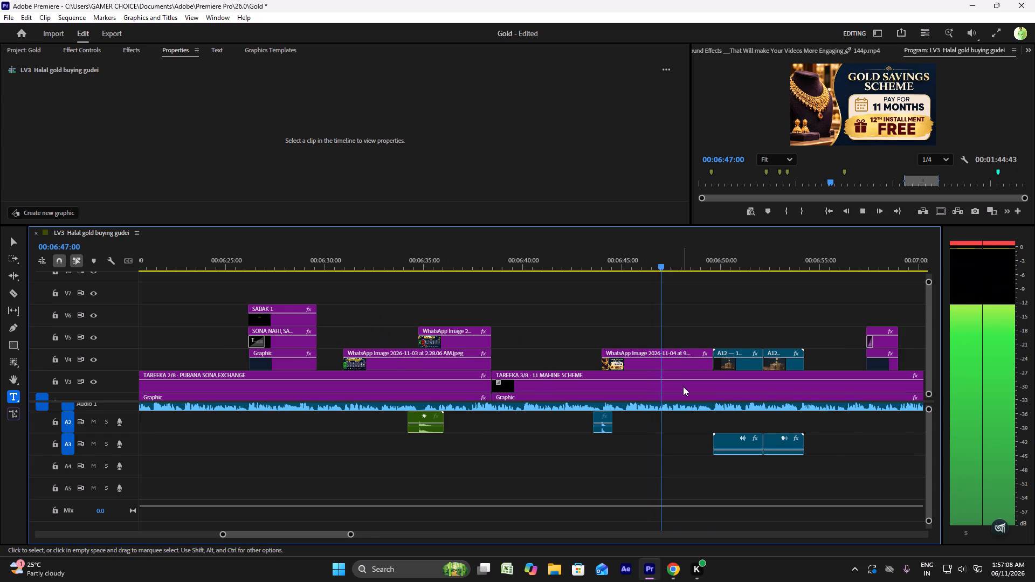
scroll(683, 386, "down", 5, "alt")
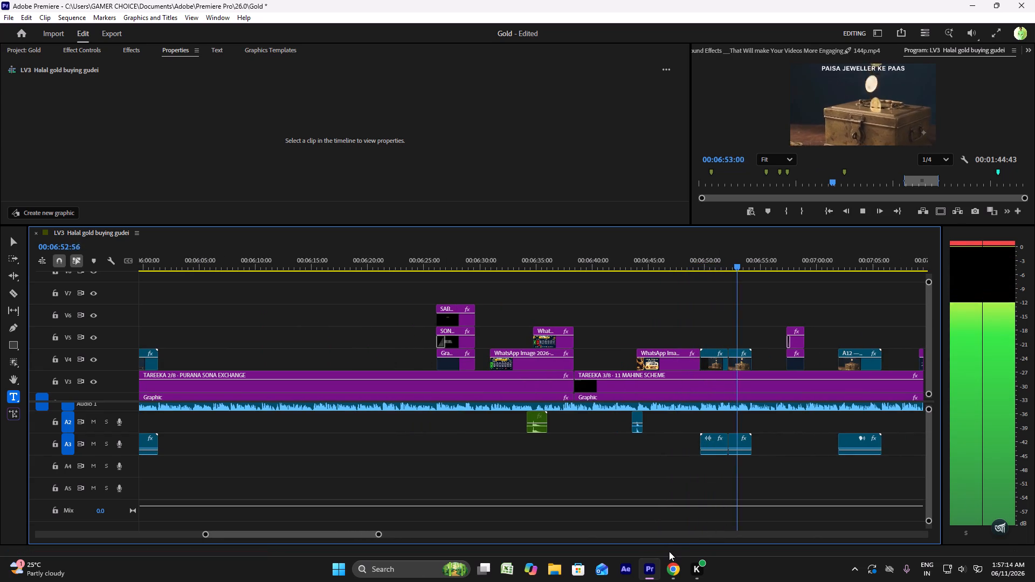
key("space")
left_click(665, 570)
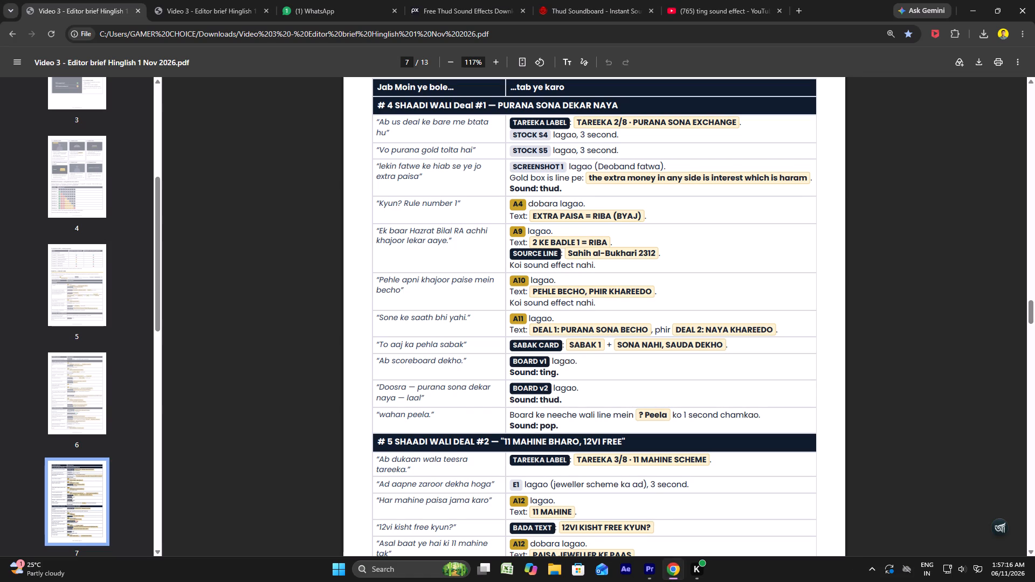
scroll(571, 420, "down", 5)
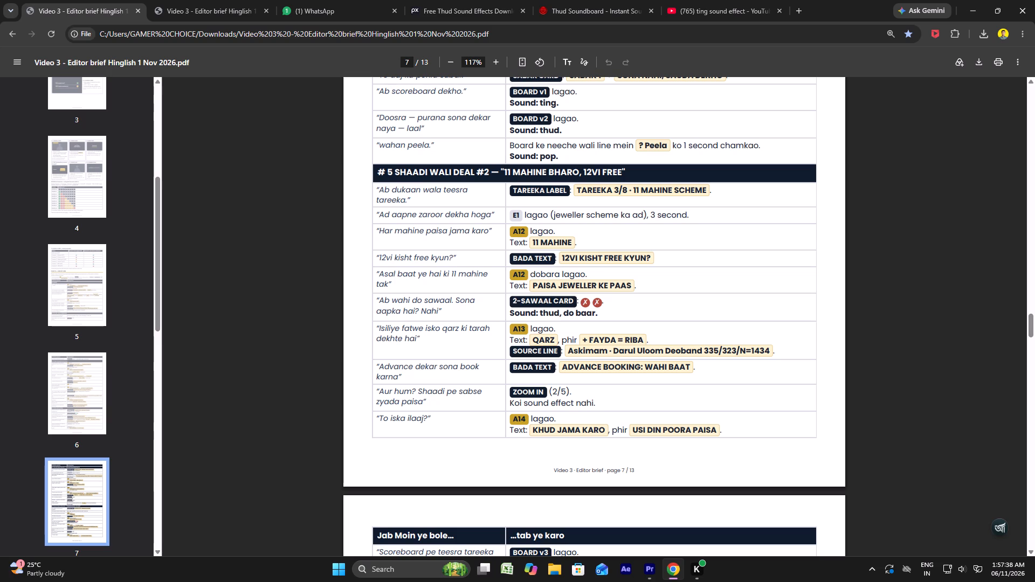
left_click(648, 564)
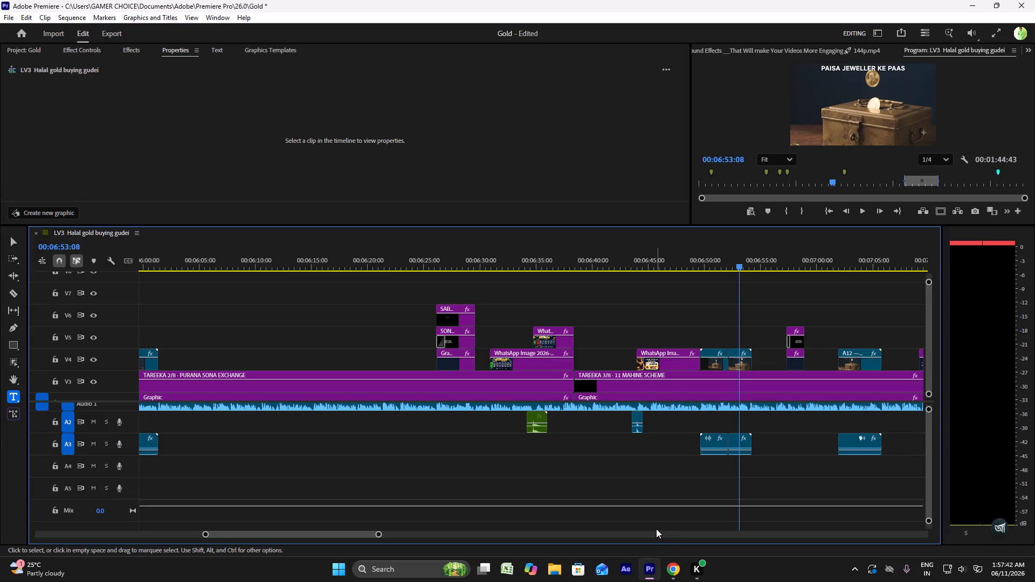
key("space")
left_click(799, 265)
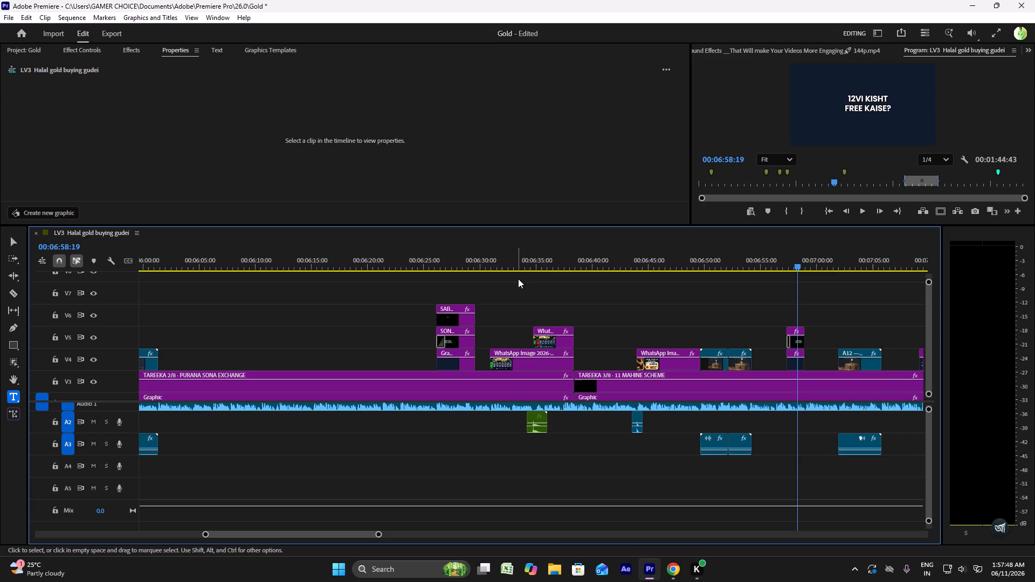
Replay the second scoreboard image's entrance at about 00:06:34 and copy its Body Thud sound clip from A2.
left_click(520, 265)
key("space")
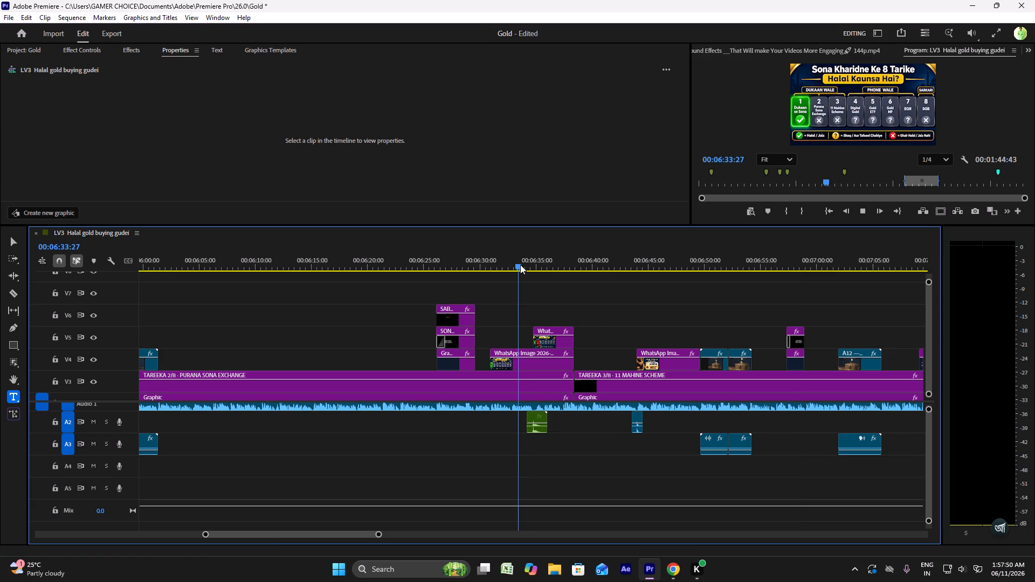
key("space")
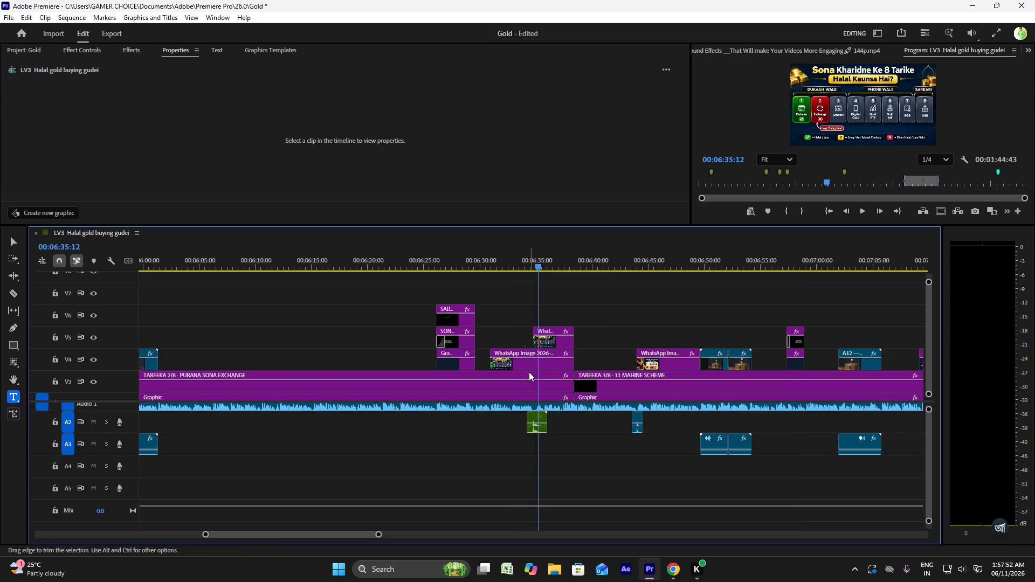
left_click(536, 425)
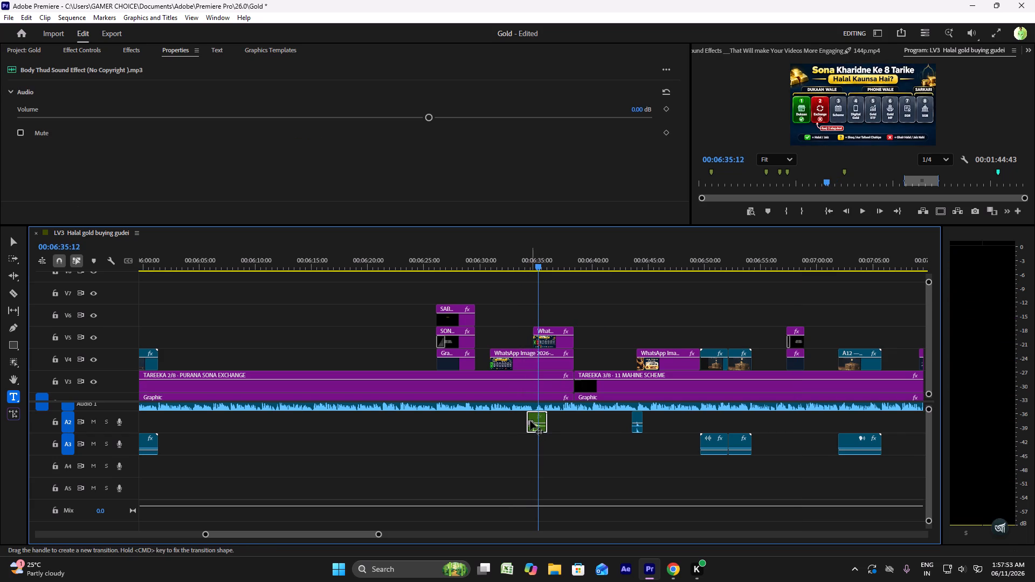
key("ctrl+c")
Play the two-question card with the red crosses, around 00:07:10 to 00:07:16, to check when each question is spoken.
scroll(553, 427, "down", 18)
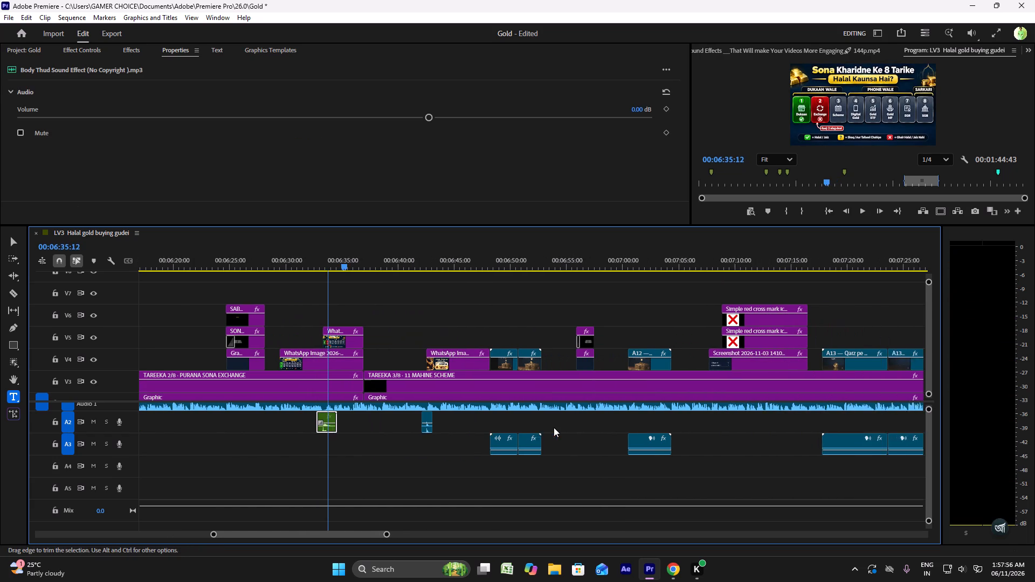
left_click(632, 257)
key("space")
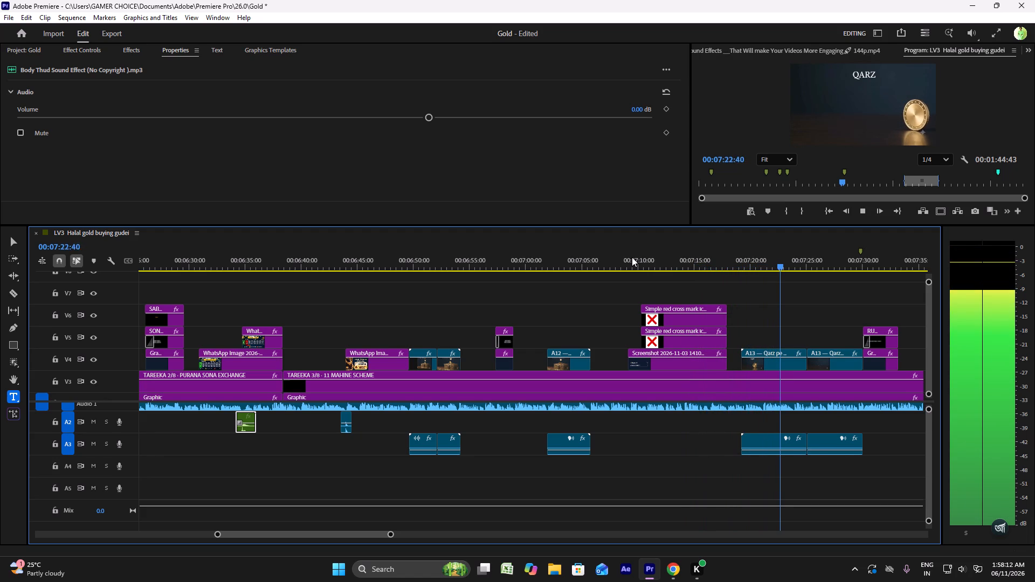
key("space")
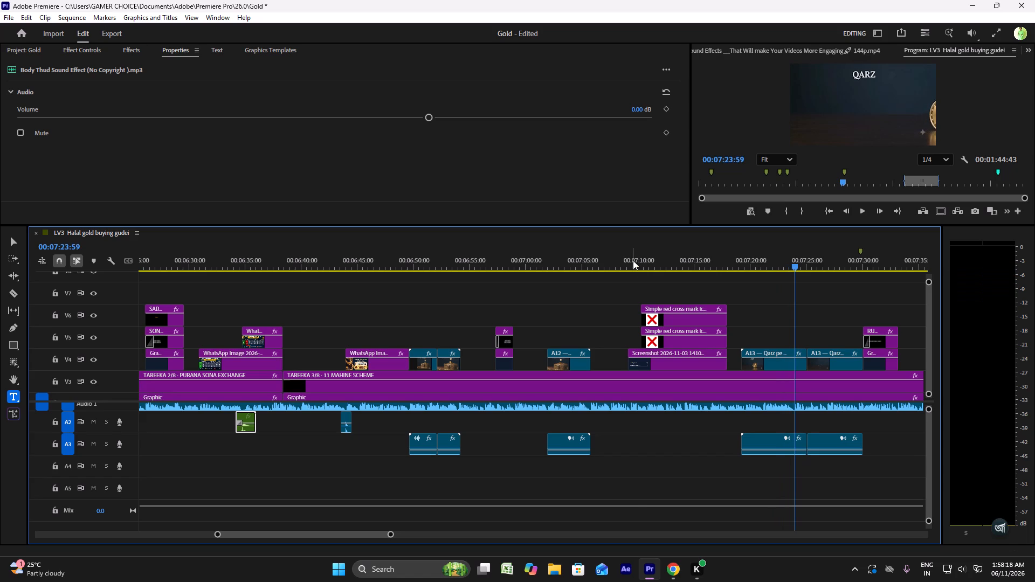
left_click(634, 265)
key("space")
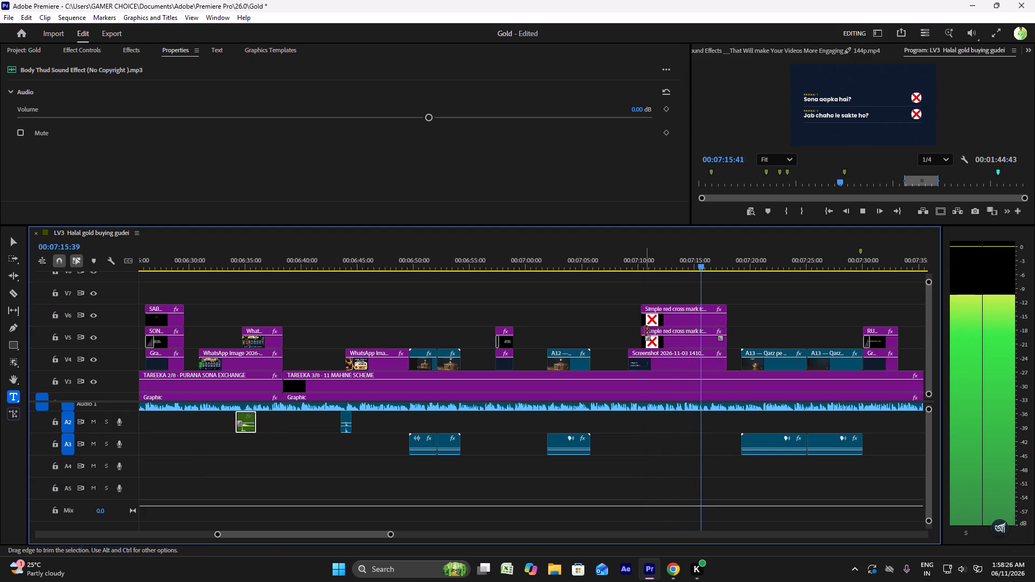
key("space")
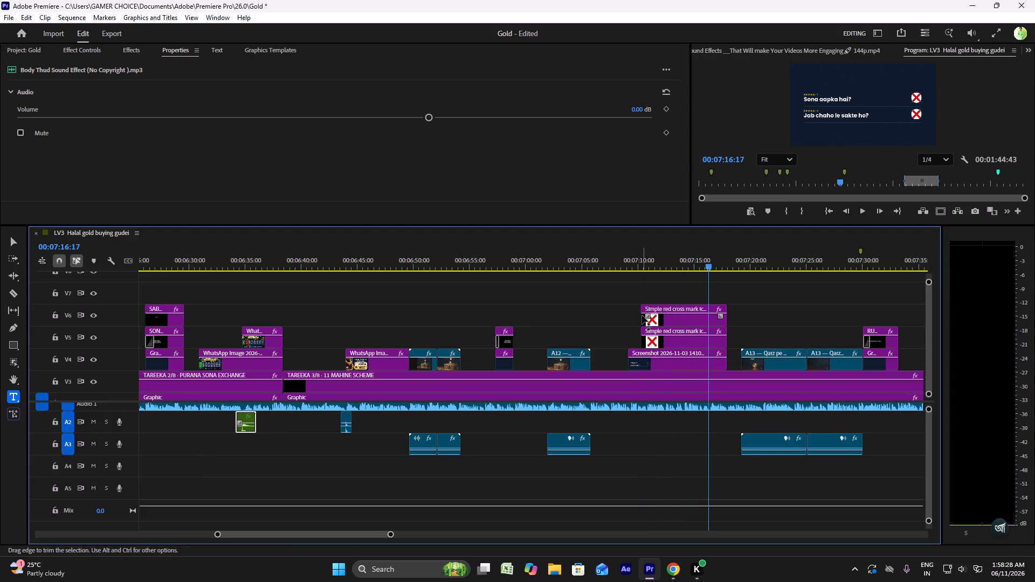
Trim the start of the V6 red cross for "Jab chaho le sakte ho?" to about 00:07:16, replaying the narration to time it.
left_click_drag(643, 309, 702, 308)
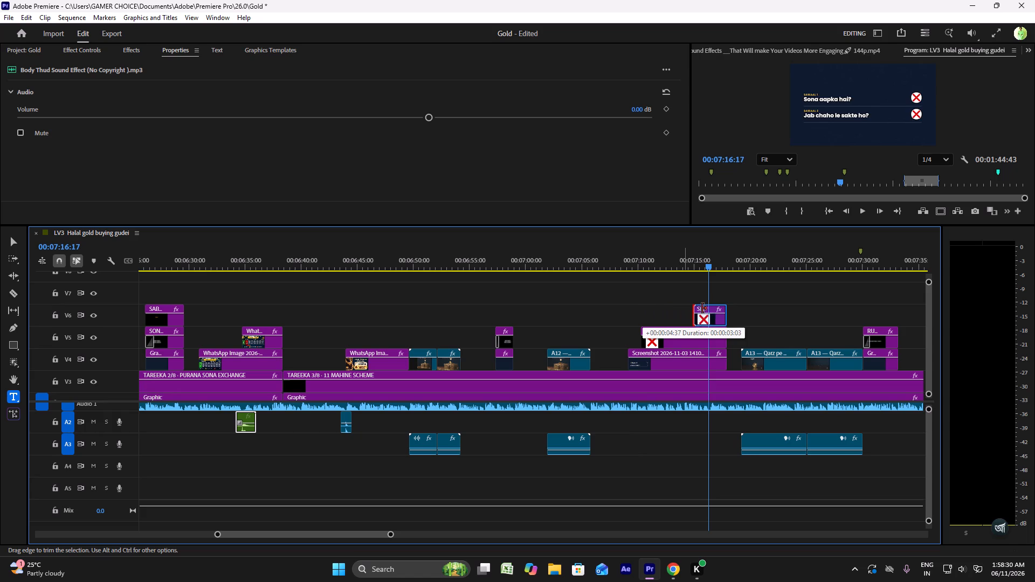
left_click_drag(702, 308, 716, 309)
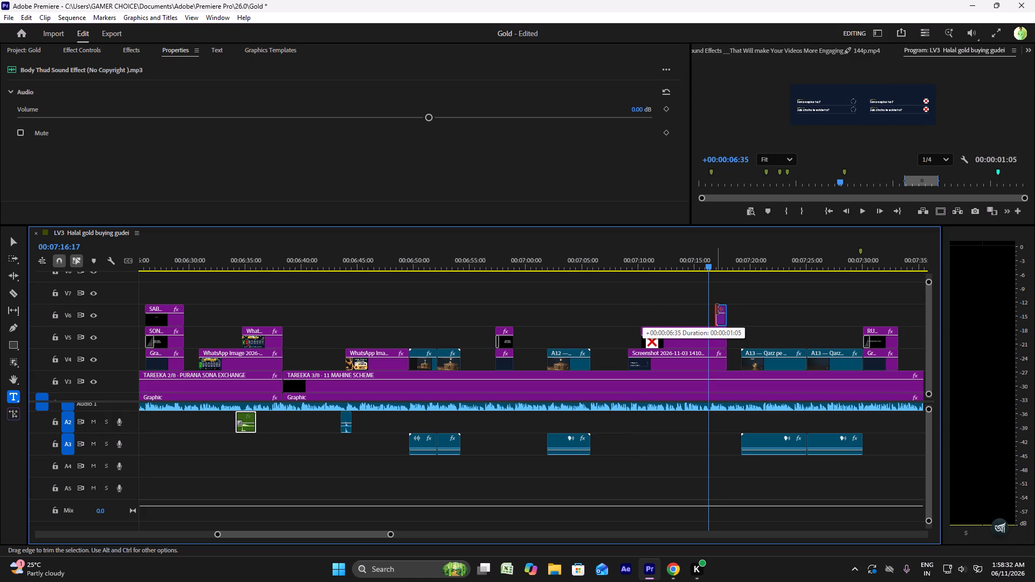
left_click_drag(716, 309, 716, 309)
left_click(716, 308)
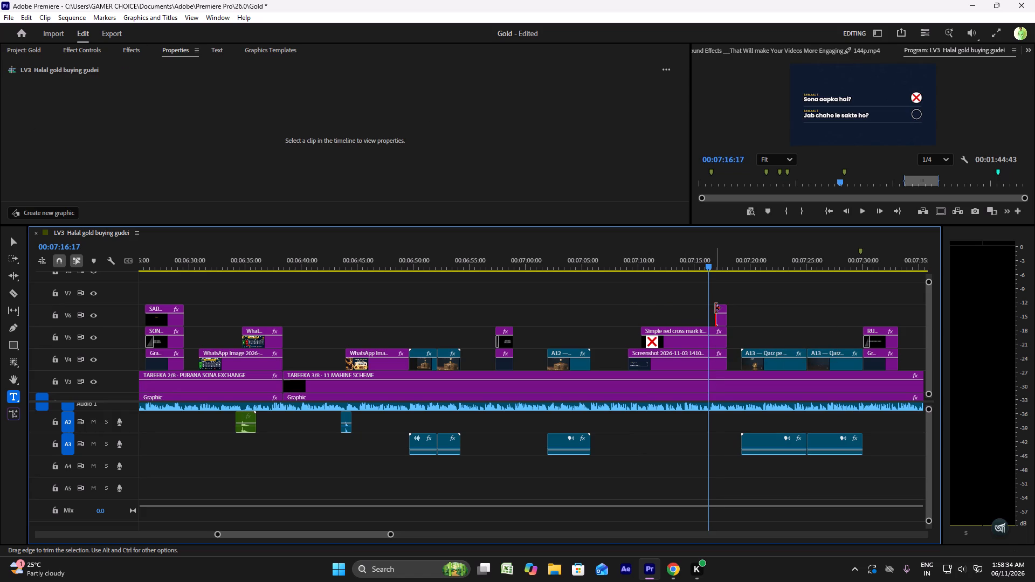
left_click_drag(715, 308, 709, 308)
scroll(707, 307, "up", 4, "alt")
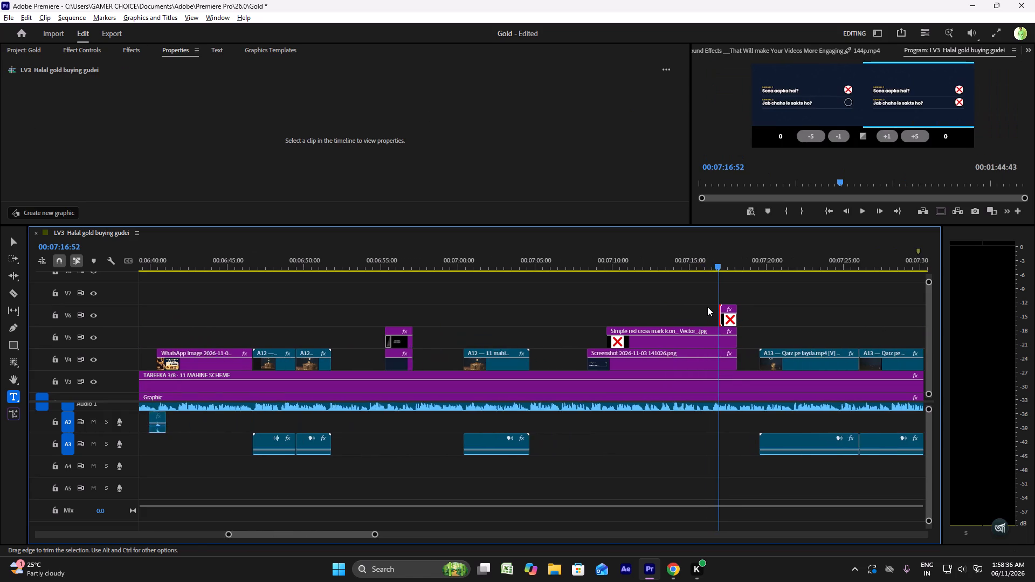
scroll(707, 307, "up", 8, "alt")
left_click(681, 265)
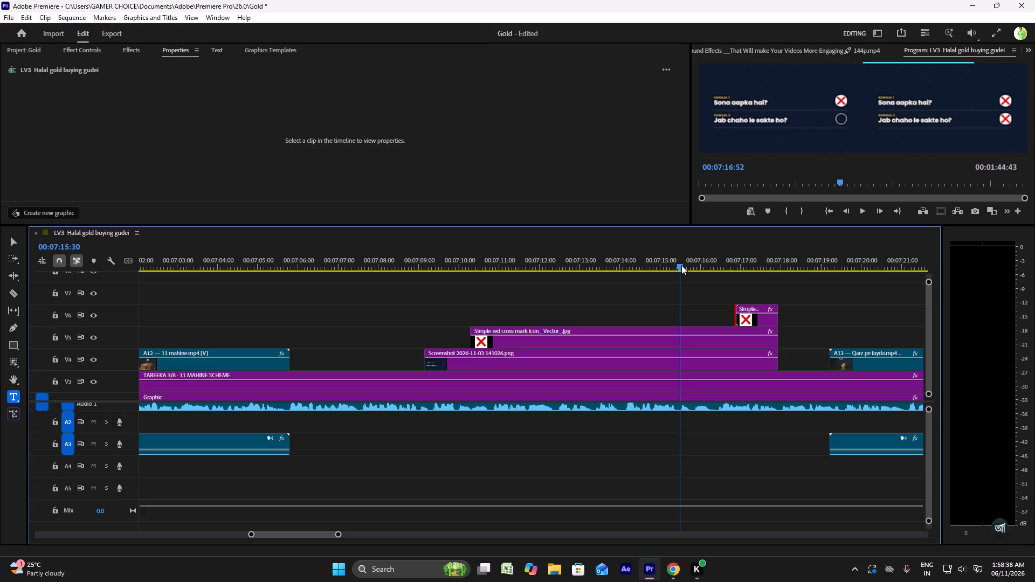
key("space")
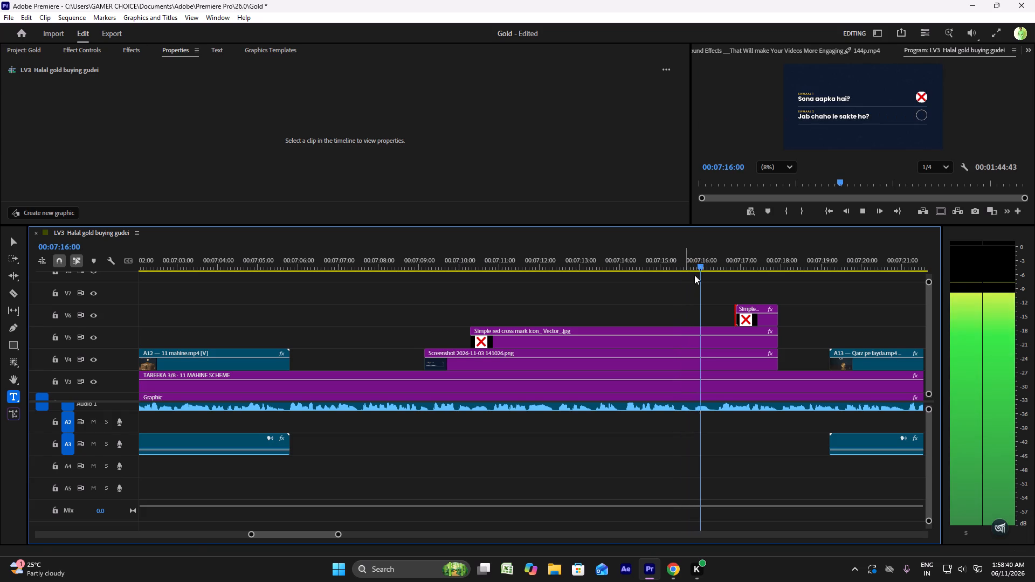
key("space")
left_click_drag(732, 309, 688, 311)
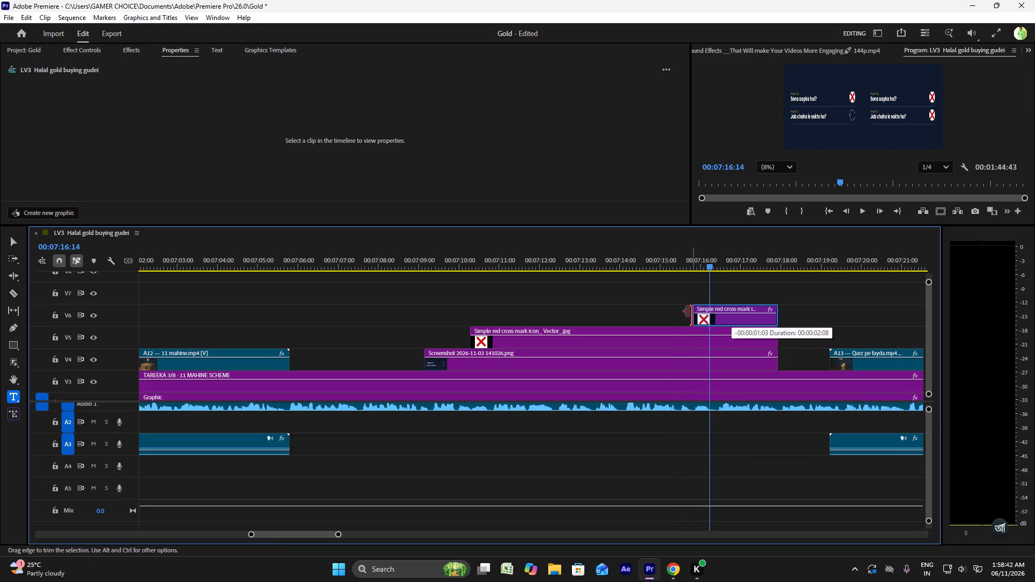
left_click_drag(688, 311, 699, 309)
left_click(673, 257)
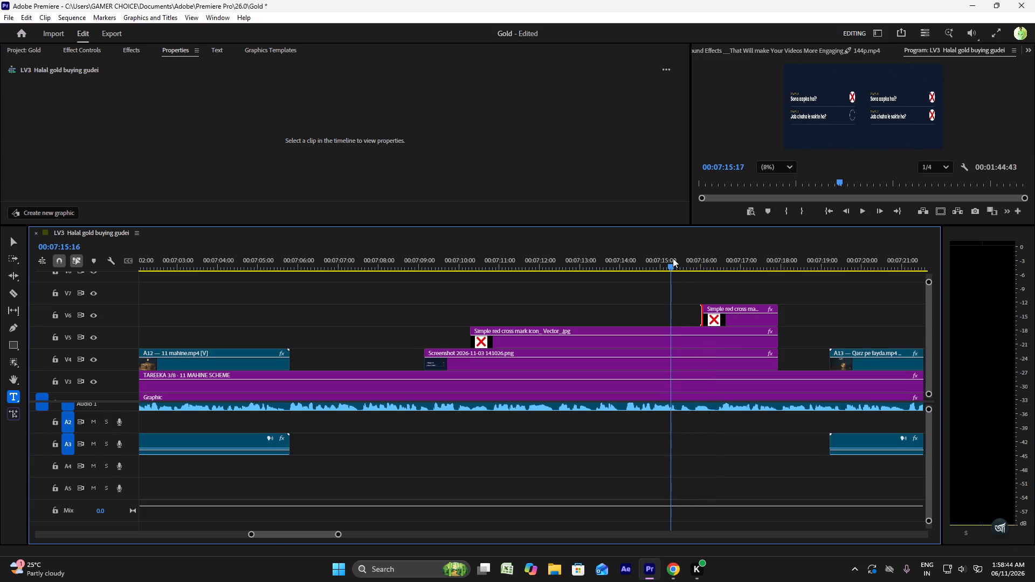
Trim the start of the V6 red cross earlier, to about 00:07:15:20, and replay the second question to check its timing.
key("space")
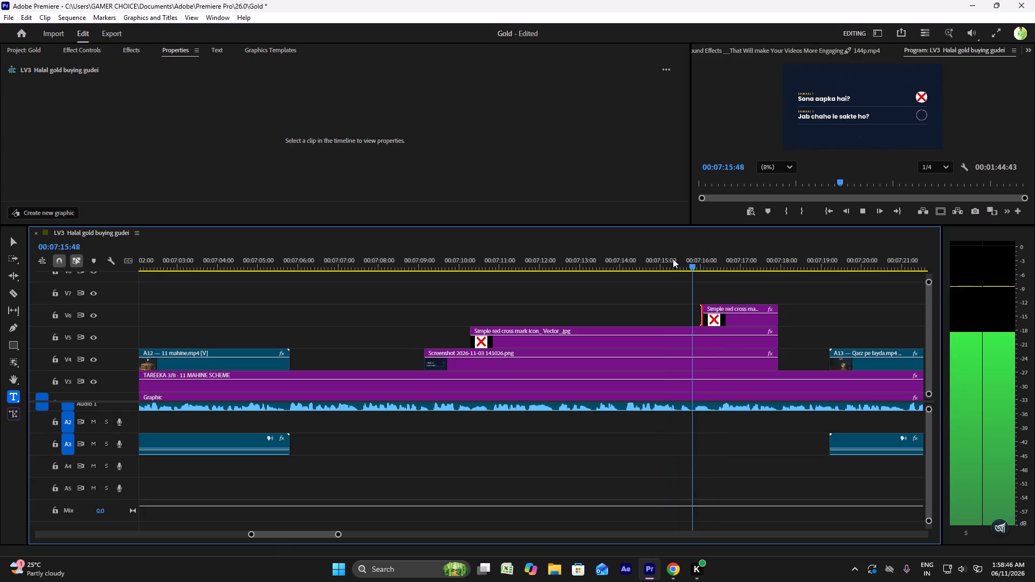
left_click_drag(701, 307, 680, 308)
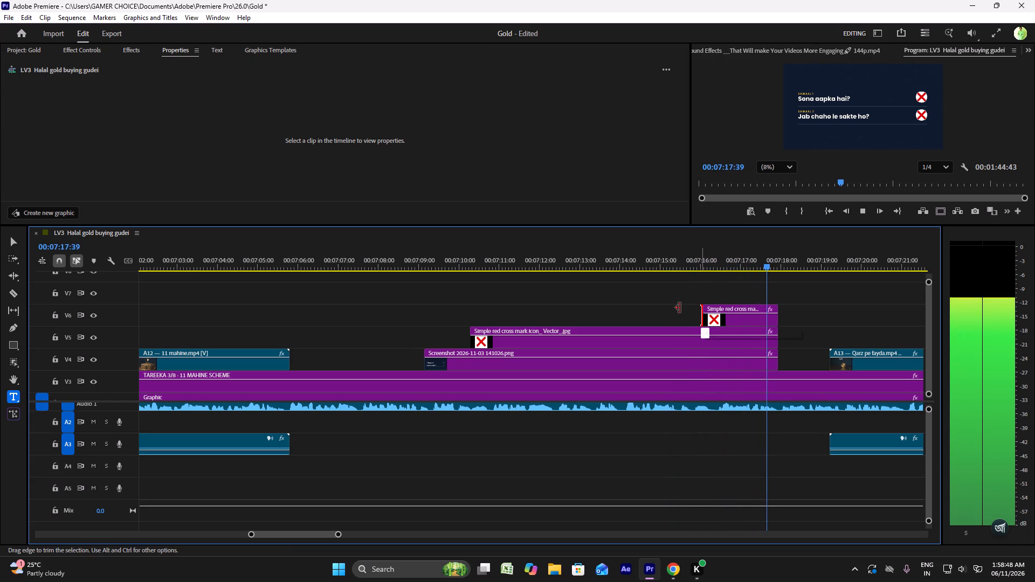
left_click_drag(680, 308, 672, 307)
left_click(643, 275)
left_click(639, 267)
key("space")
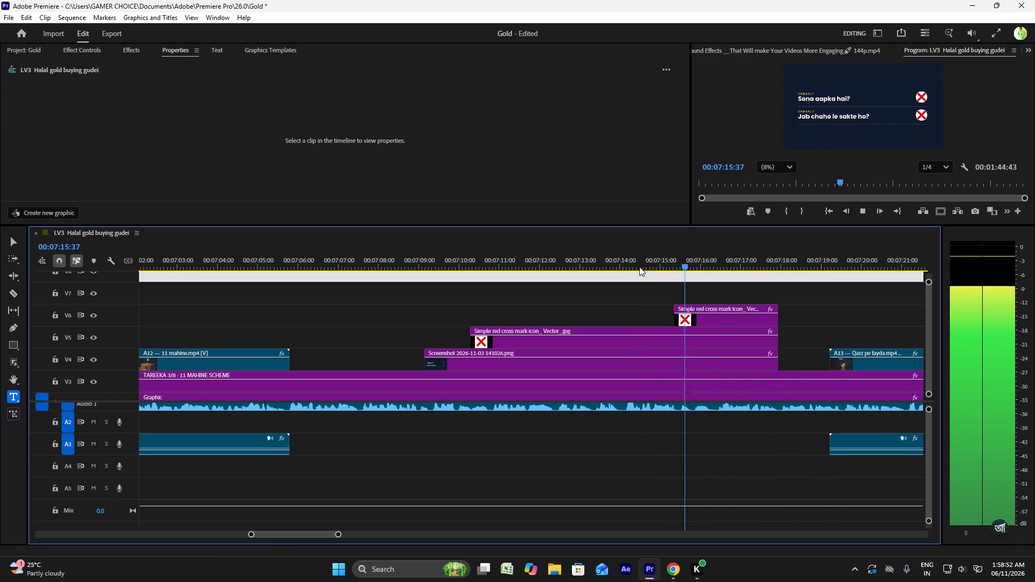
key("space")
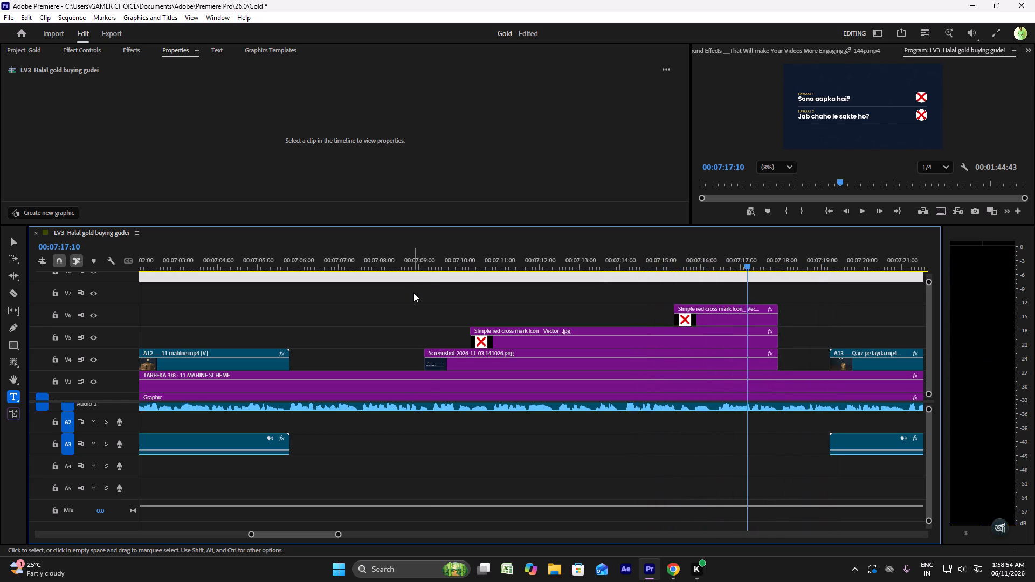
Paste the copied Body Thud on A2 at the two-question card, extend its start, and move it under the V5 red cross's start.
left_click(432, 260)
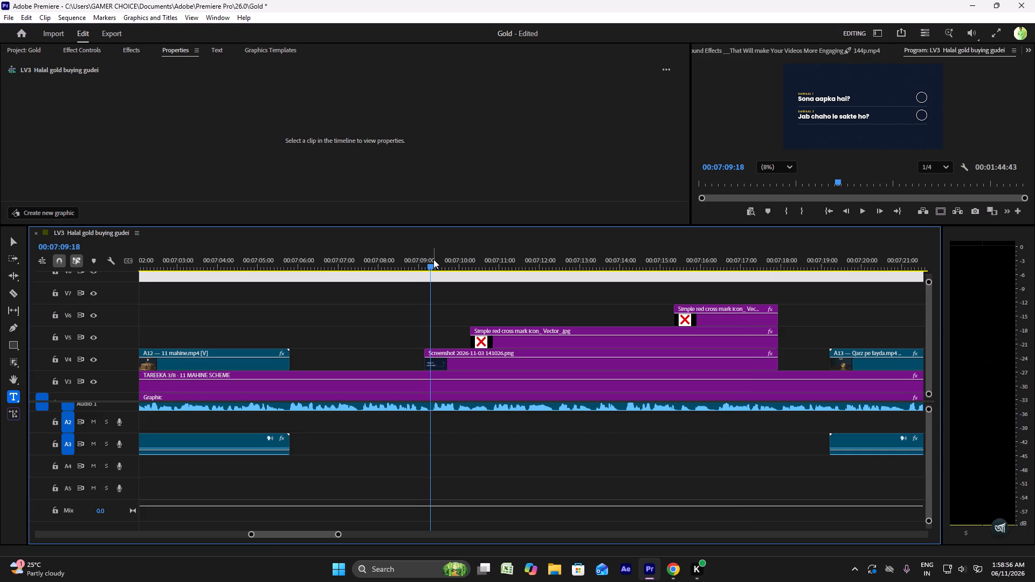
key("ctrl+v")
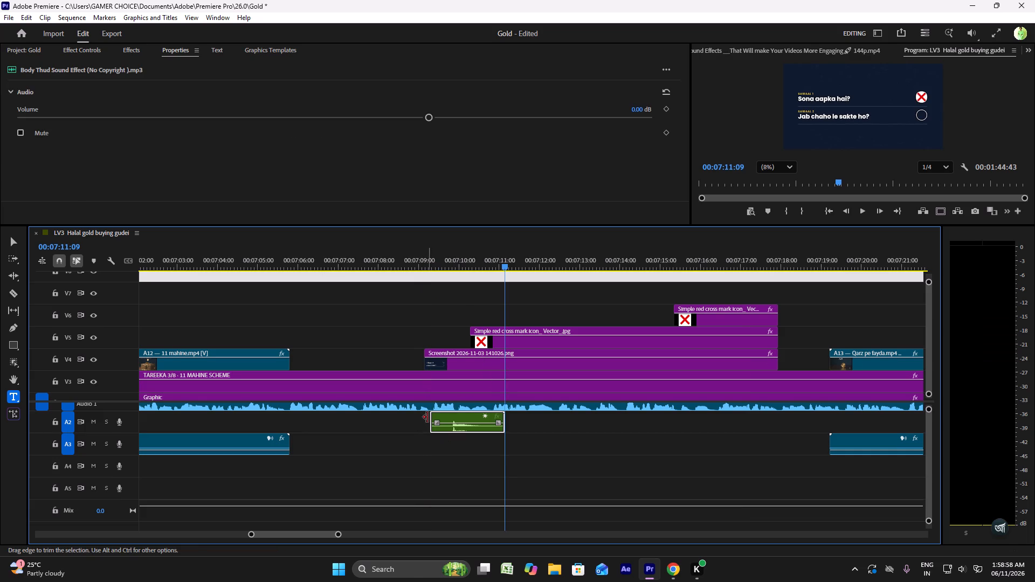
left_click(427, 417)
left_click_drag(422, 415, 332, 417)
left_click_drag(430, 418, 407, 421)
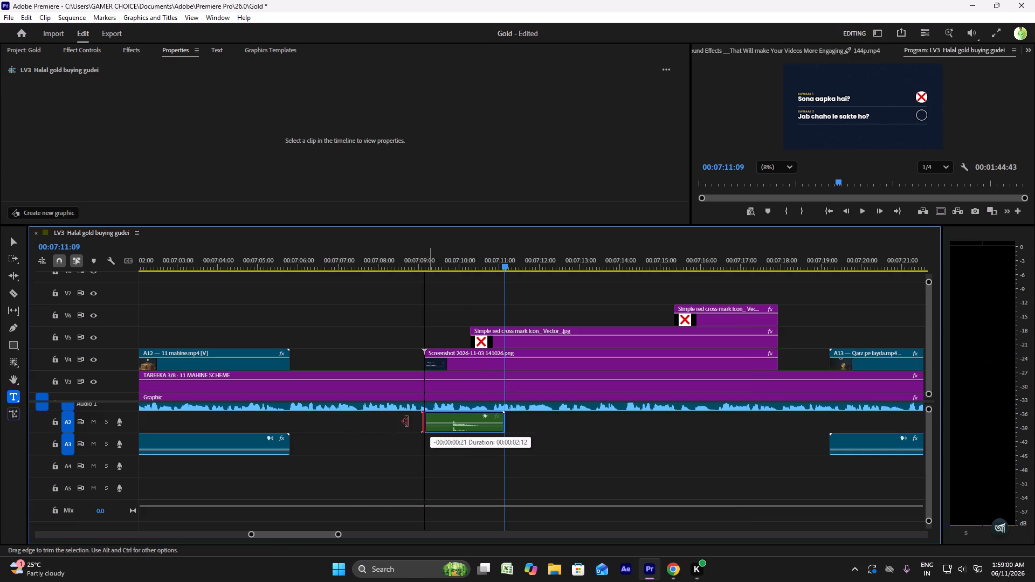
left_click_drag(407, 421, 325, 420)
left_click_drag(422, 428, 490, 429)
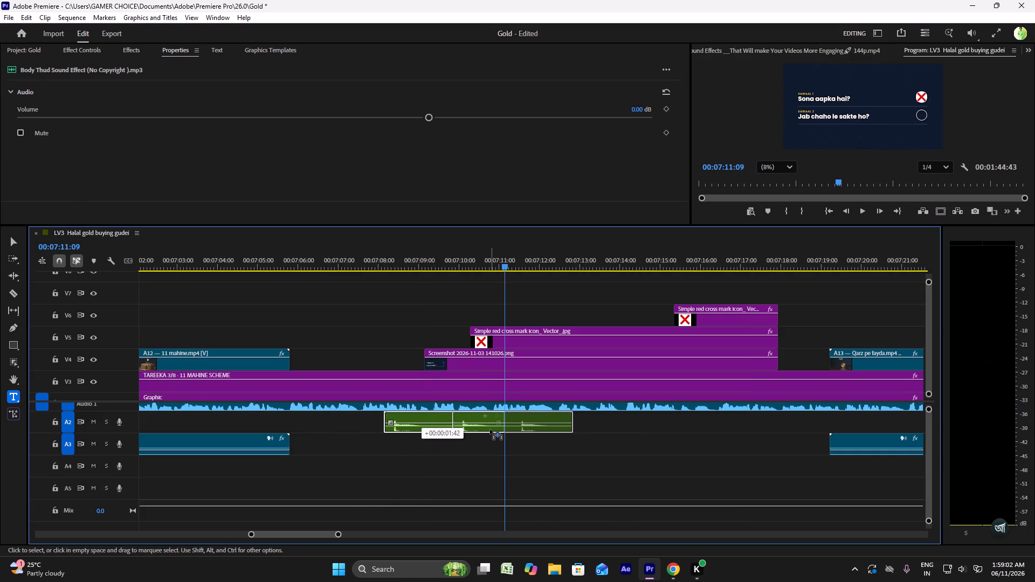
left_click_drag(490, 429, 502, 430)
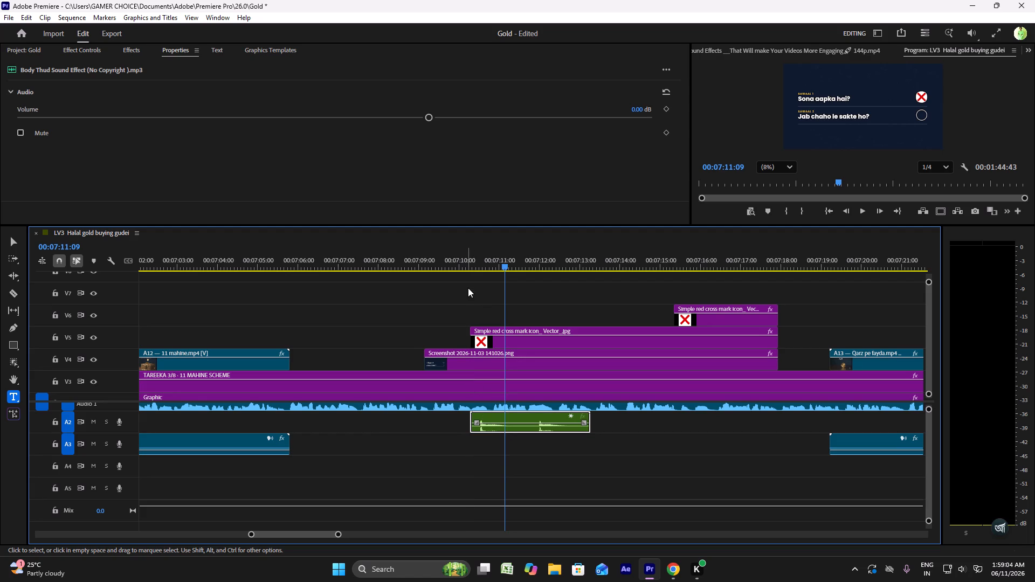
Trim the Body Thud's start to leave a single hit, shift it to about 00:07:10 for the first red cross, and replay it.
left_click(456, 265)
key("space")
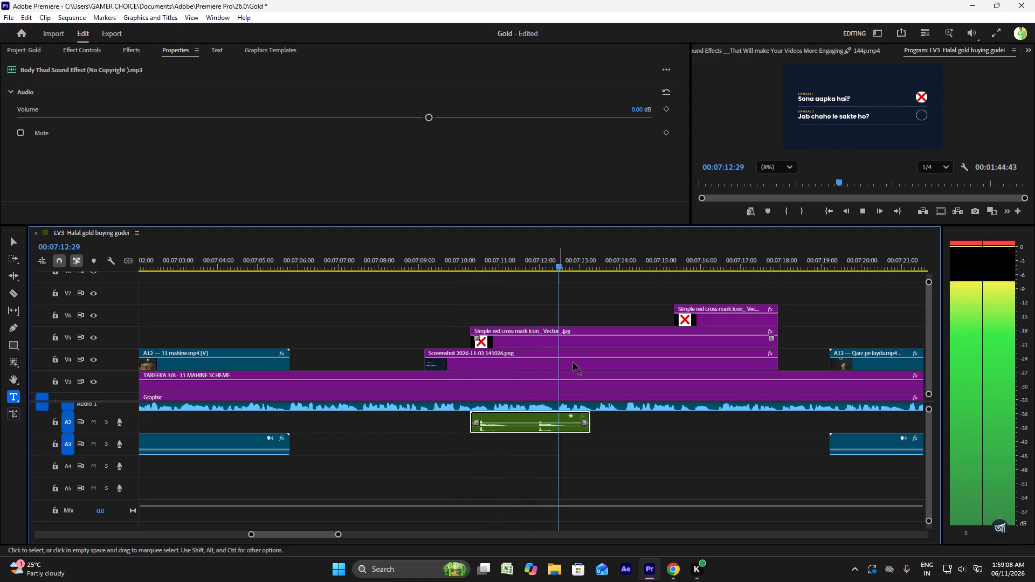
left_click_drag(589, 418, 563, 417)
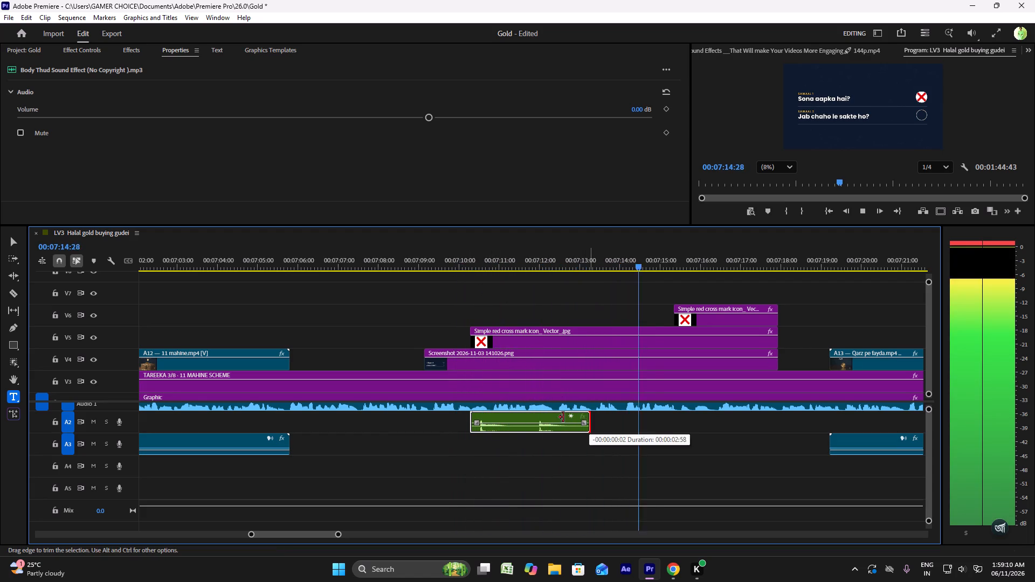
left_click_drag(563, 417, 607, 425)
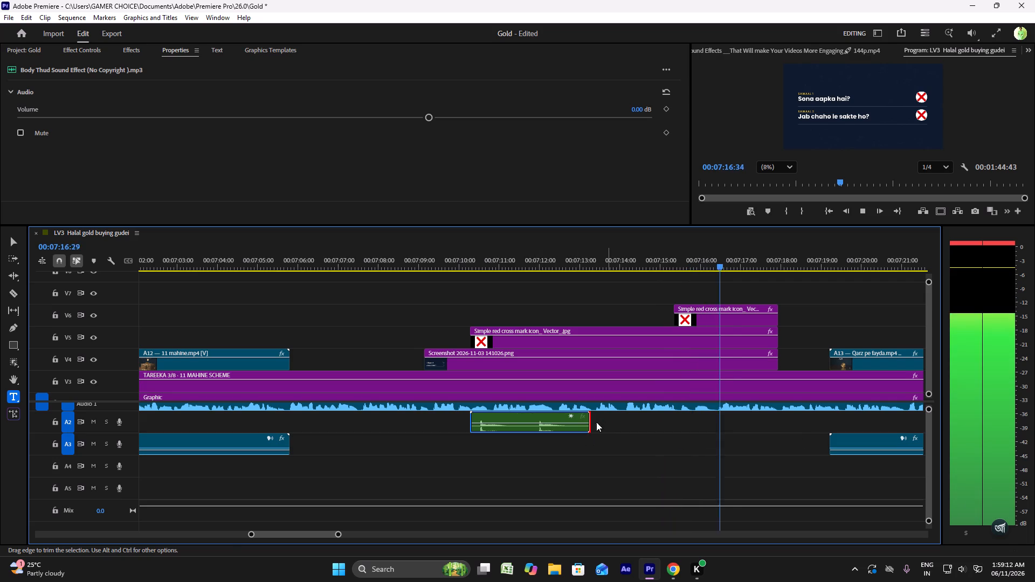
key("space")
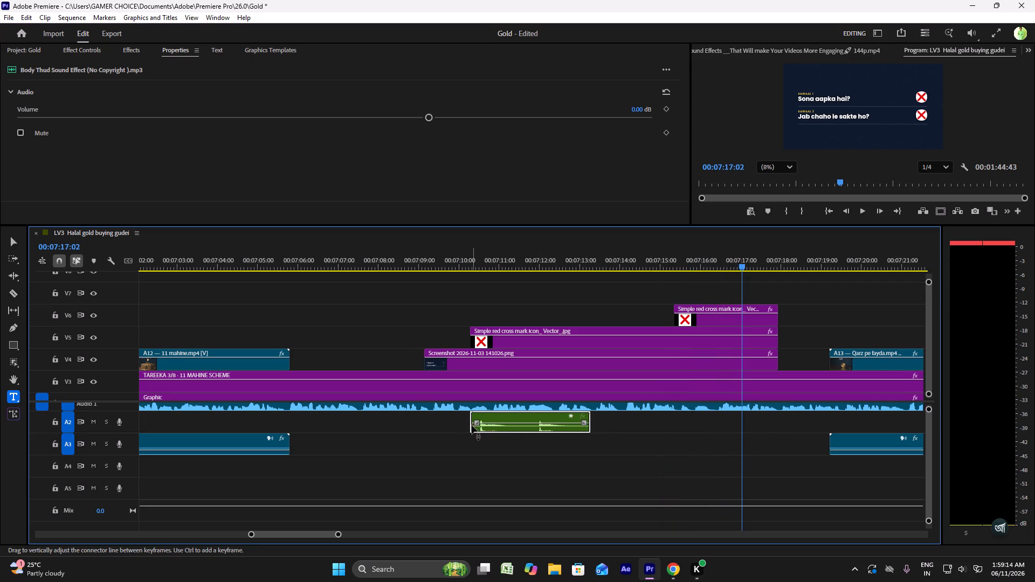
left_click_drag(474, 426, 531, 425)
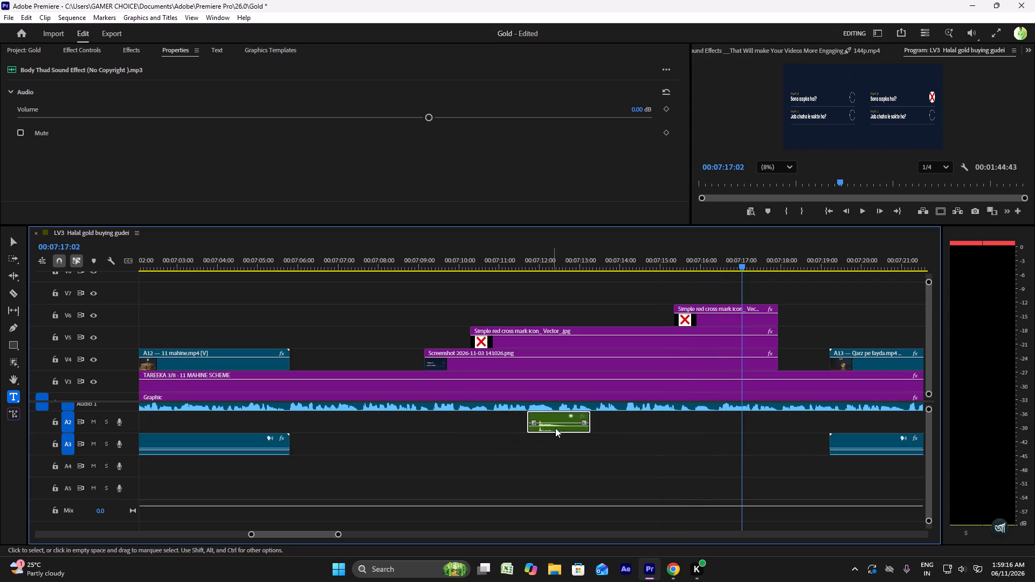
left_click_drag(562, 430, 494, 430)
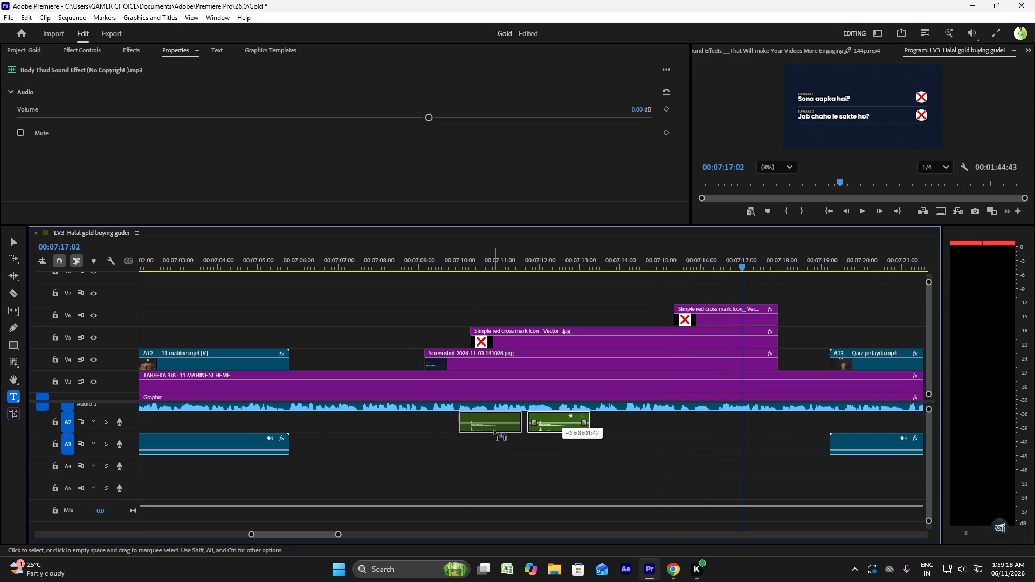
left_click_drag(494, 430, 494, 429)
left_click(448, 255)
key("space")
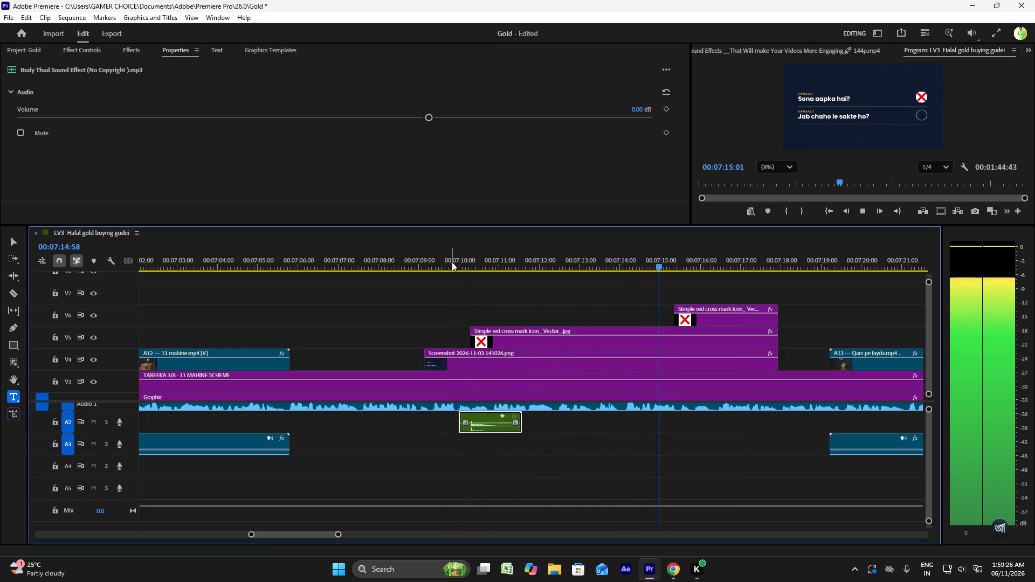
Paste a second Body Thud on A2 for the V6 red cross, shift it to start at about 00:07:15, and replay it.
key("ctrl+v")
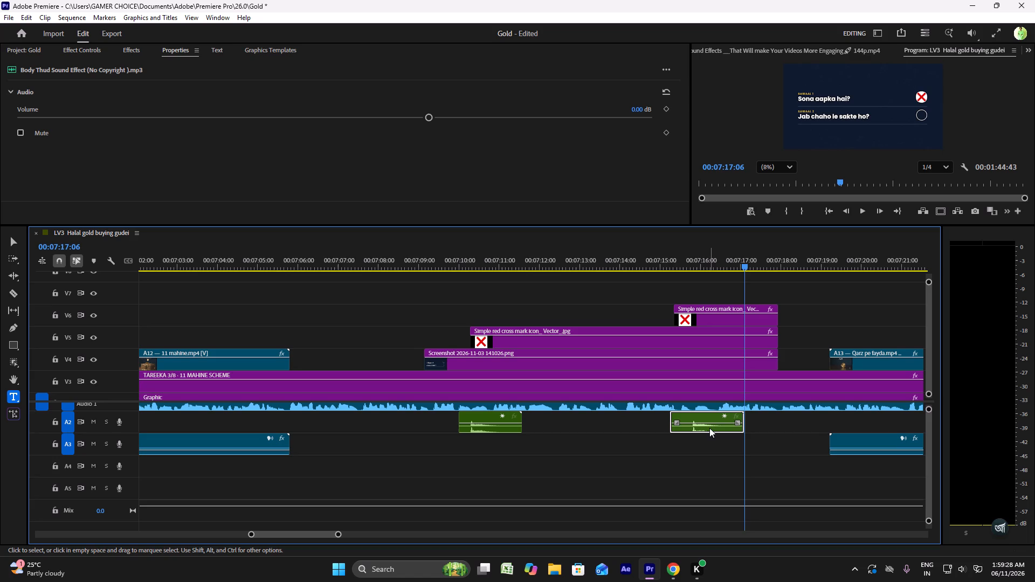
left_click_drag(708, 428, 698, 428)
left_click(657, 268)
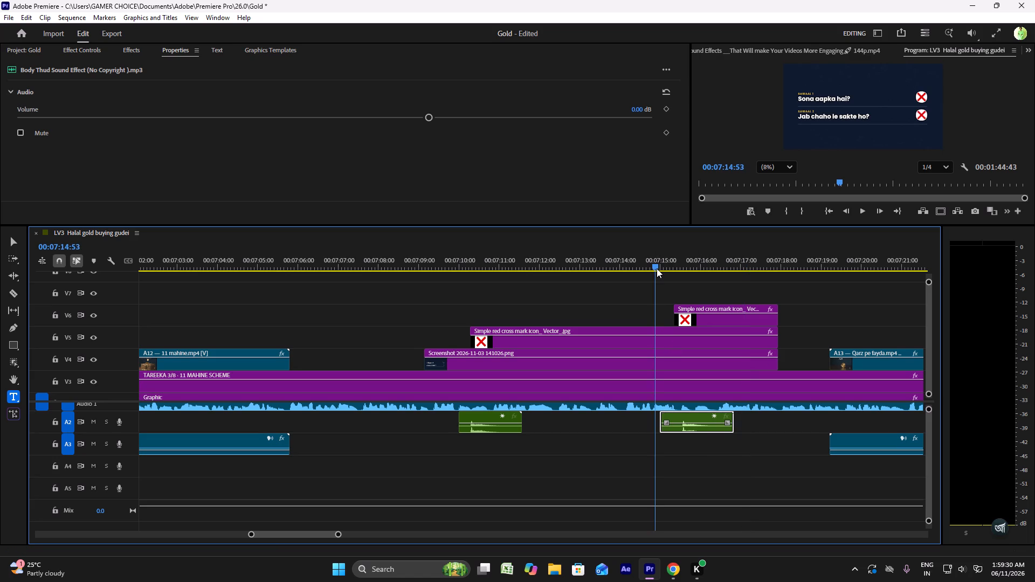
key("space")
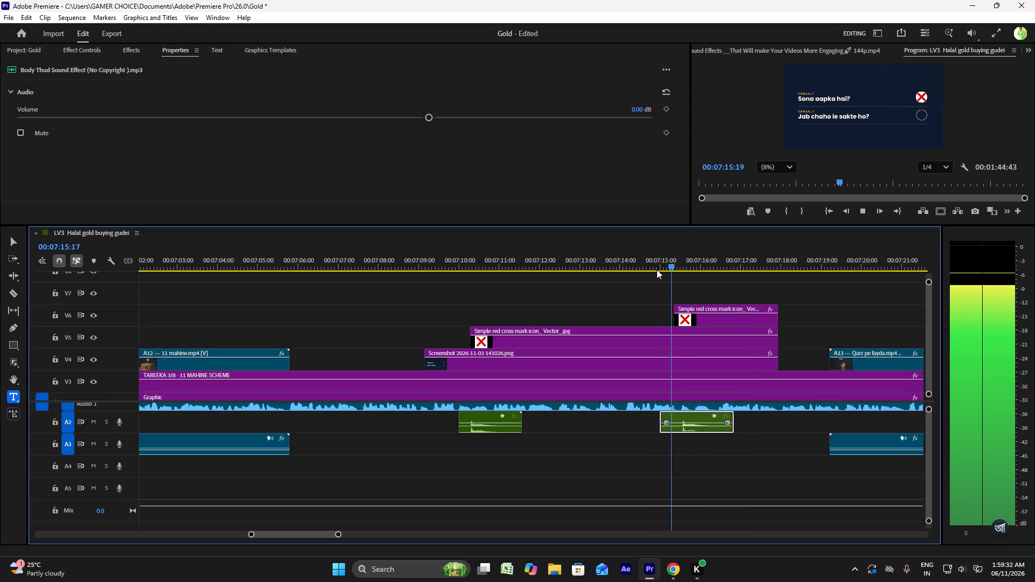
key("space")
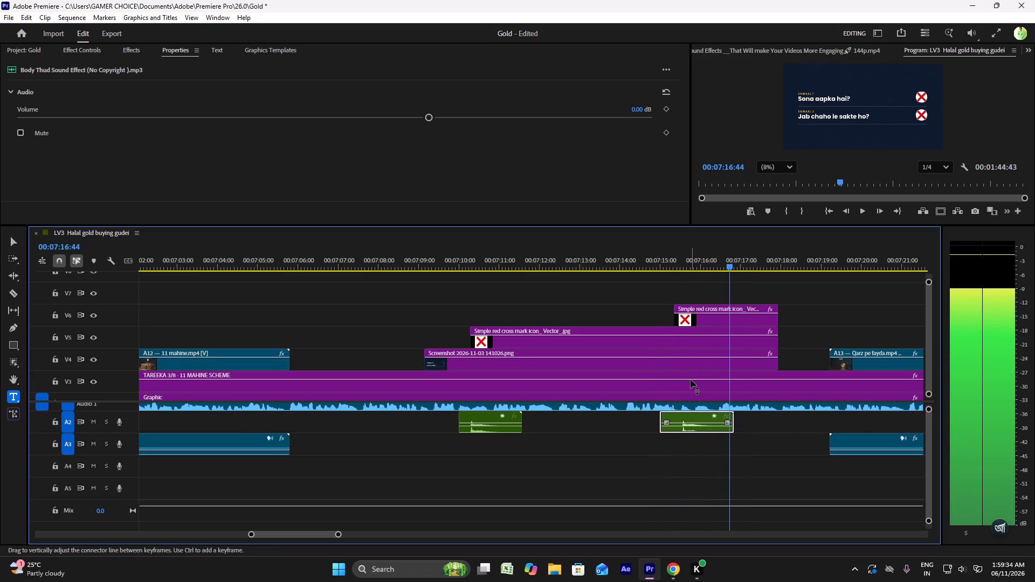
Check the editor brief's rows after the two-question card, into section 6, for the next required sound.
scroll(691, 379, "down", 13, "alt")
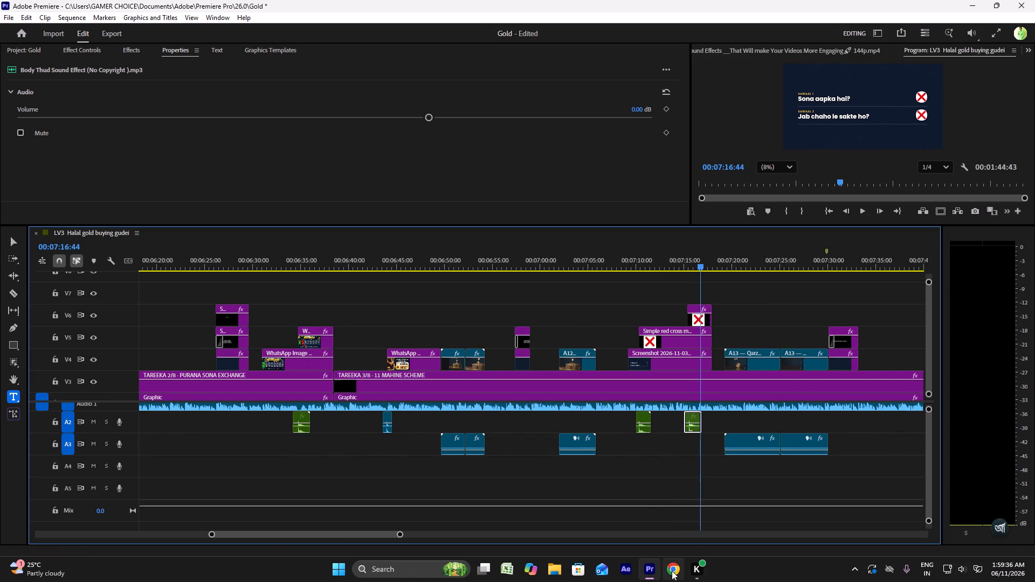
left_click(672, 571)
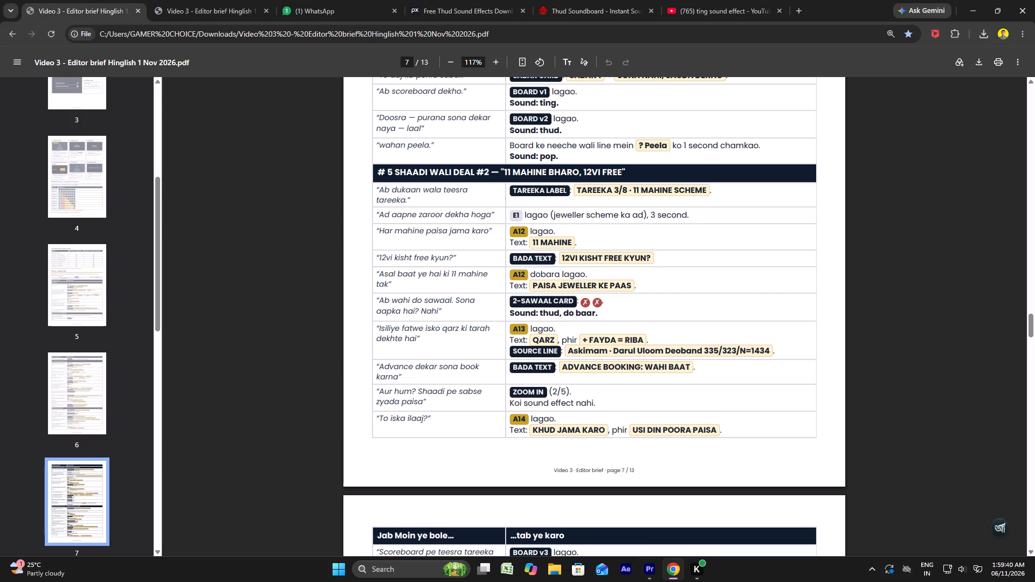
scroll(569, 390, "down", 4)
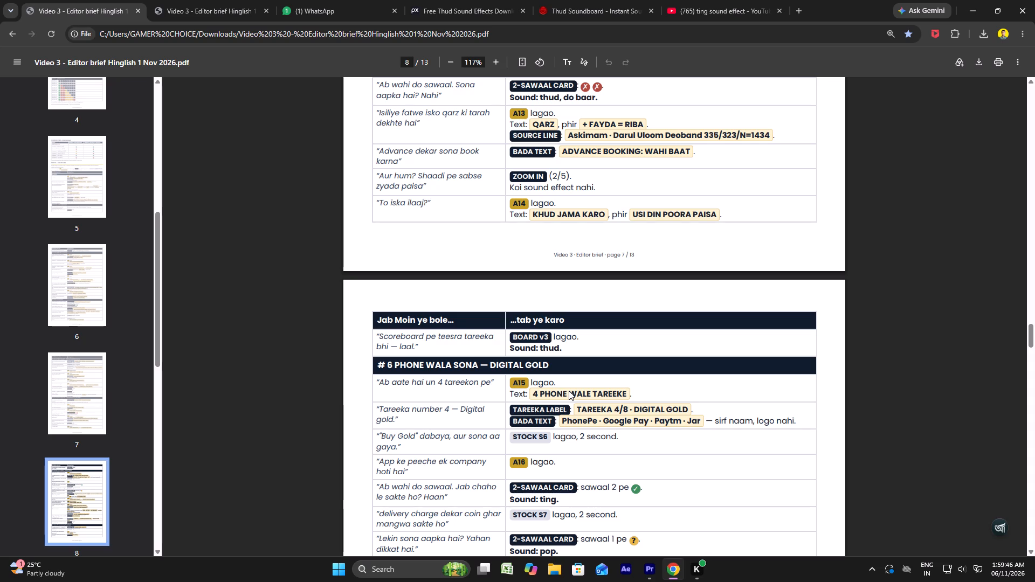
left_click(645, 571)
scroll(659, 436, "down", 5)
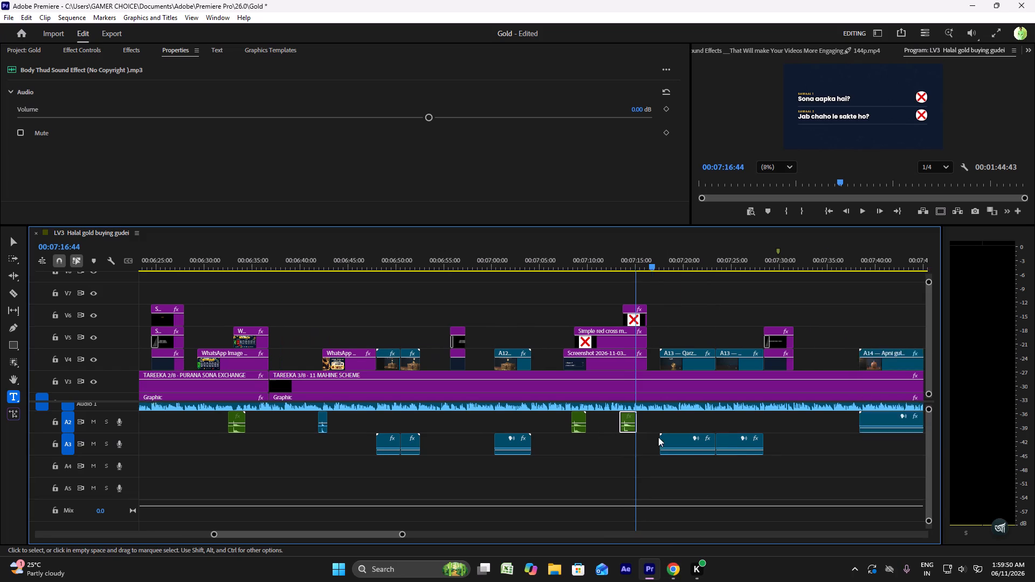
key("space")
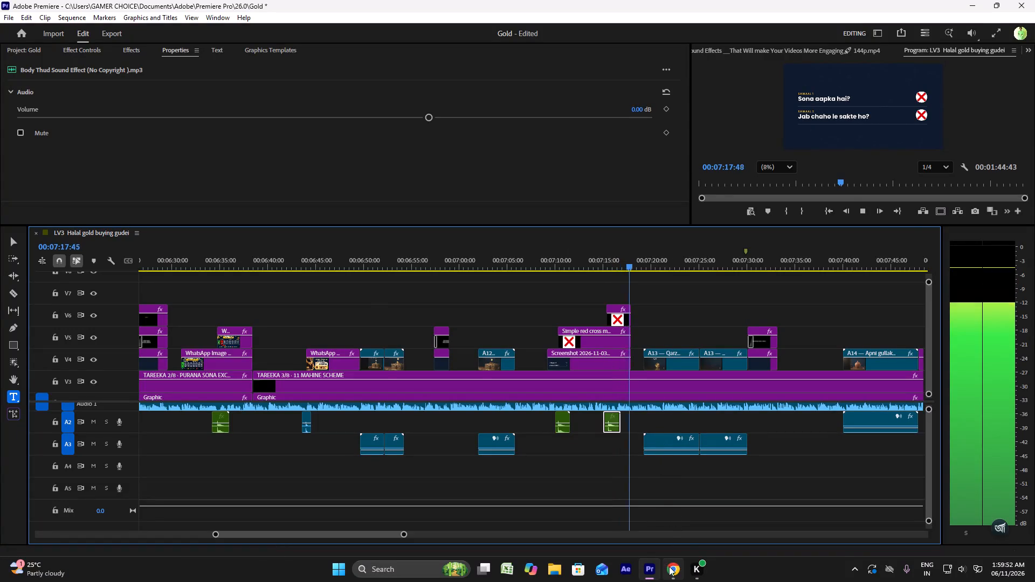
left_click(669, 566)
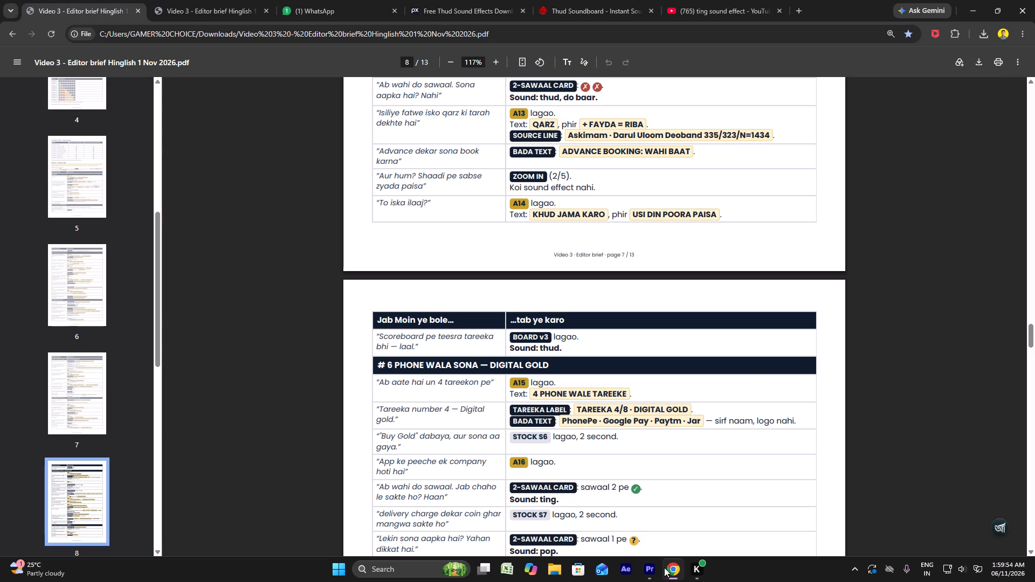
left_click(650, 571)
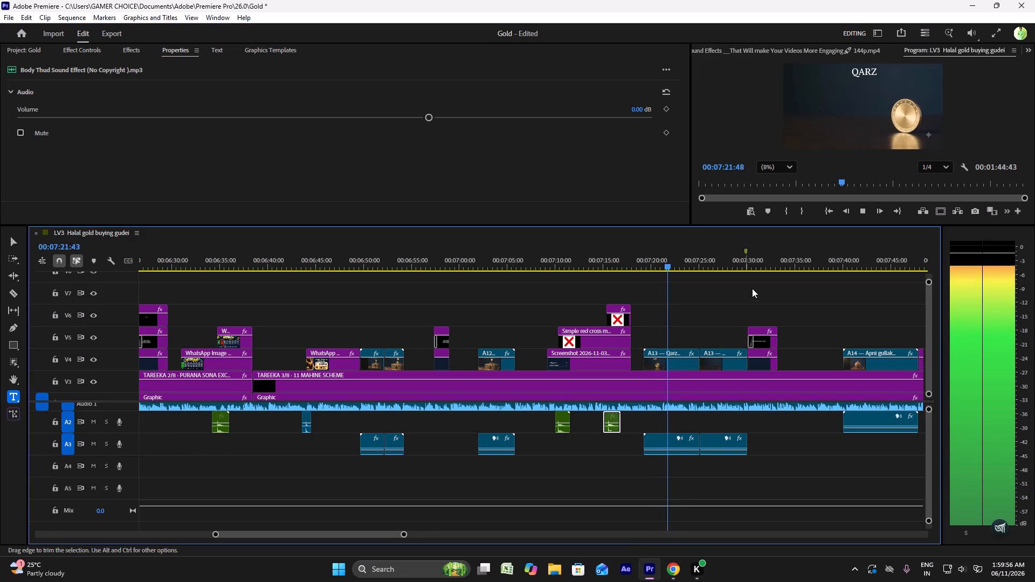
Sample playback from about 00:07:28 to 00:07:50 to find where the third scheme turns red on the scoreboard image.
left_click(736, 262)
key("space")
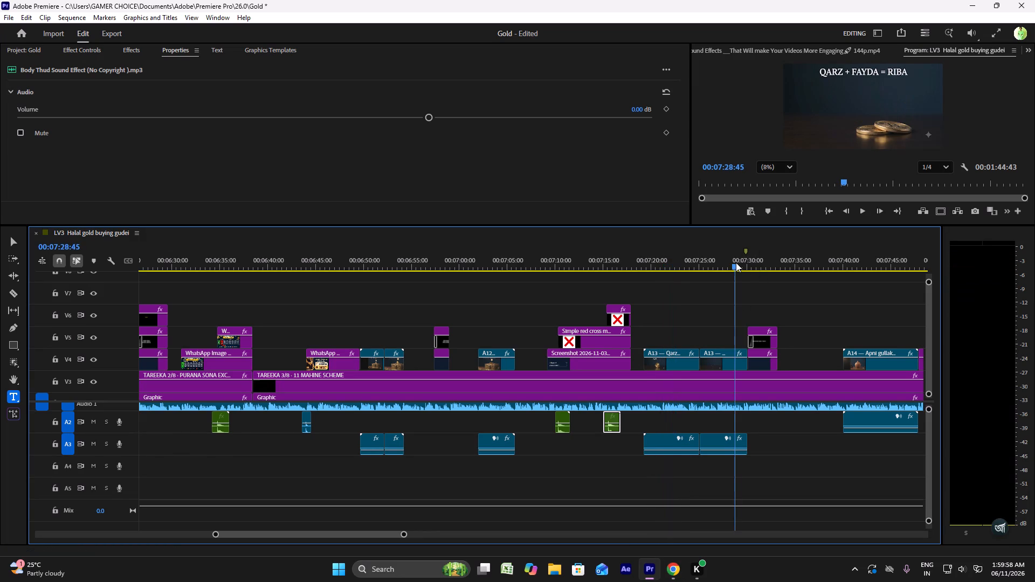
scroll(736, 262, "down", 6)
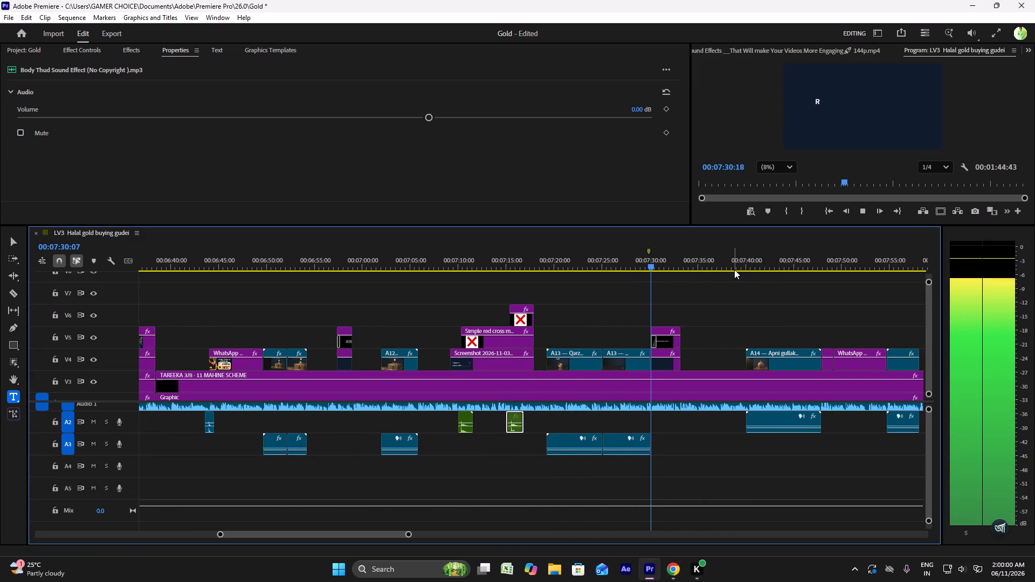
scroll(734, 269, "down", 5)
double_click(667, 253)
key("space")
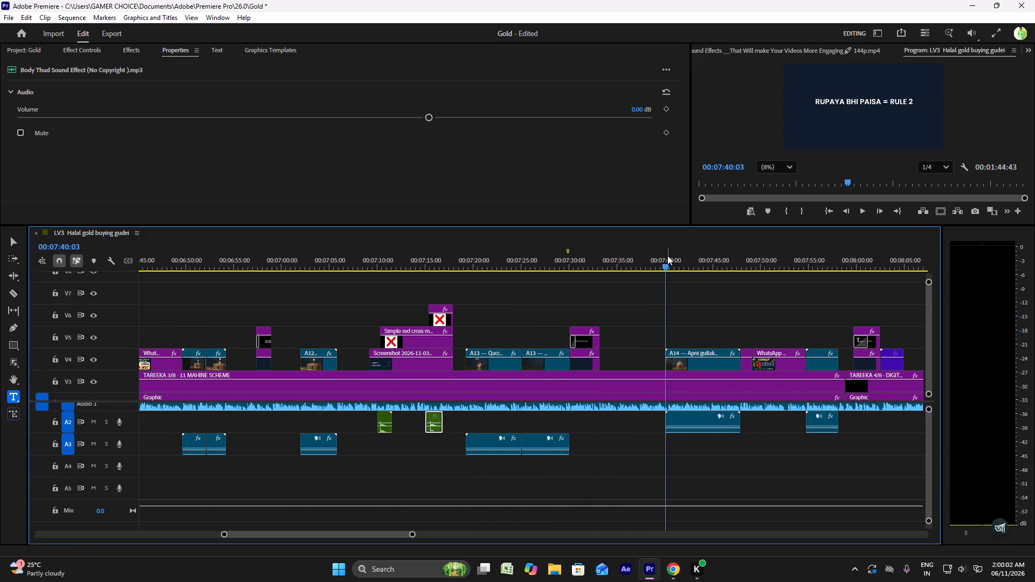
left_click(744, 266)
key("space")
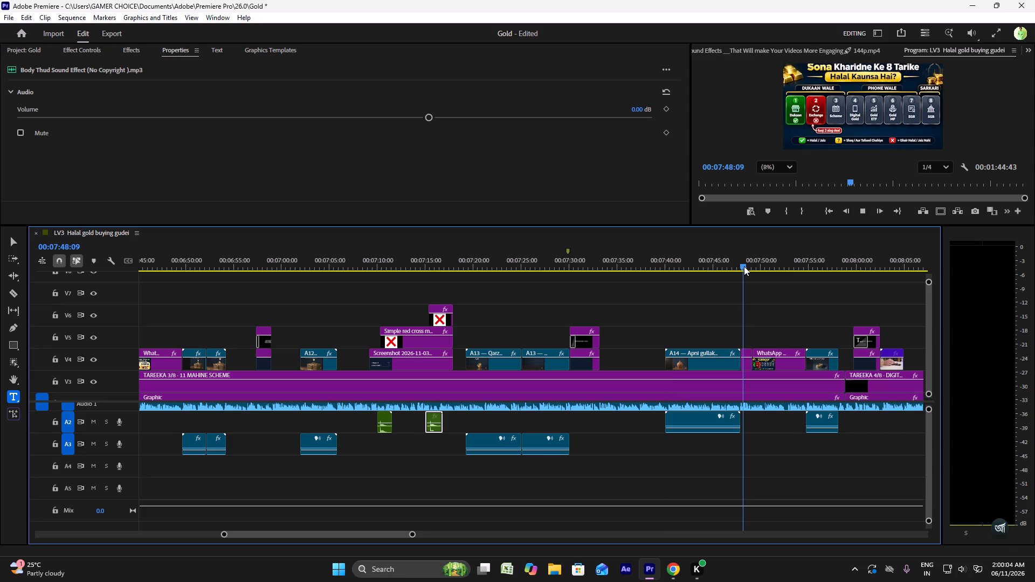
scroll(744, 266, "down", 5)
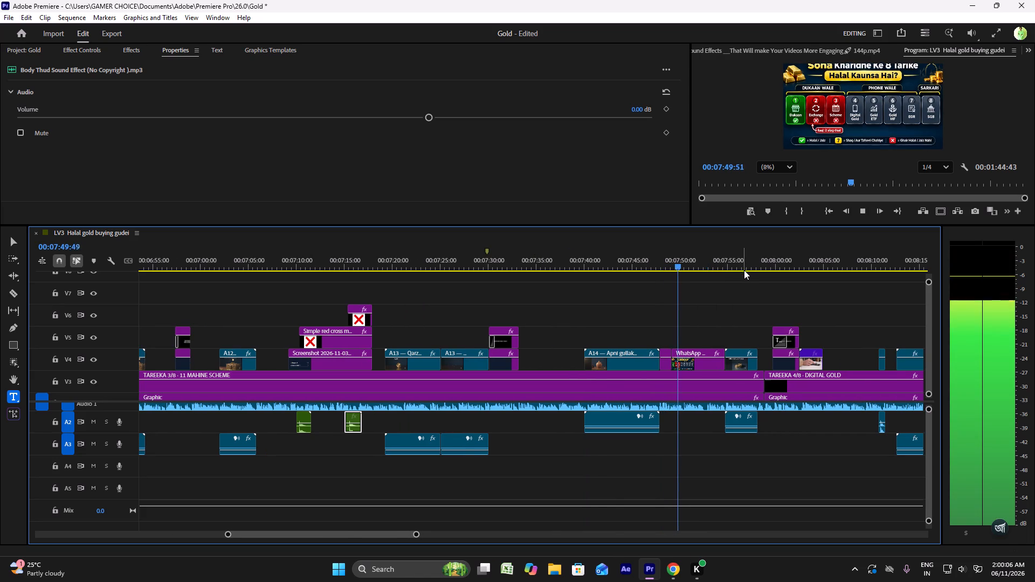
key("space")
Recheck the brief's BOARD v3 sound and paste the Body Thud on A2 at 00:07:49:55, under the scoreboard image.
left_click(675, 564)
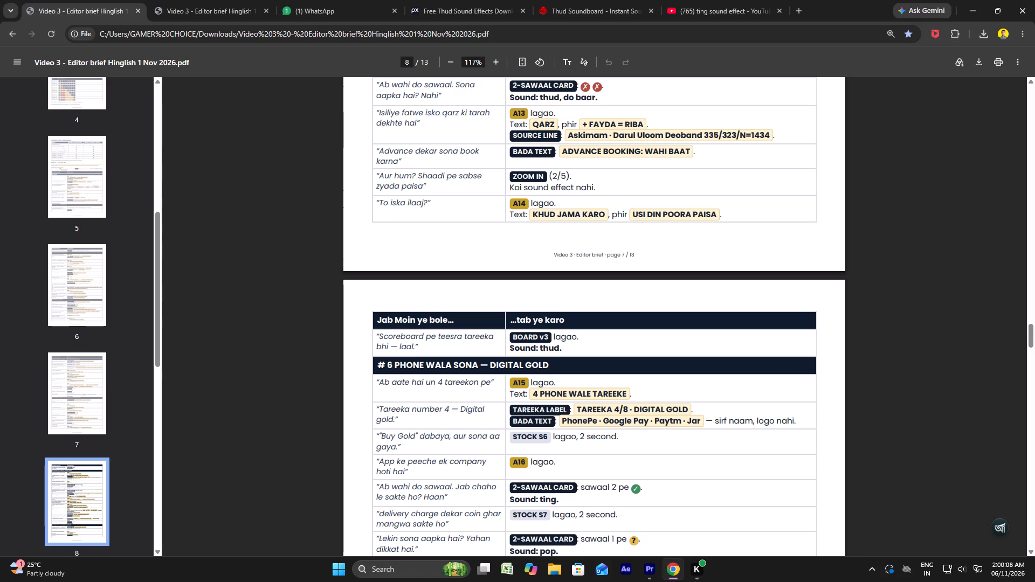
left_click(653, 569)
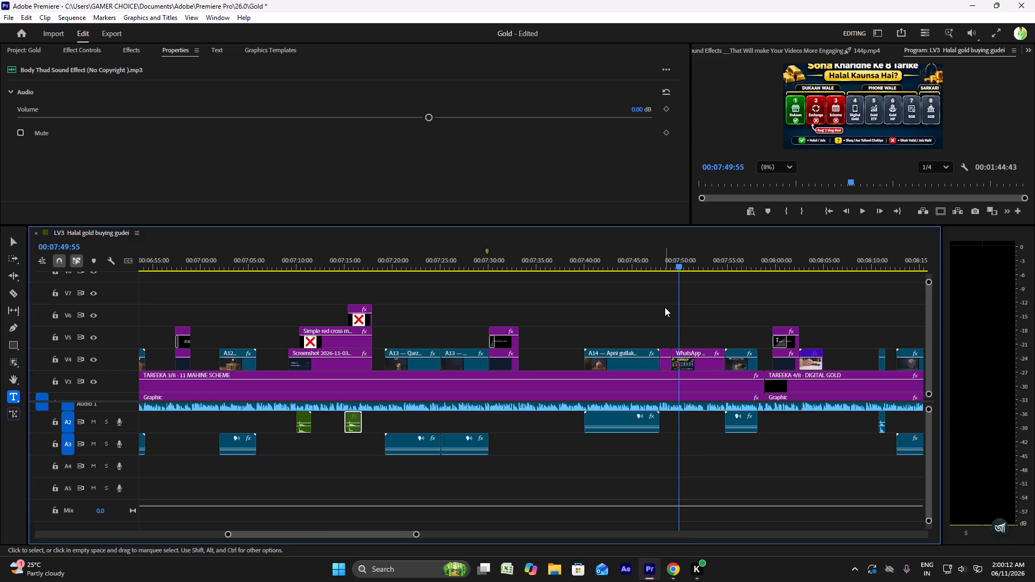
key("ctrl+v")
key("space")
key("space")
key("space")
key("space")
key("space")
key("space")
key("space")
key("space")
key("space")
key("space")
key("space")
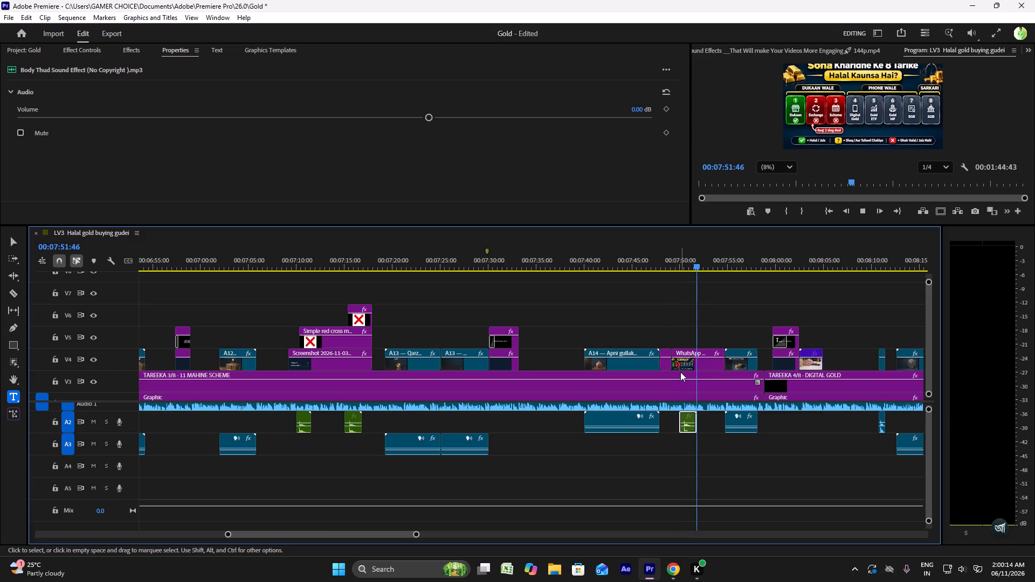
Shift the Body Thud on A2 earlier to start at about 00:07:48:35, under the scoreboard images, and replay it.
scroll(680, 372, "up", 13, "alt")
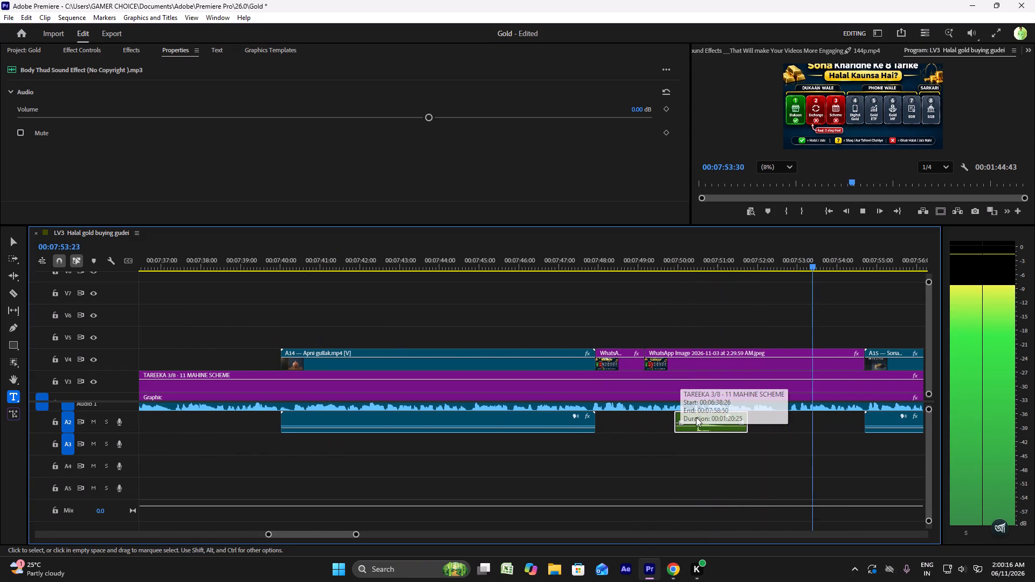
key("space")
left_click_drag(709, 432, 658, 431)
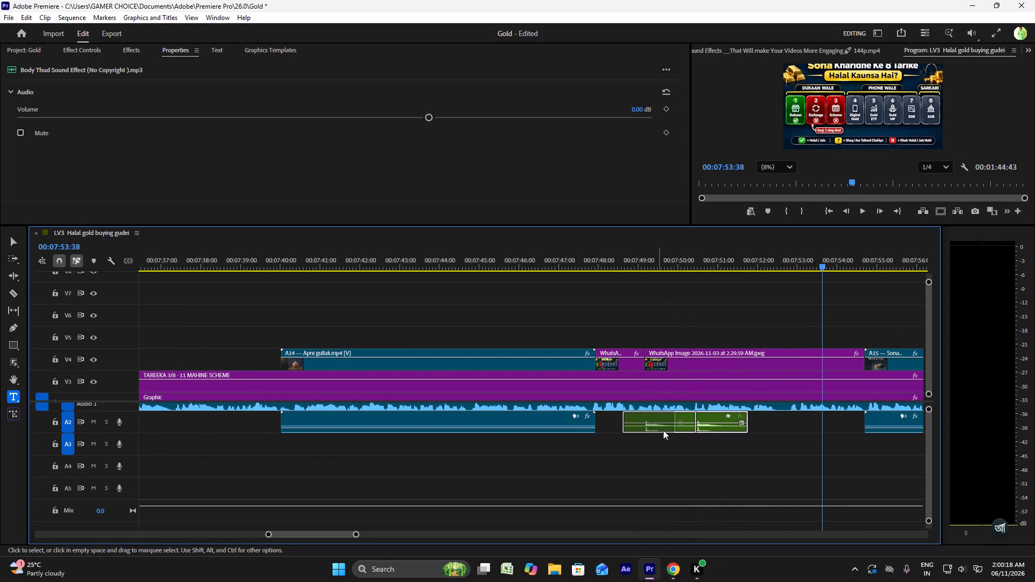
left_click(617, 261)
key("space")
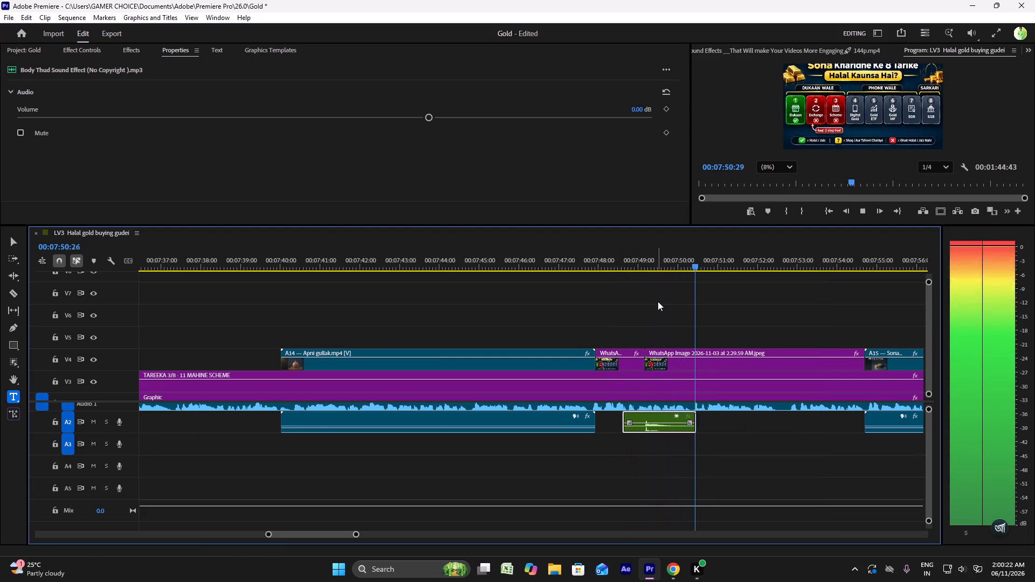
scroll(658, 302, "down", 8, "alt")
scroll(658, 302, "down", 5)
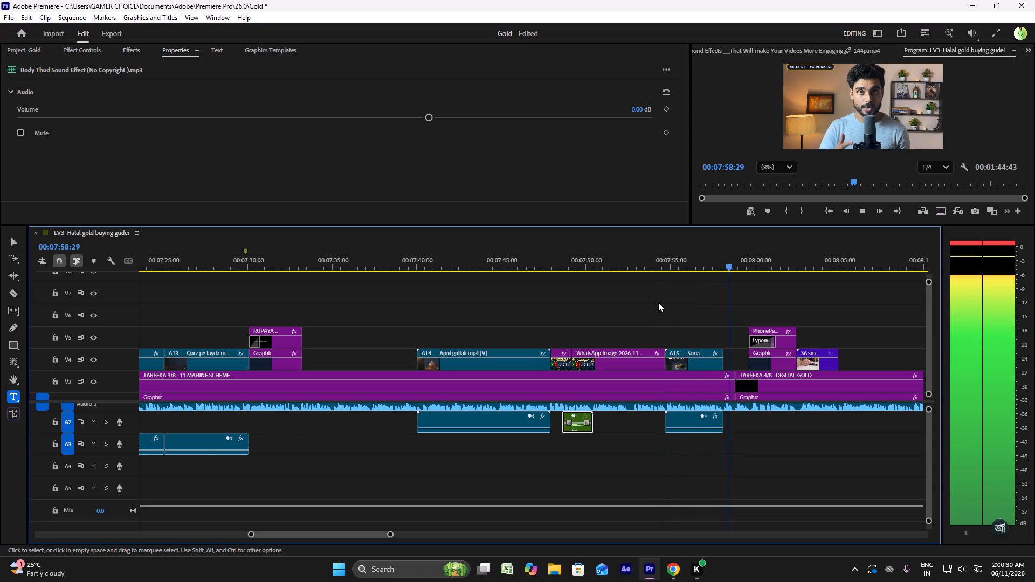
key("space")
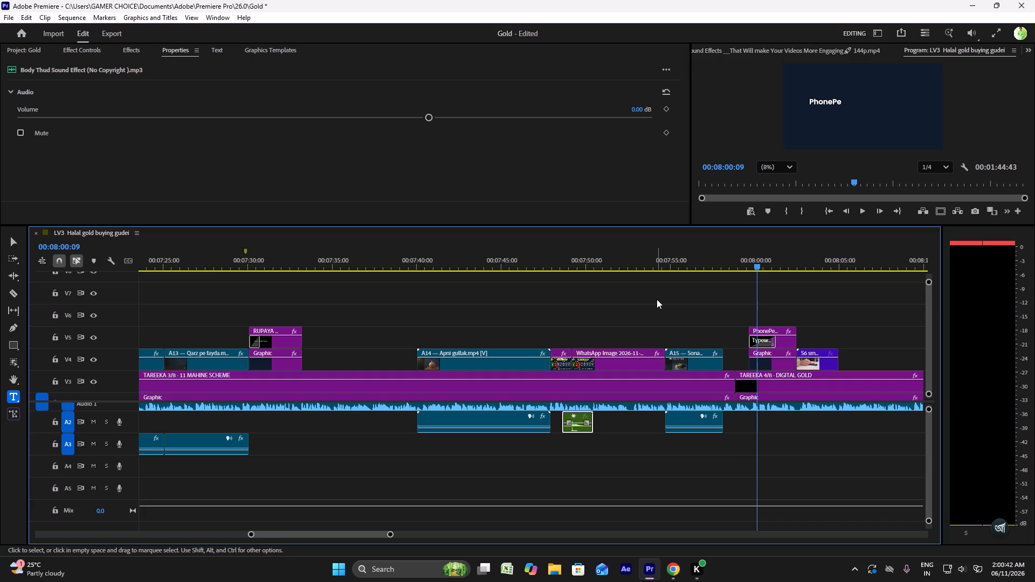
left_click(487, 255)
key("space")
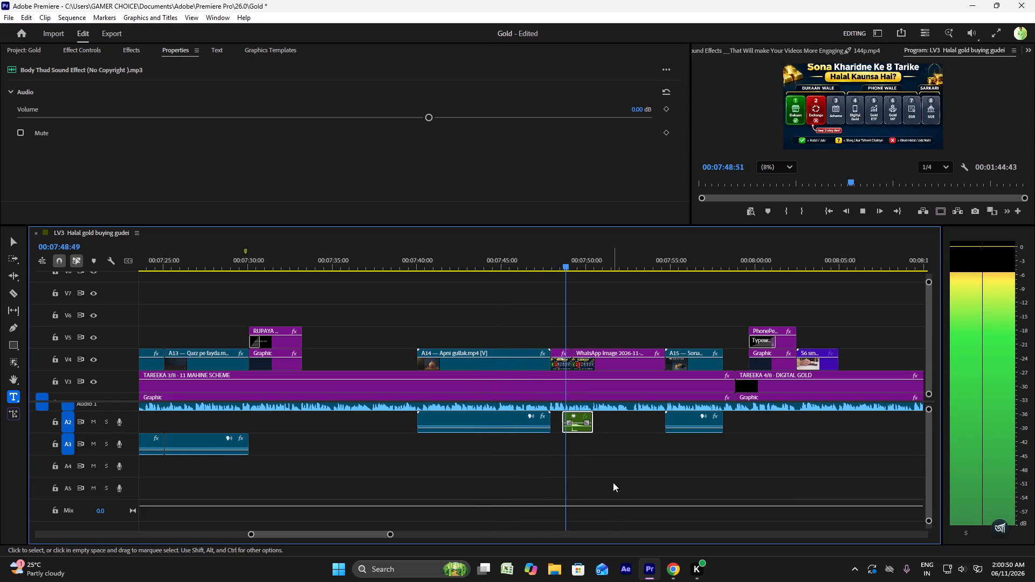
key("space")
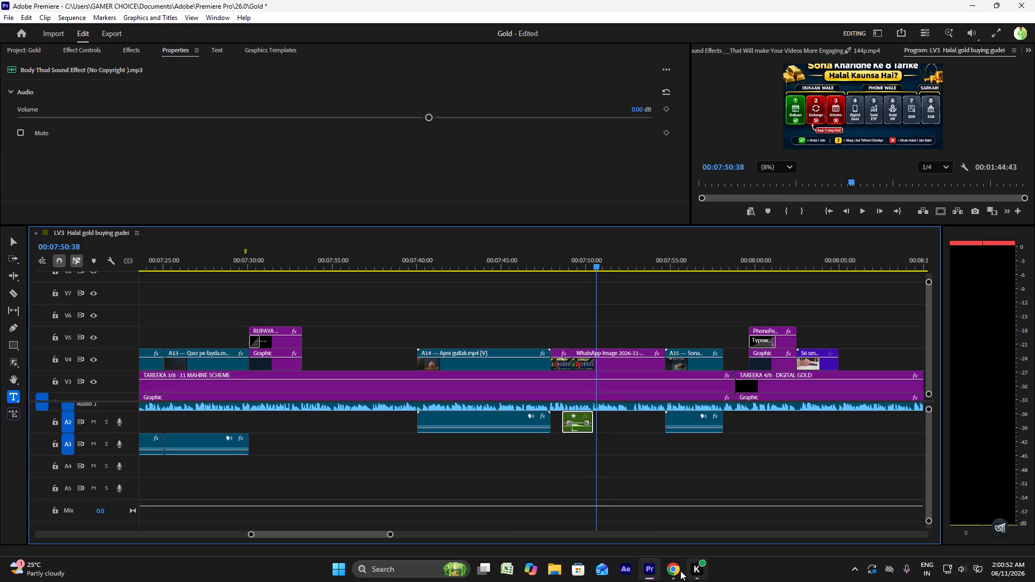
Check the editor brief's section 6 rows on digital gold for the next required sound.
left_click(668, 572)
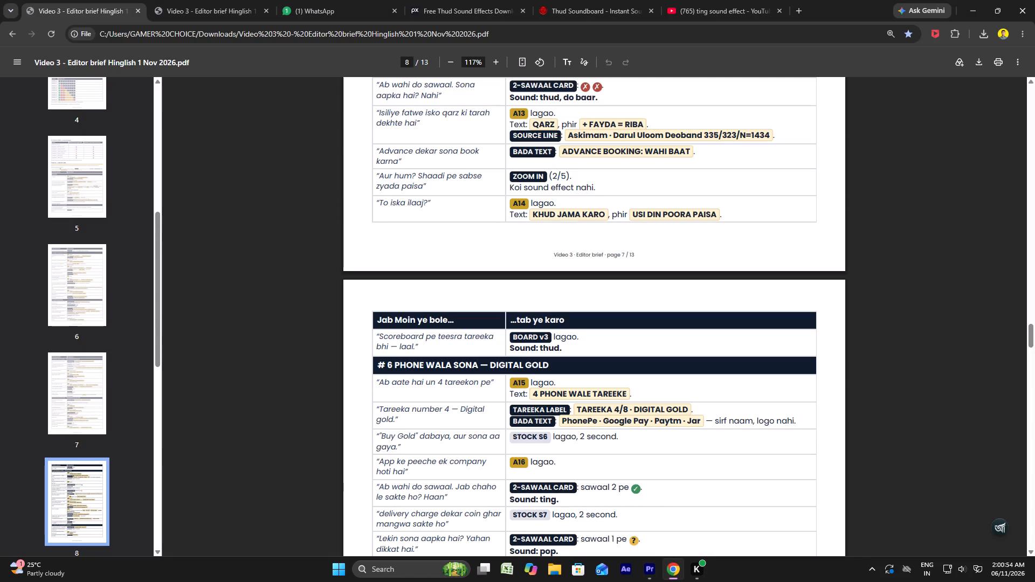
scroll(514, 408, "down", 1)
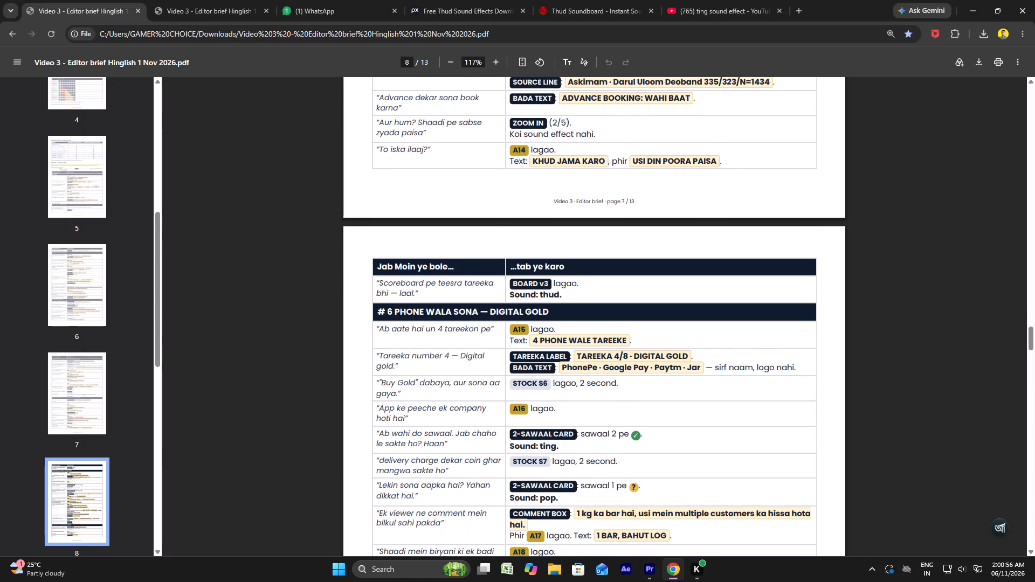
scroll(514, 408, "down", 2)
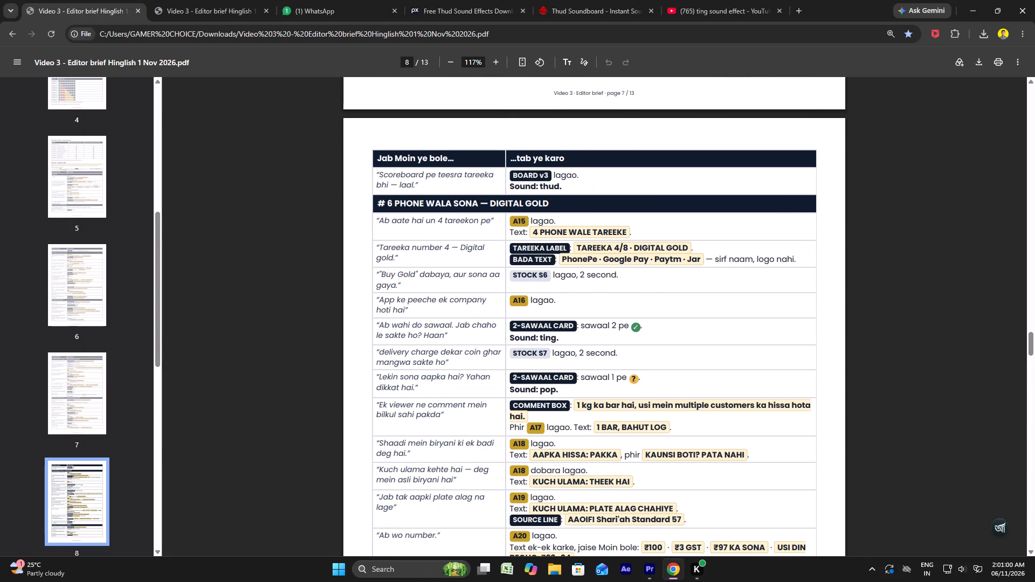
Back in Premiere, play the two-question card from about 00:08:17:47 to find where its green tick appears.
left_click(652, 574)
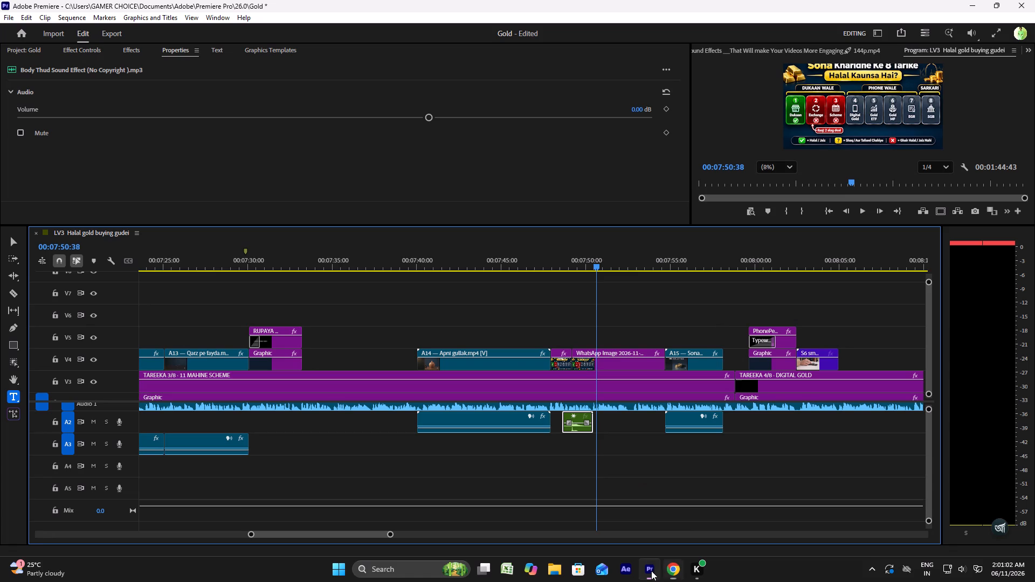
scroll(756, 268, "down", 6)
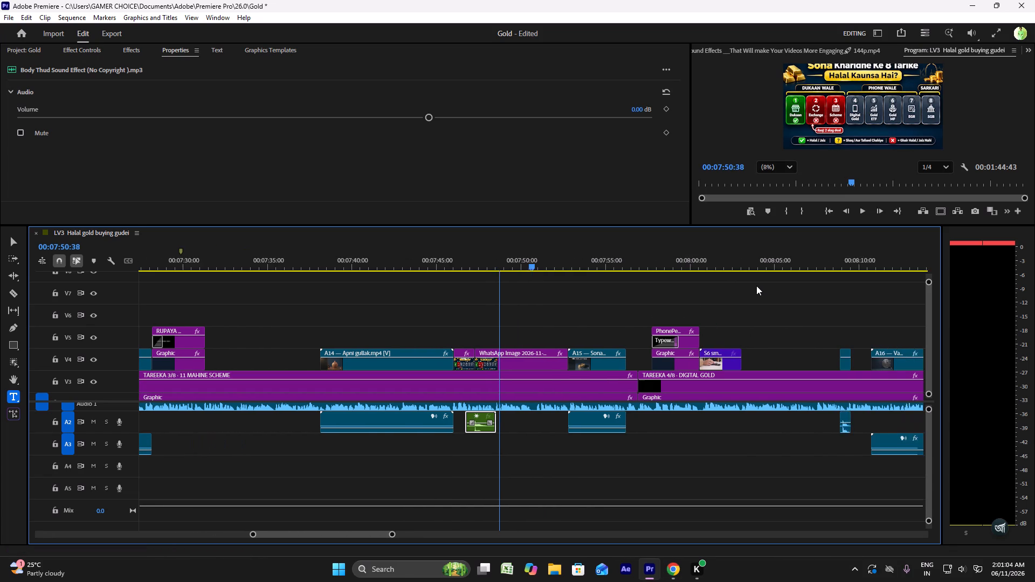
scroll(756, 286, "down", 14)
left_click(734, 260)
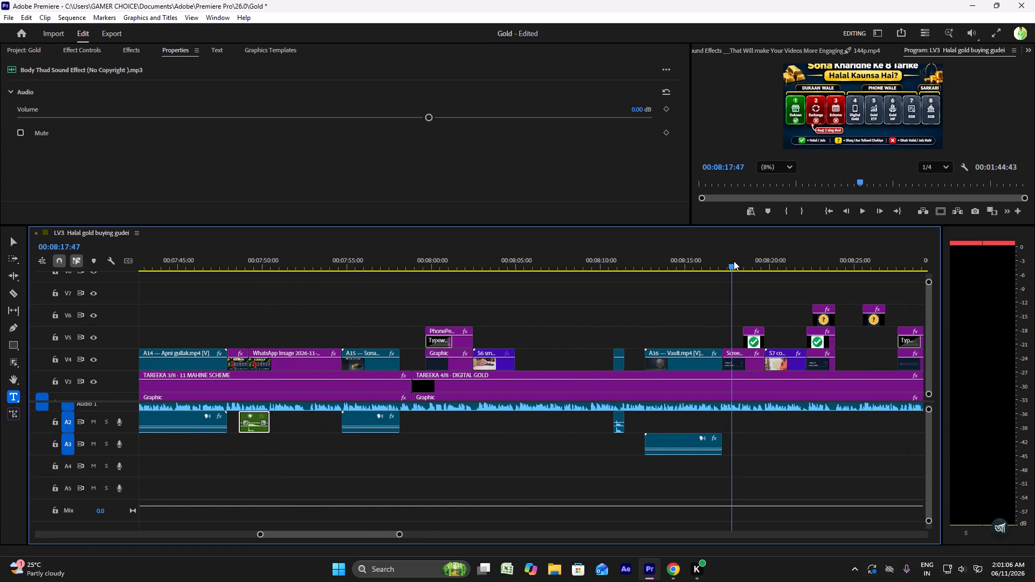
key("space")
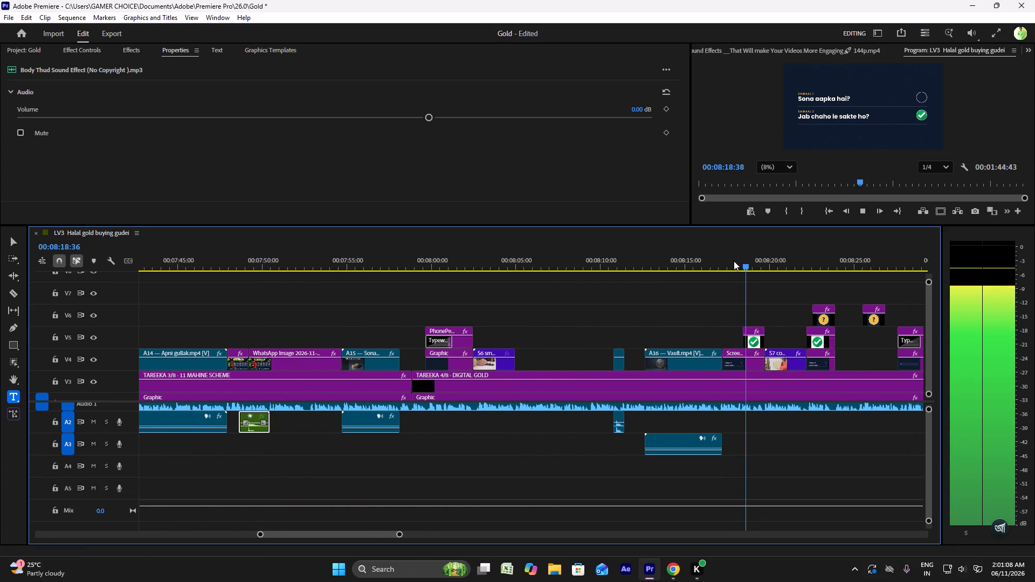
key("space")
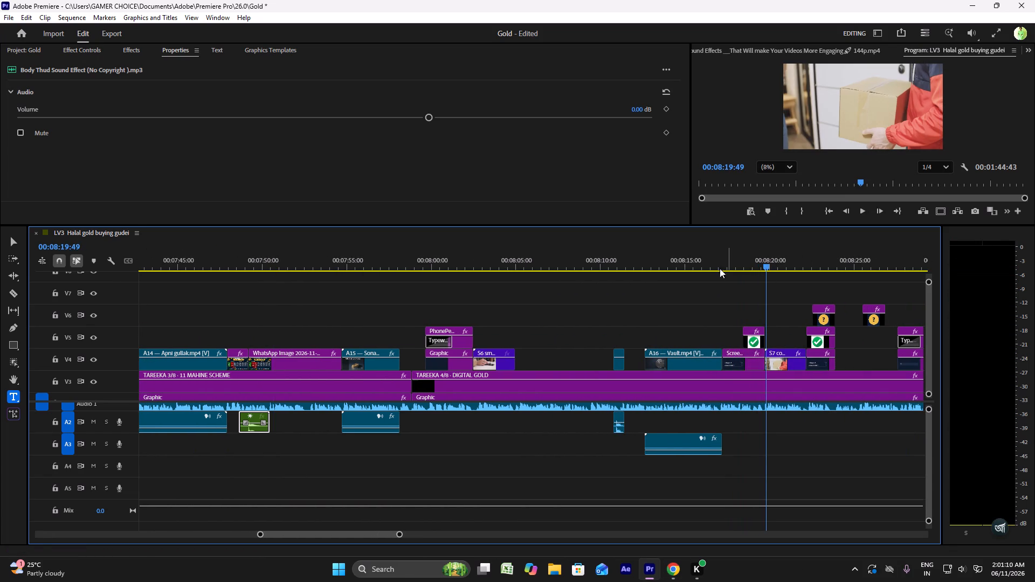
Bring up the Gold project's media bin containing the sound effect clips.
left_click(30, 48)
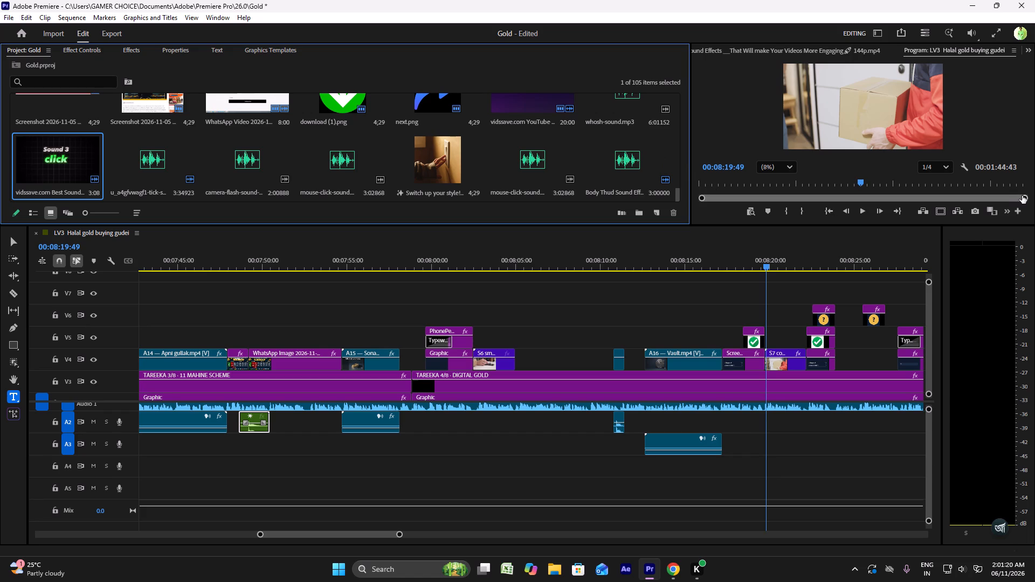
left_click_drag(1023, 196, 1034, 197)
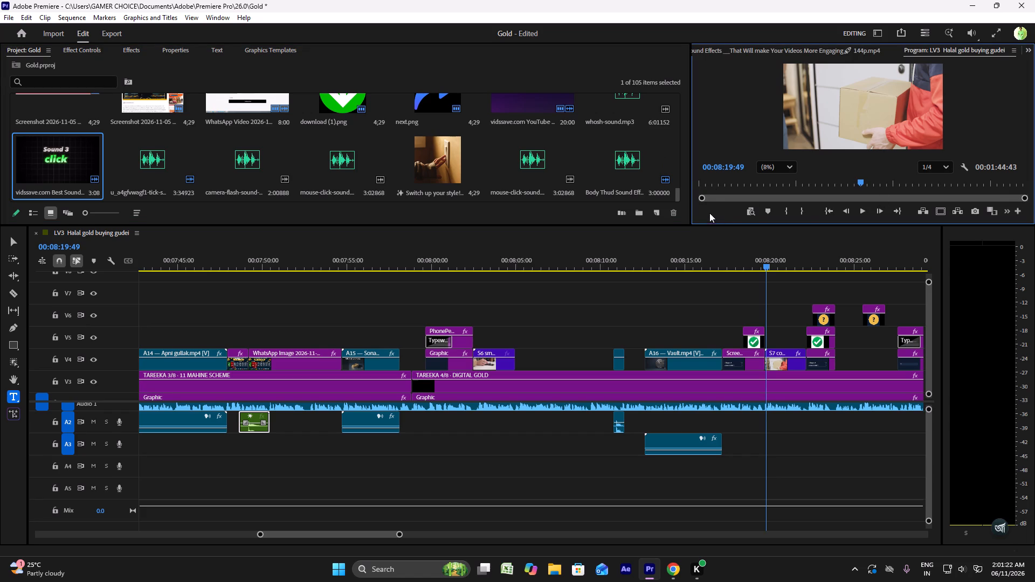
left_click_drag(702, 198, 697, 198)
left_click(712, 318)
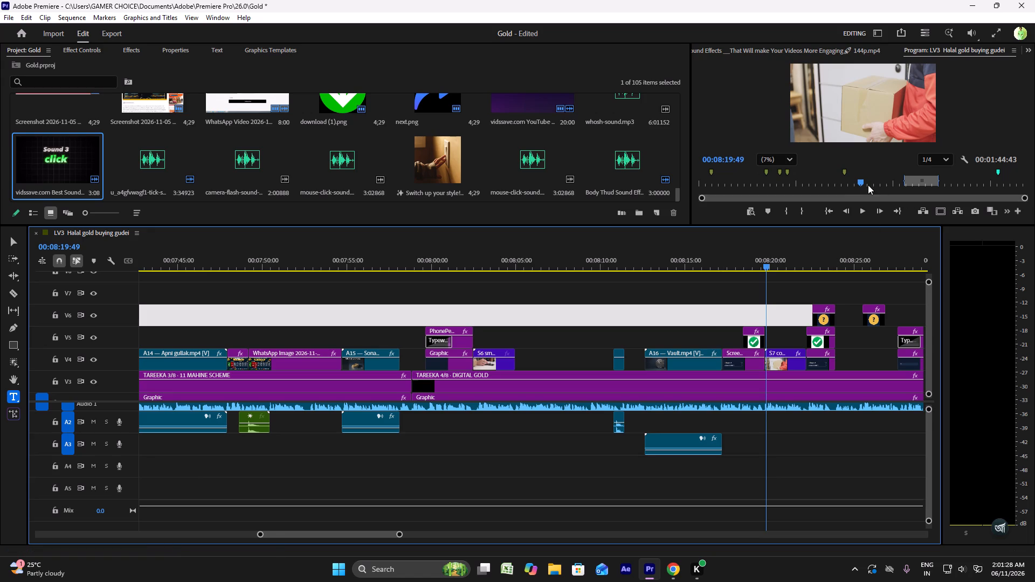
Jump to the sequence marker at 00:07:29:51 and play from there.
left_click(844, 172)
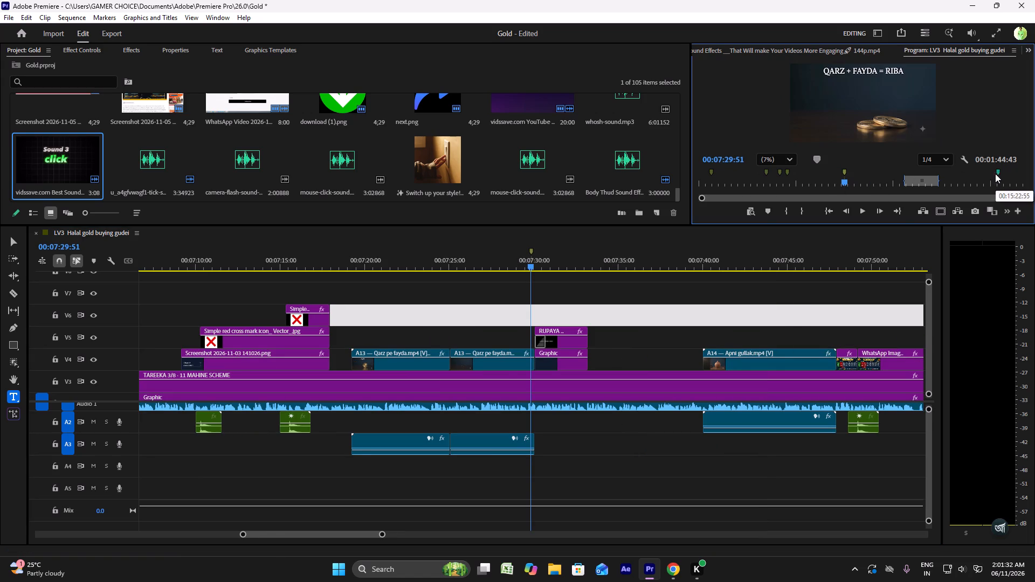
scroll(714, 330, "down", 12)
key("space")
key("space")
key("space")
key("space")
key("space")
key("space")
key("space")
key("space")
key("space")
key("space")
scroll(709, 329, "down", 2)
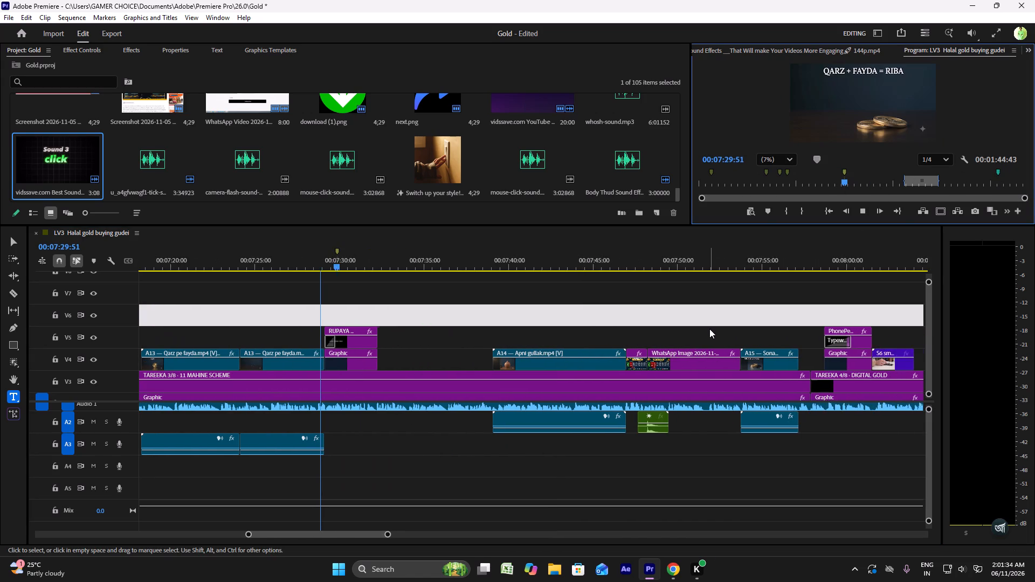
scroll(709, 329, "down", 3)
scroll(709, 329, "down", 12, "alt")
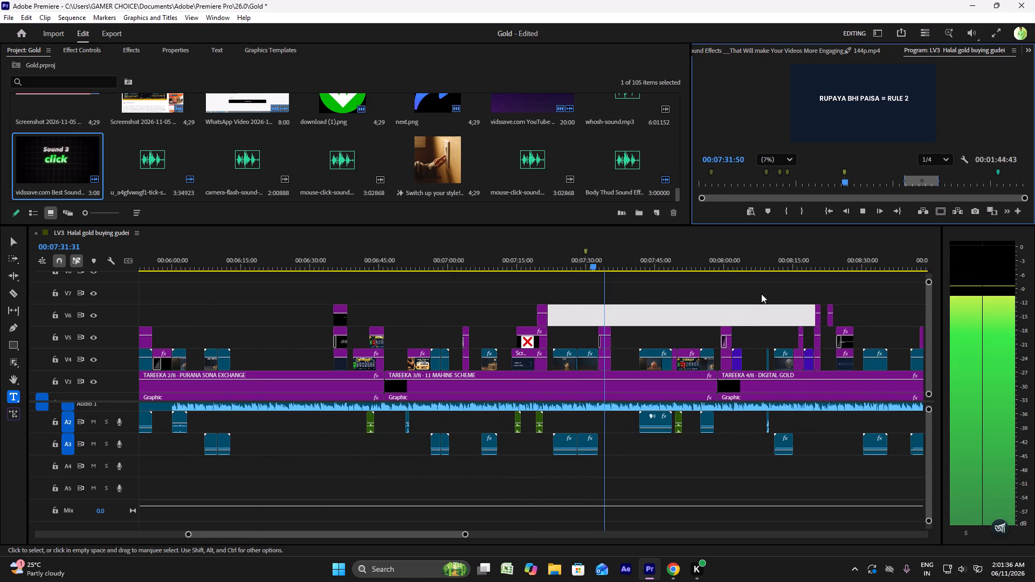
Move the sequence marker from 00:15:22:55 to 00:08:18:41, over the green tick, and replay that passage.
left_click(796, 274)
left_click(789, 262)
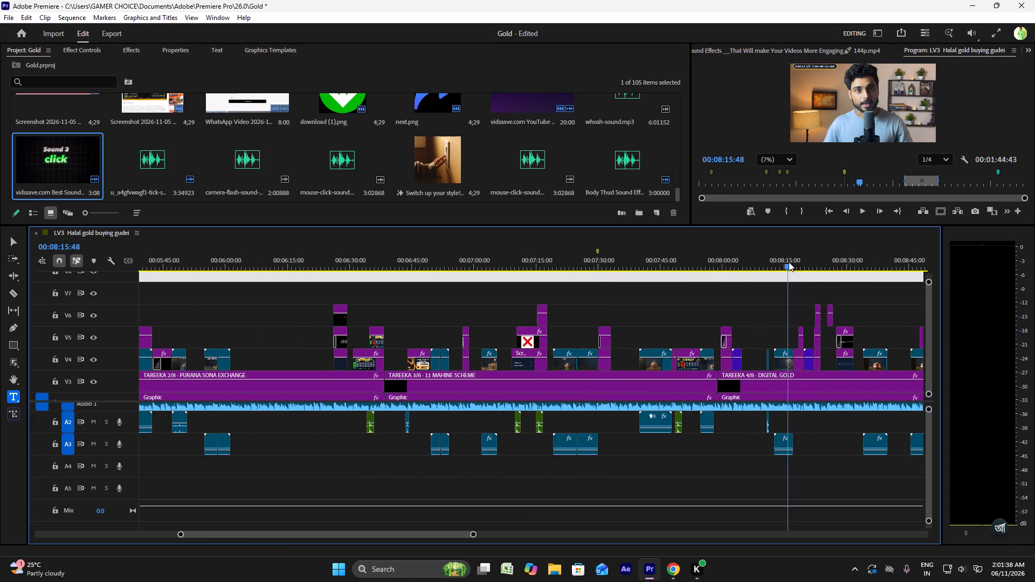
scroll(788, 262, "up", 13, "alt")
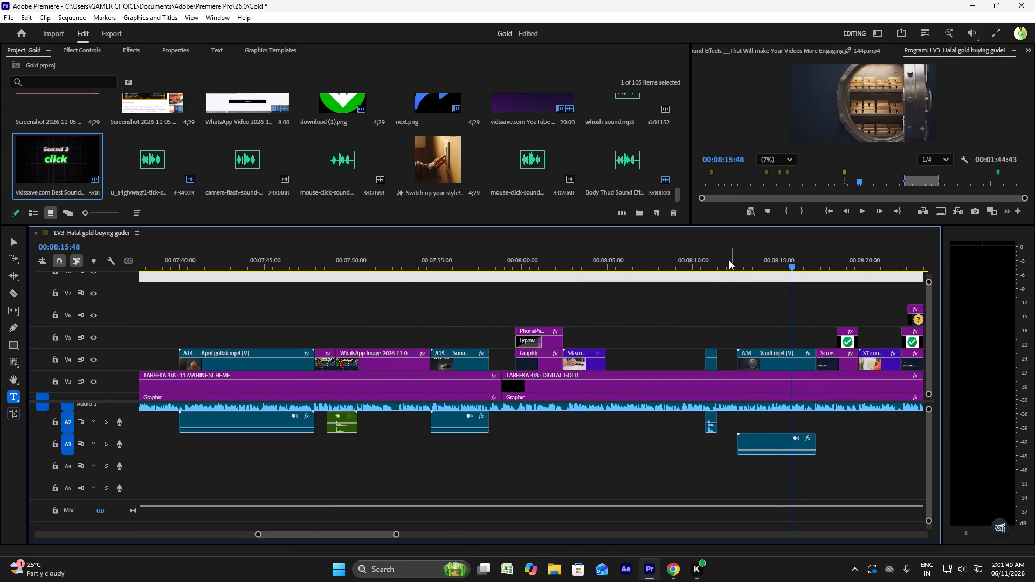
double_click(728, 259)
key("space")
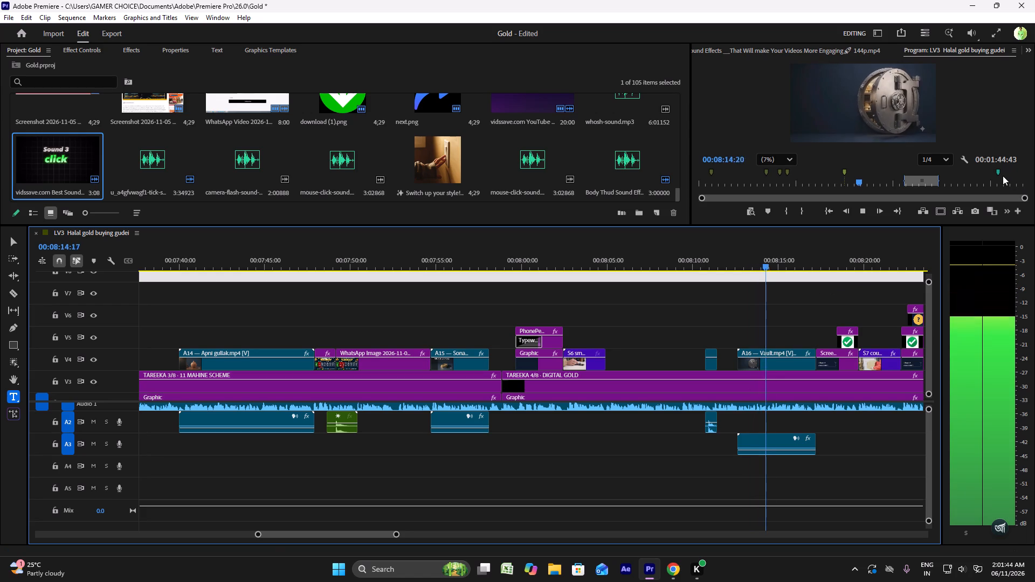
left_click_drag(998, 175, 917, 175)
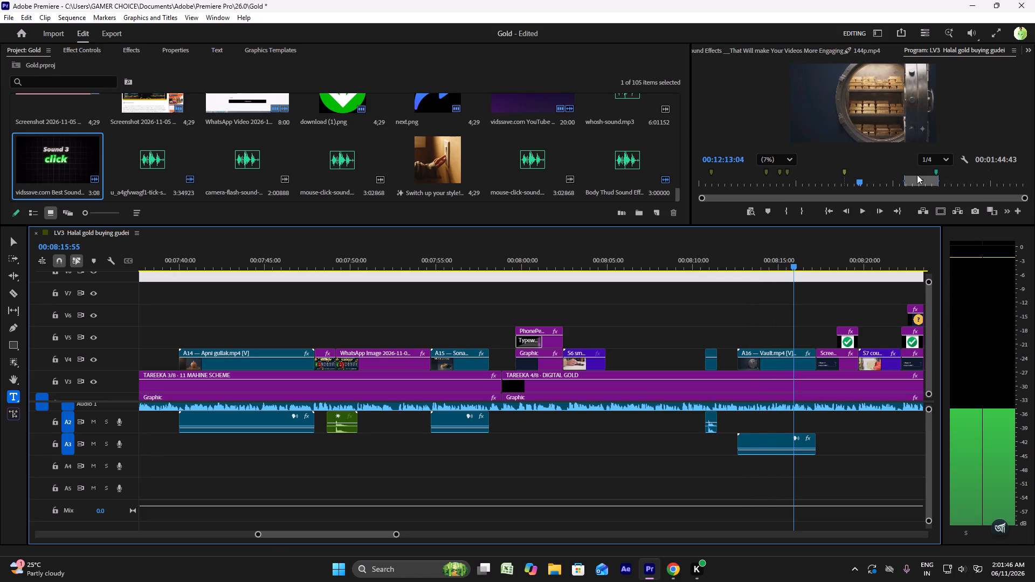
left_click_drag(917, 175, 860, 175)
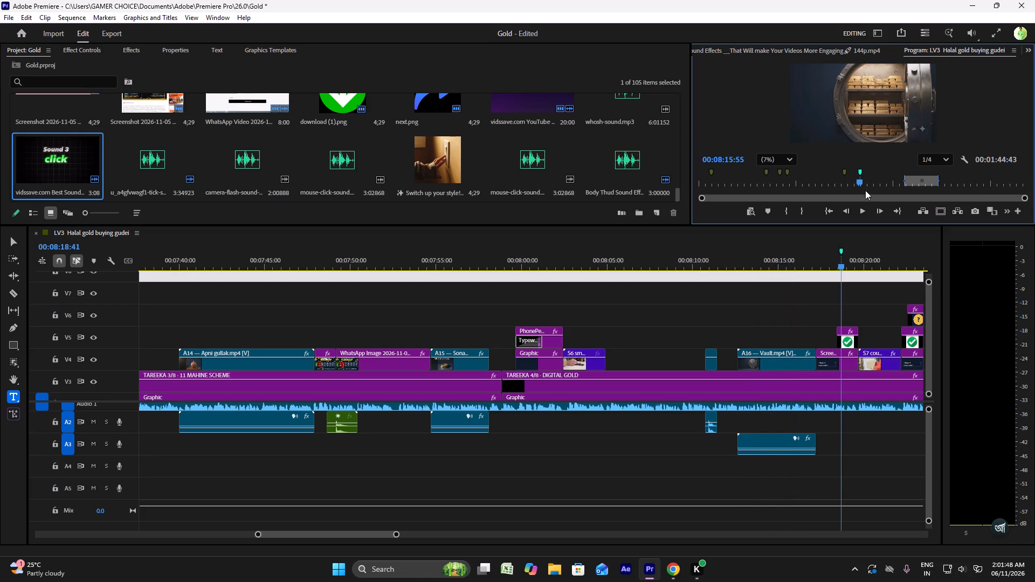
key("space")
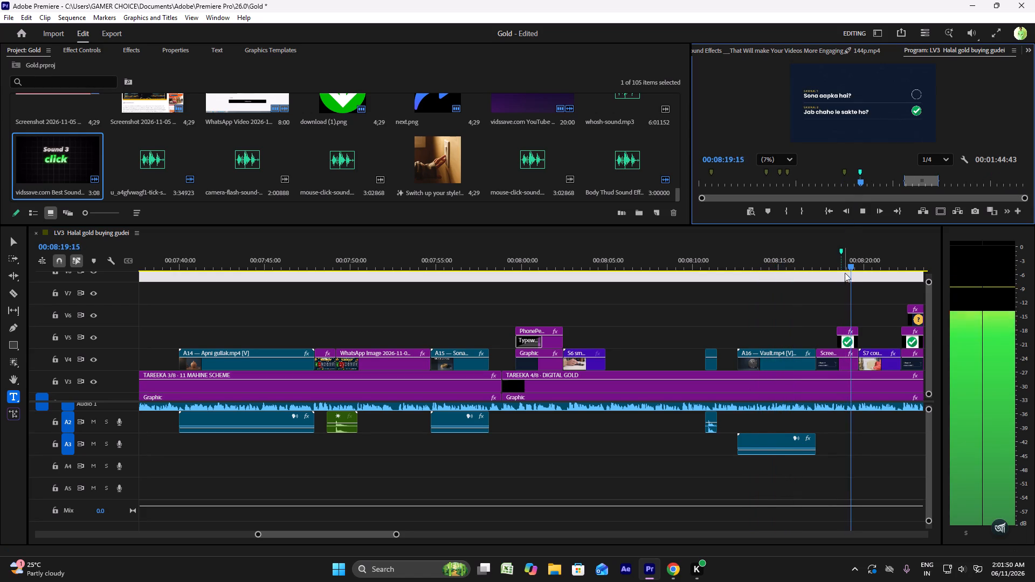
left_click(828, 267)
key("space")
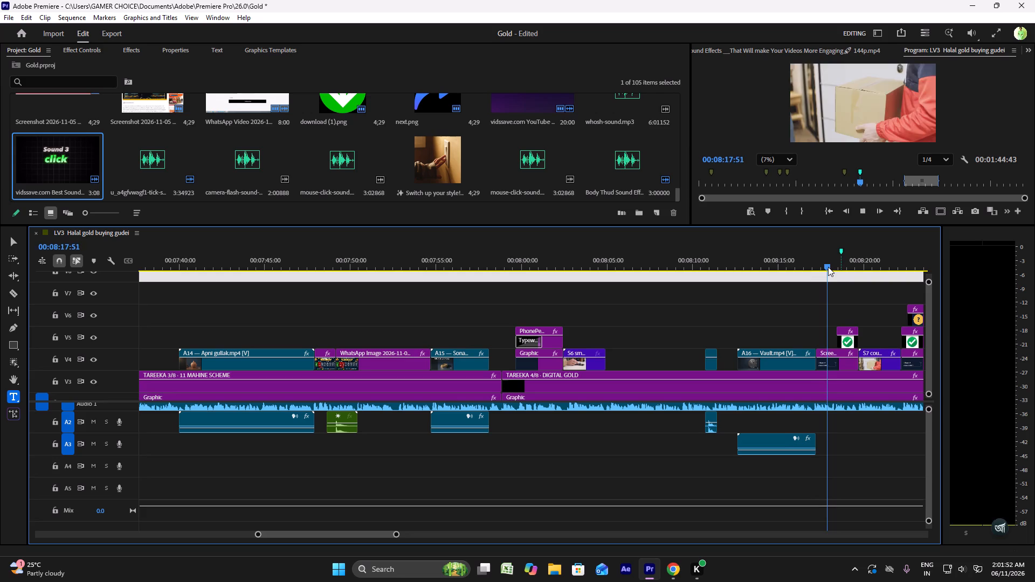
key("space")
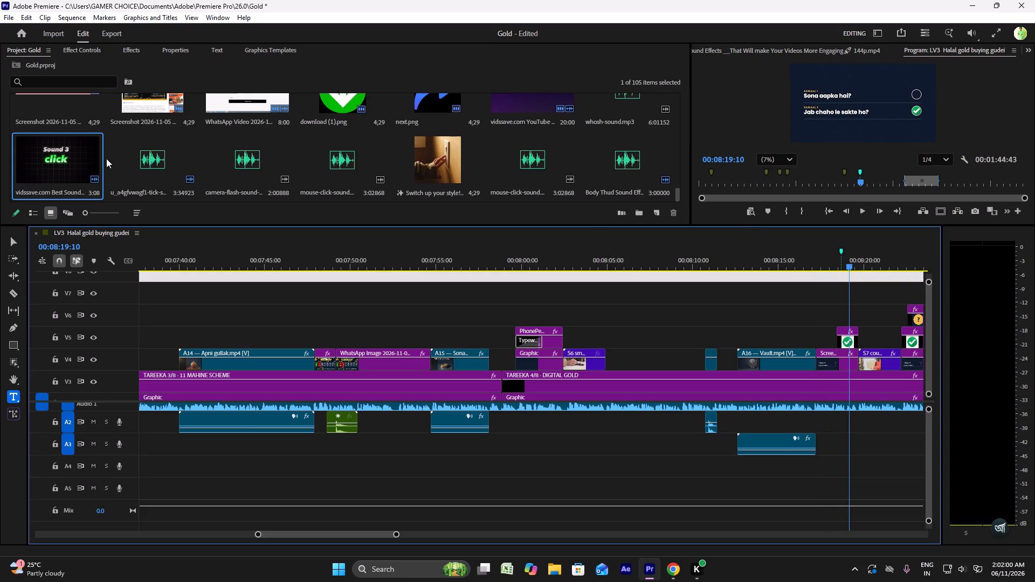
Place the marked "pop" segment of the Best Sound Effects video at the green tick, about 00:08:18:25, with its audio on A6.
double_click(68, 158)
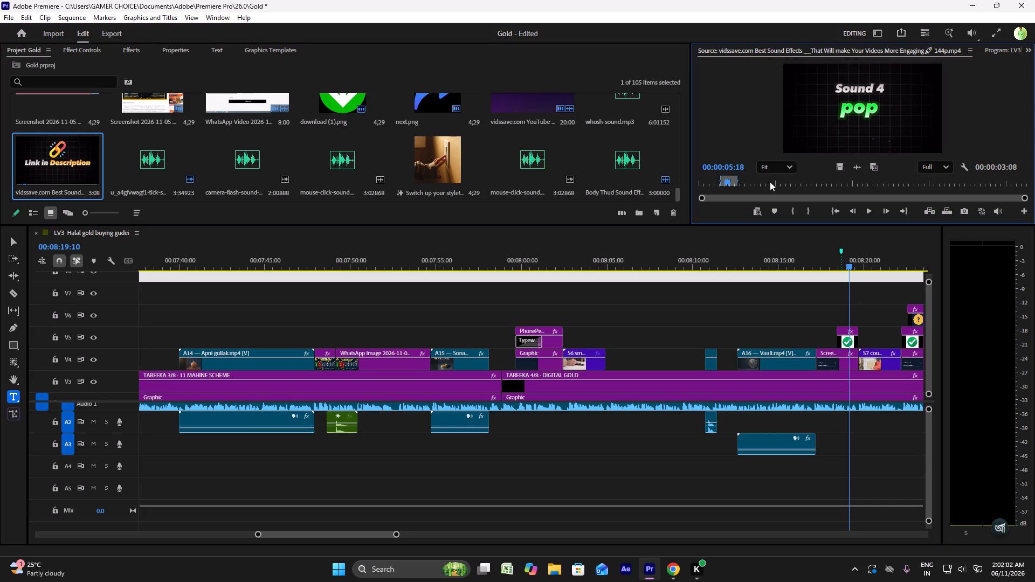
left_click_drag(810, 123, 839, 292)
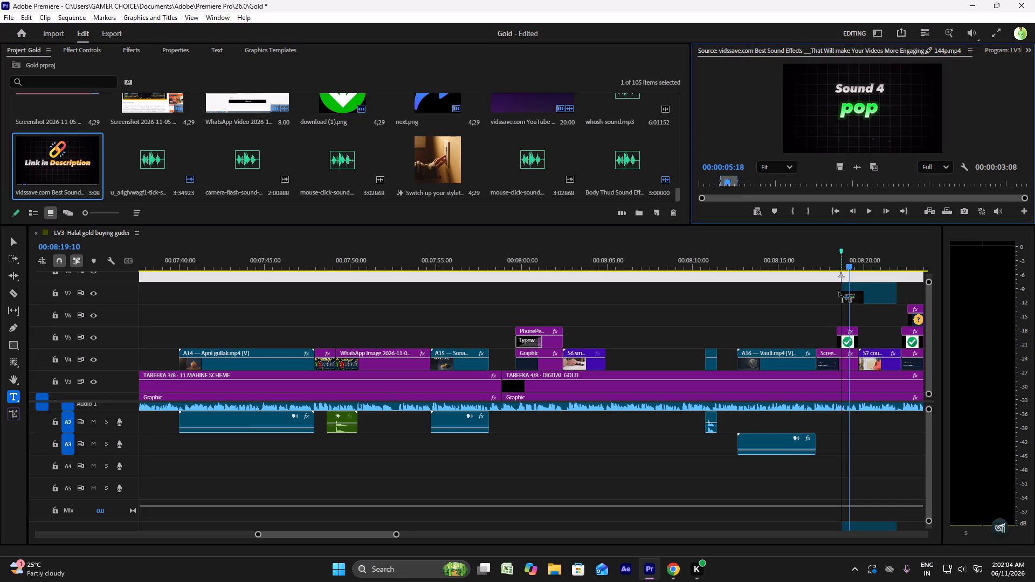
left_click_drag(839, 292, 836, 298)
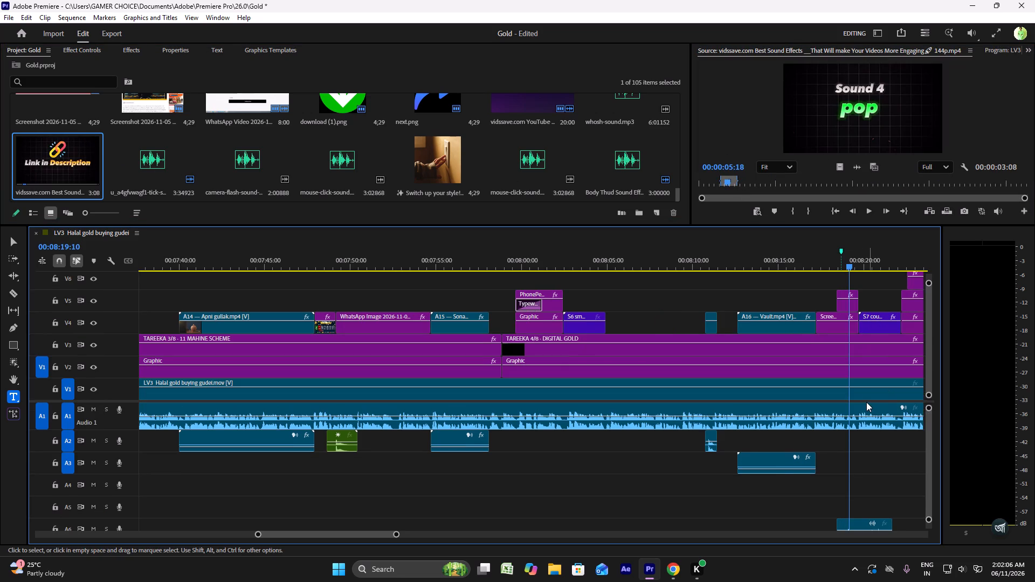
scroll(865, 401, "down", 5)
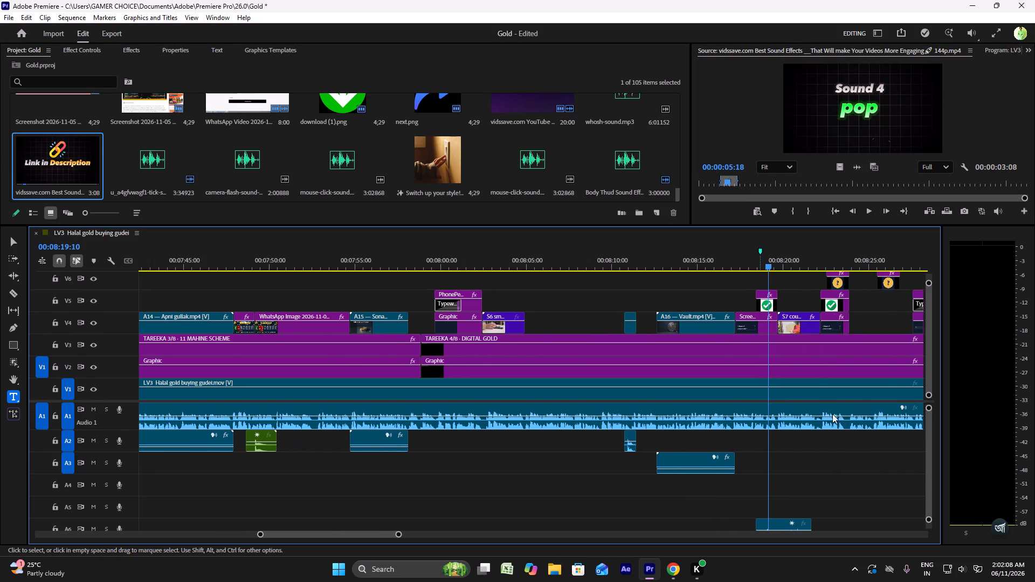
scroll(820, 427, "down", 4, "alt")
scroll(810, 440, "down", 5, "ctrl")
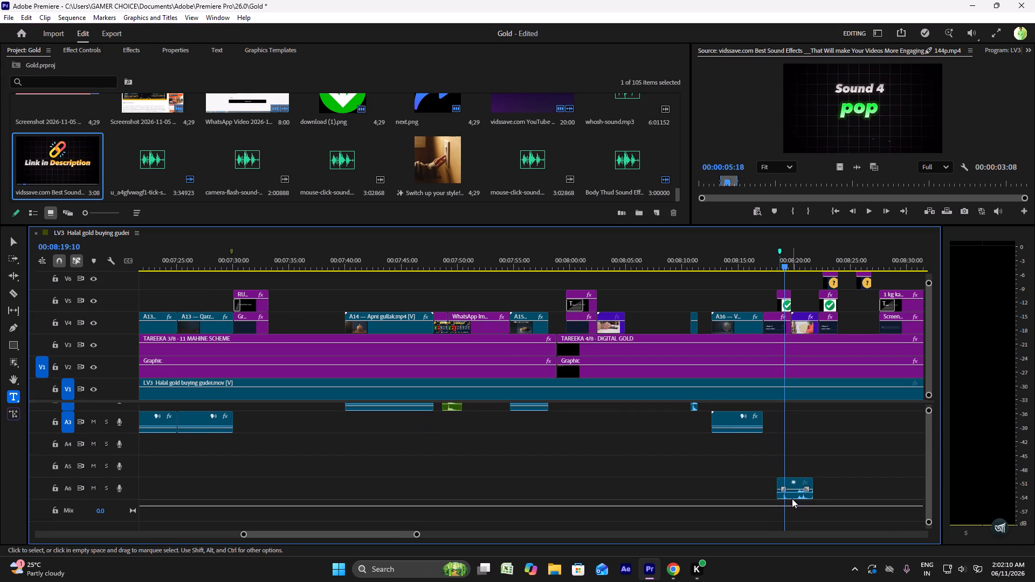
Move the pop sound clip at the green tick from track A6 up to A2.
left_click_drag(792, 498, 782, 414)
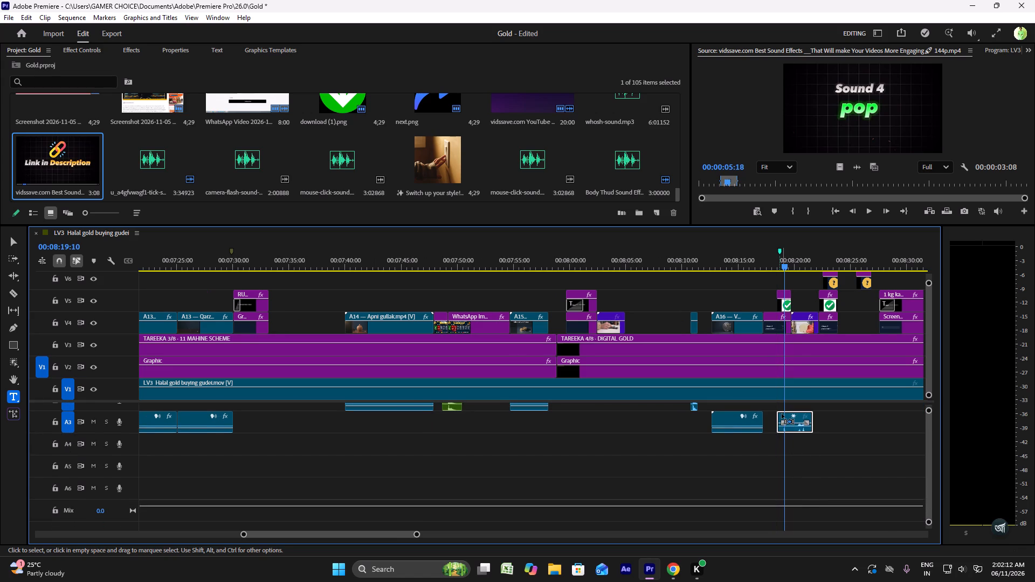
scroll(782, 414, "up", 5, "ctrl")
left_click_drag(796, 466, 793, 454)
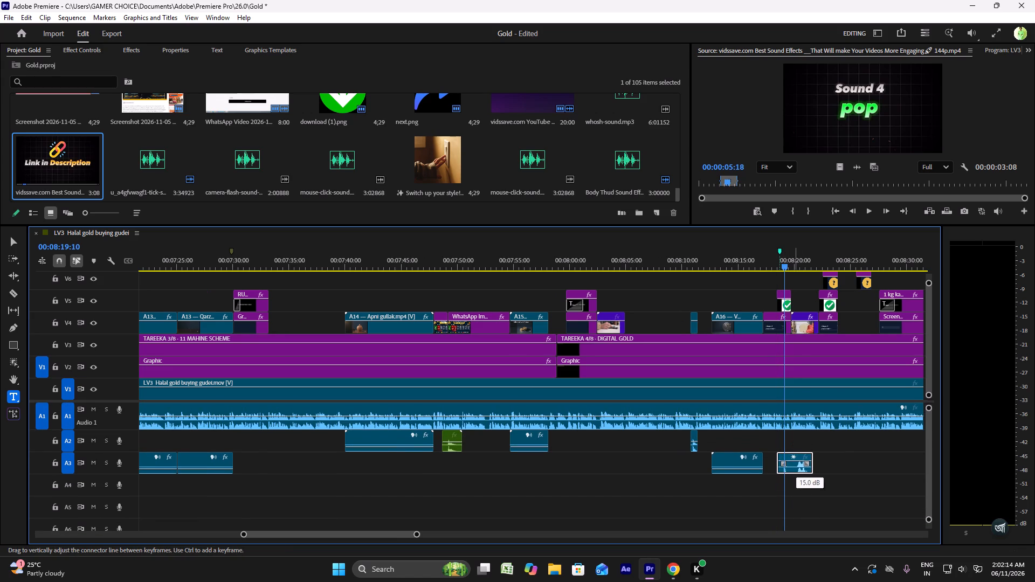
left_click_drag(793, 454, 789, 427)
left_click_drag(789, 468, 788, 450)
Replay the green tick passage from 00:08:18:14 to hear the pop sound in place.
scroll(788, 449, "up", 13, "alt")
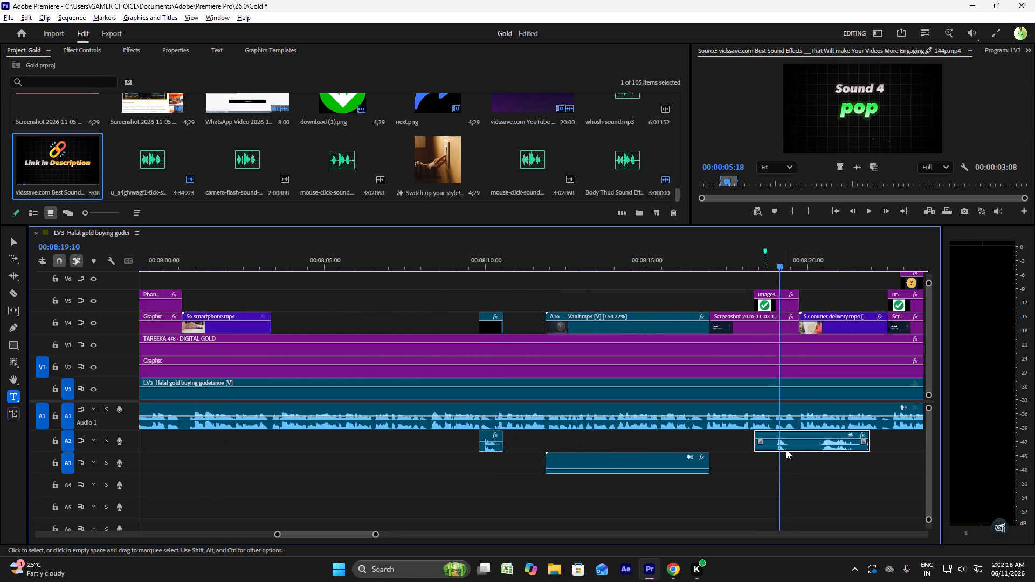
scroll(786, 449, "up", 2, "alt")
left_click(727, 263)
key("space")
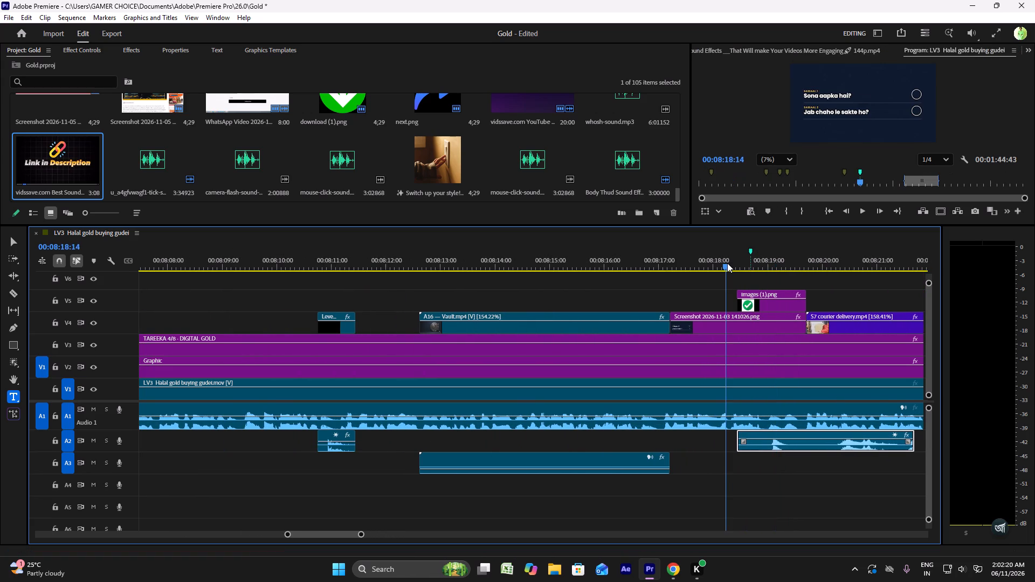
key("space")
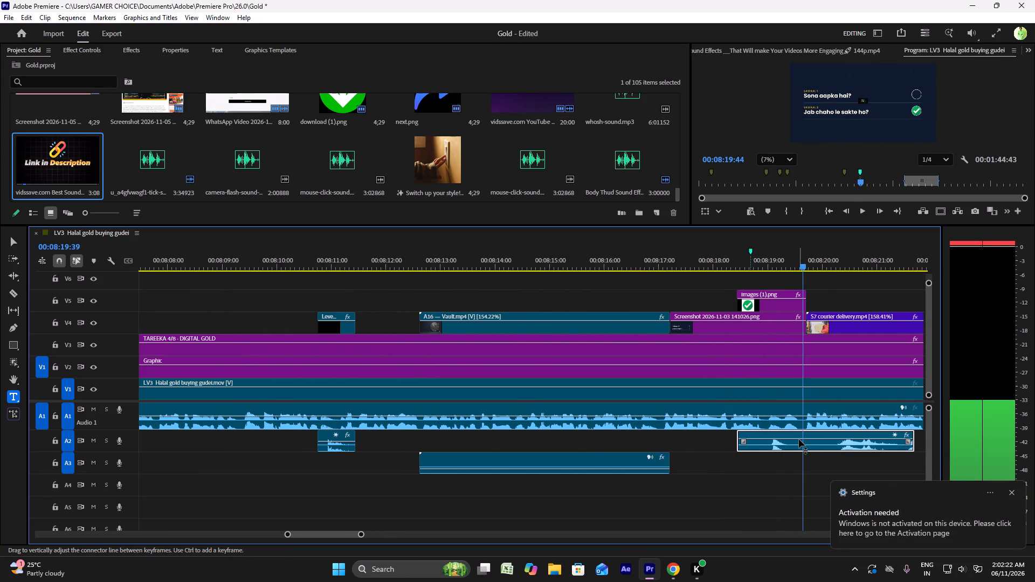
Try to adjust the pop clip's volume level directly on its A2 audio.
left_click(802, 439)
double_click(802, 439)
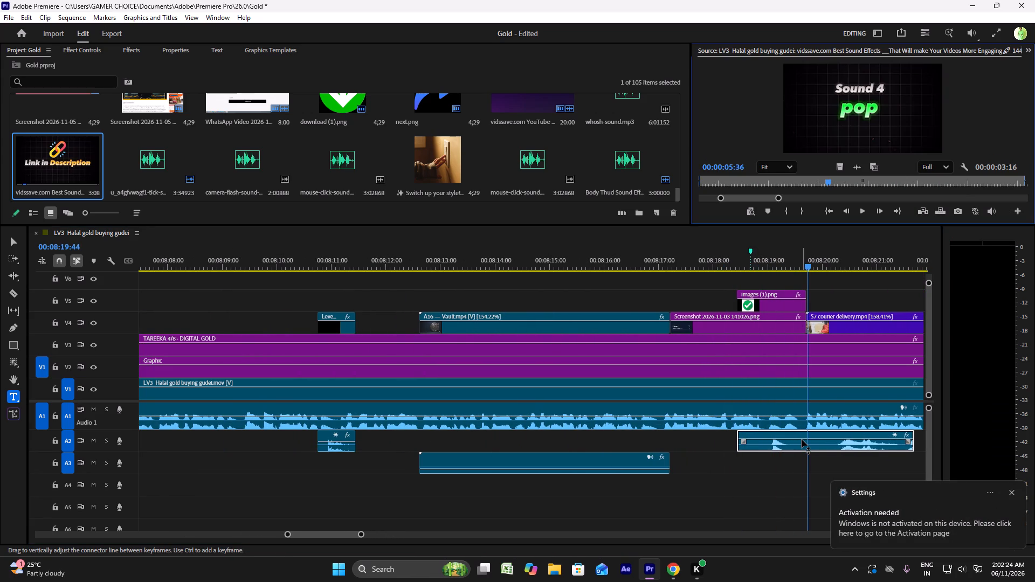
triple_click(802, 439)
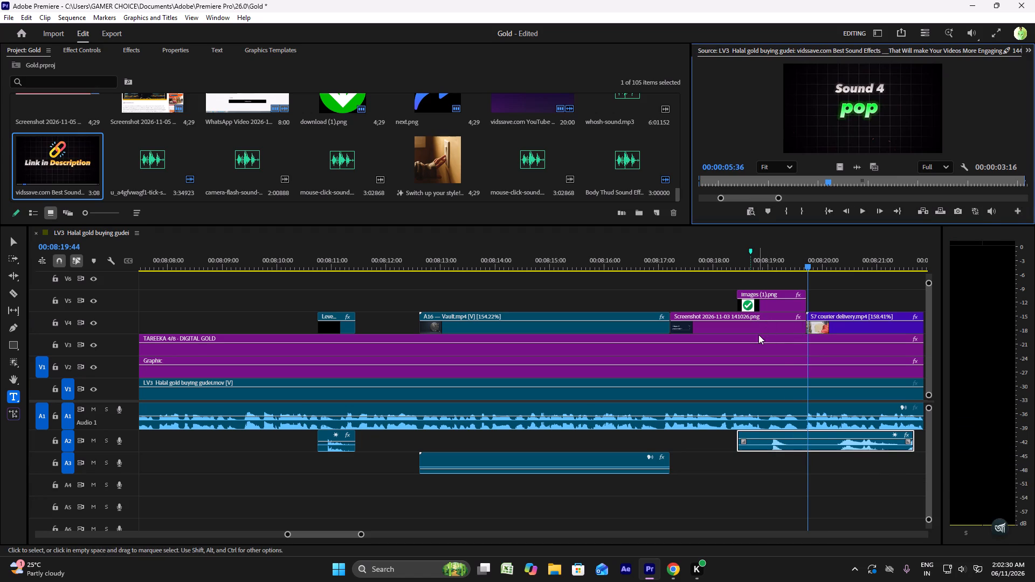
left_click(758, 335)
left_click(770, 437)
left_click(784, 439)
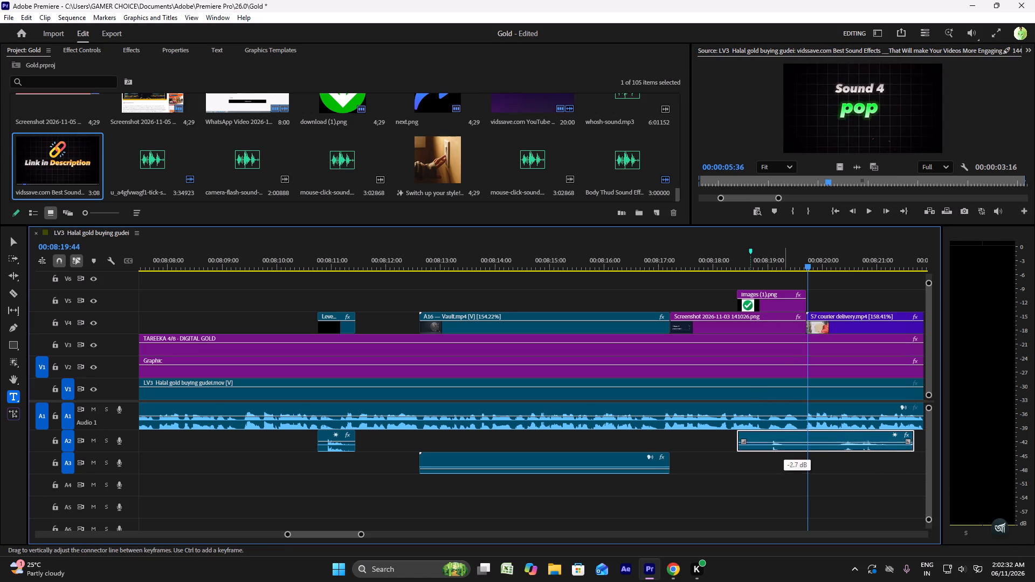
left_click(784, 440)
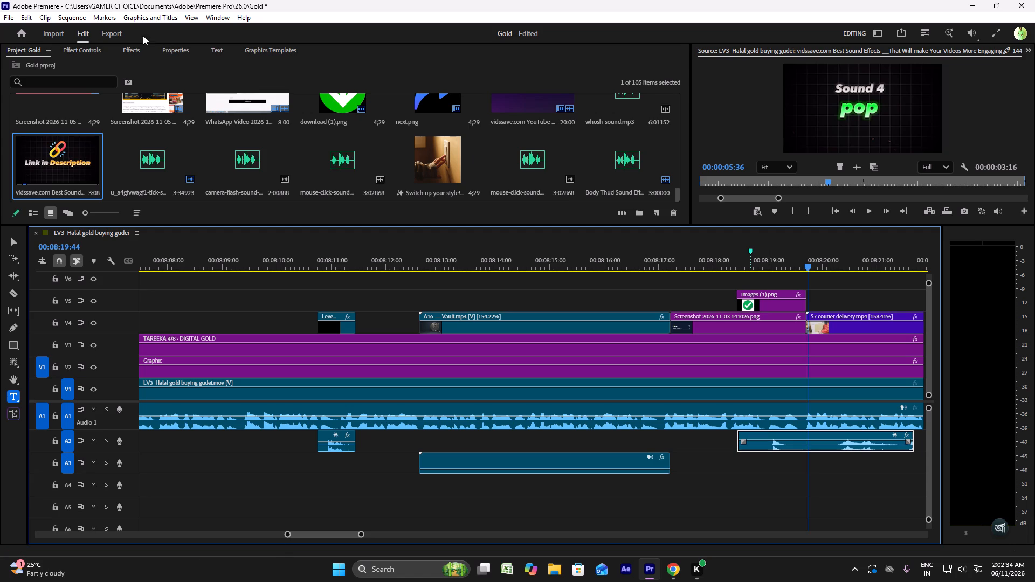
Unlink the pop clip's video from its audio and delete the video part from V7.
left_click(167, 50)
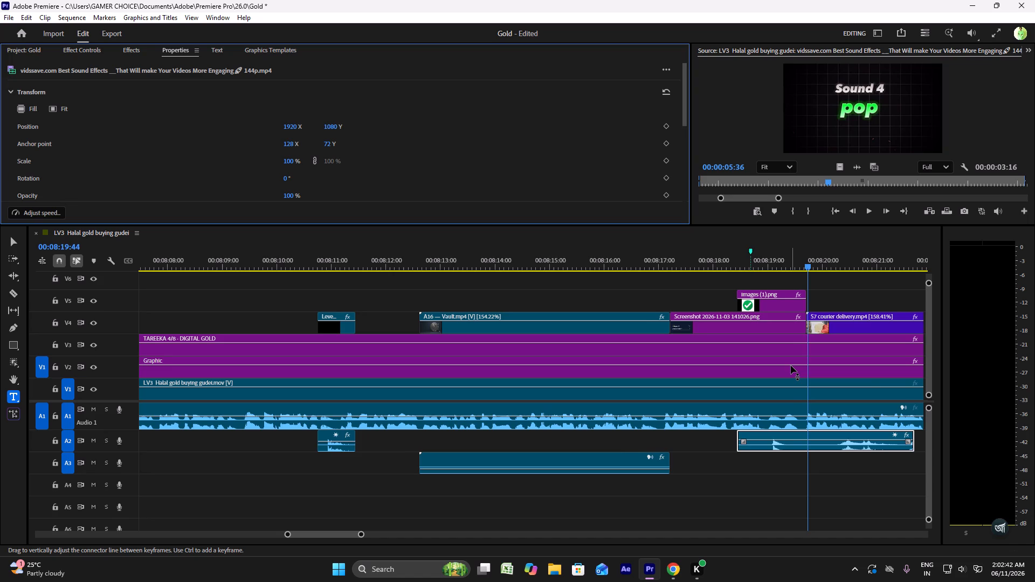
scroll(791, 365, "up", 3, "alt")
scroll(791, 365, "down", 5, "ctrl")
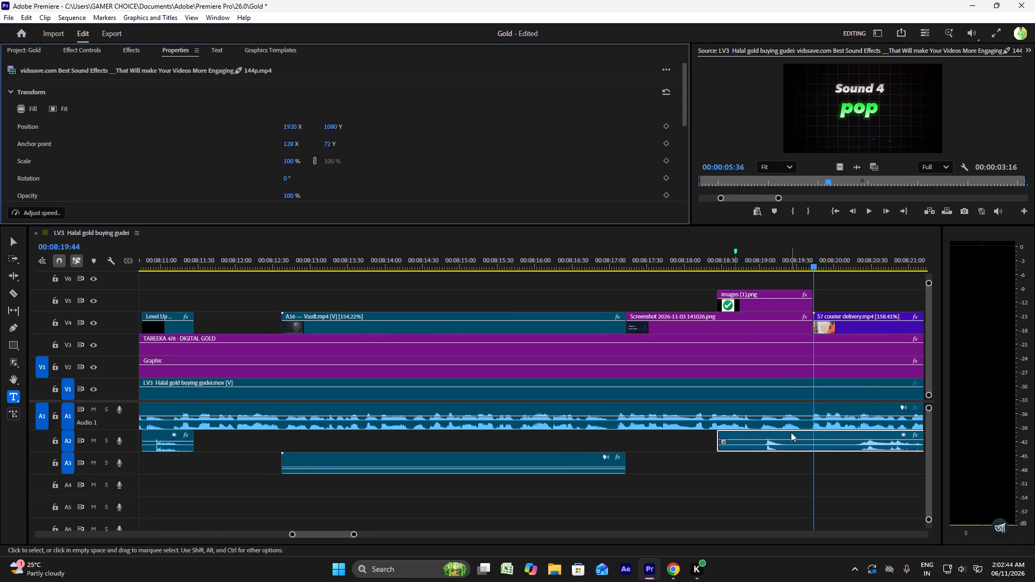
right_click(790, 439)
left_click(810, 205)
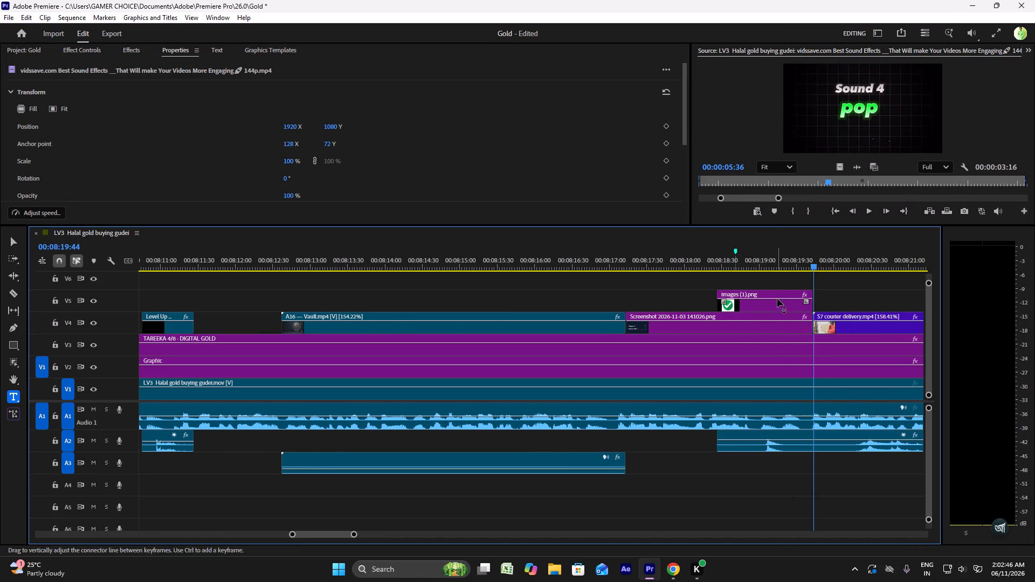
scroll(786, 303, "up", 7, "ctrl")
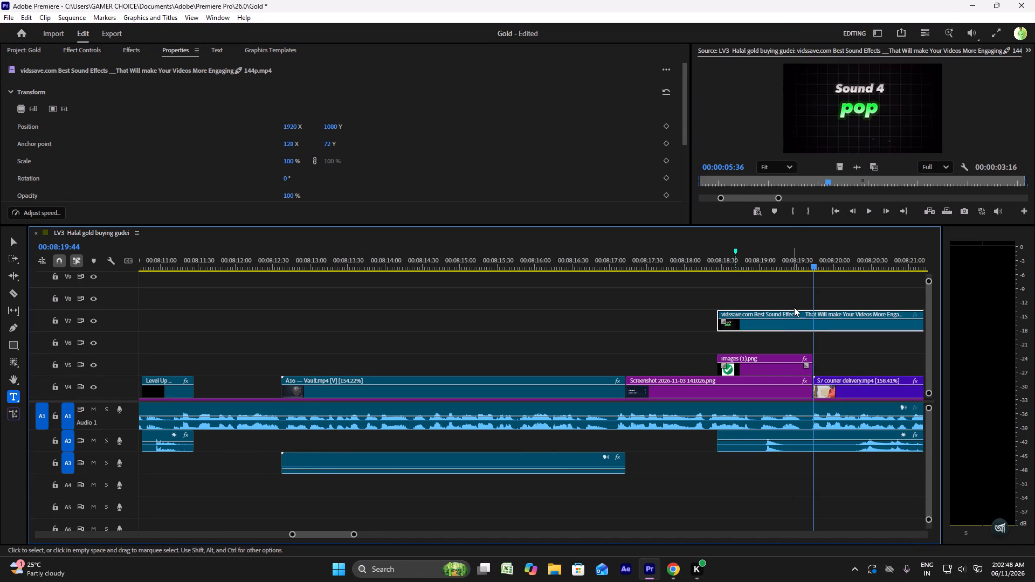
scroll(795, 308, "down", 6, "alt")
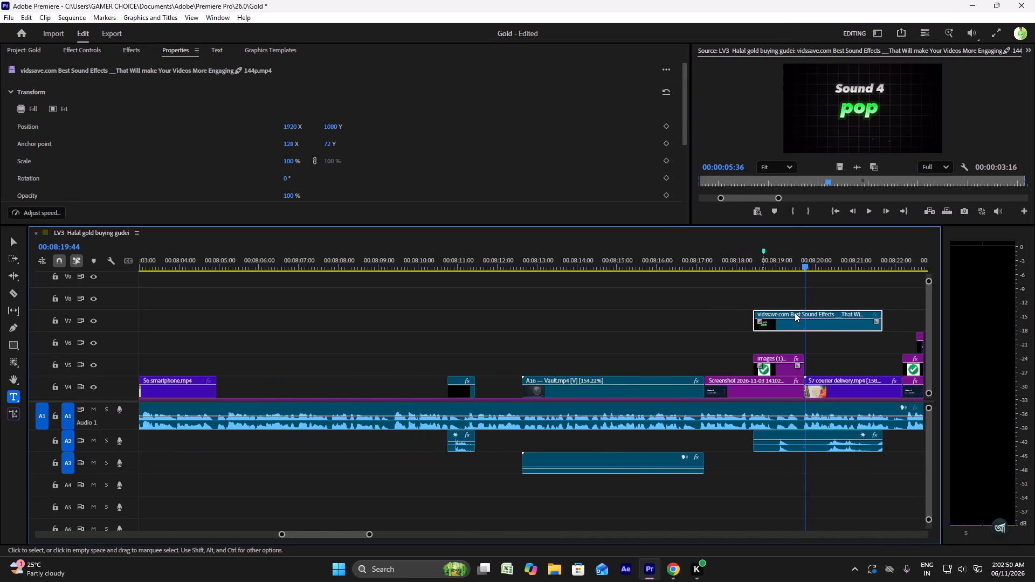
key("Delete")
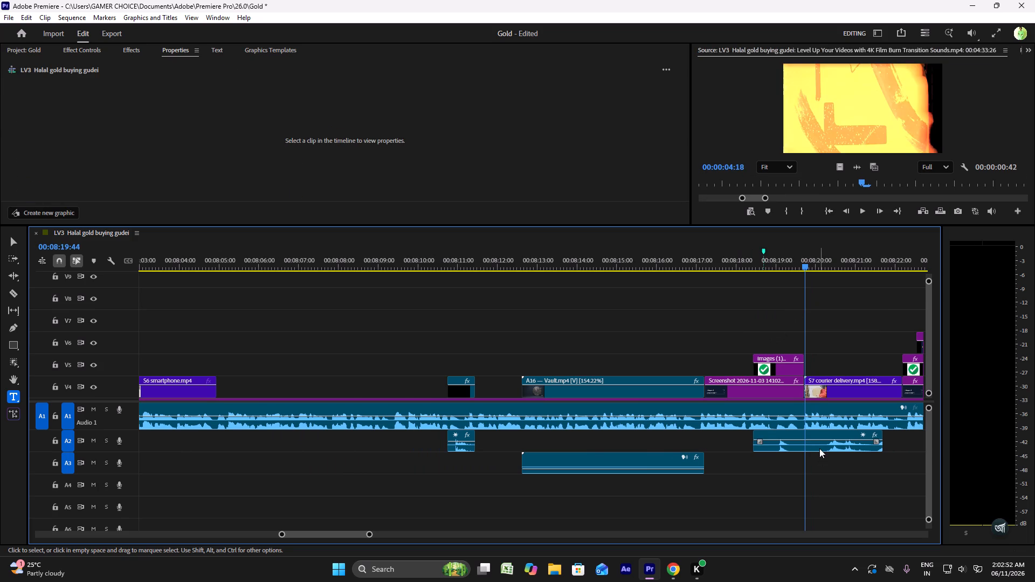
Set the volume of the pop audio on A2 to 0 dB.
left_click(820, 445)
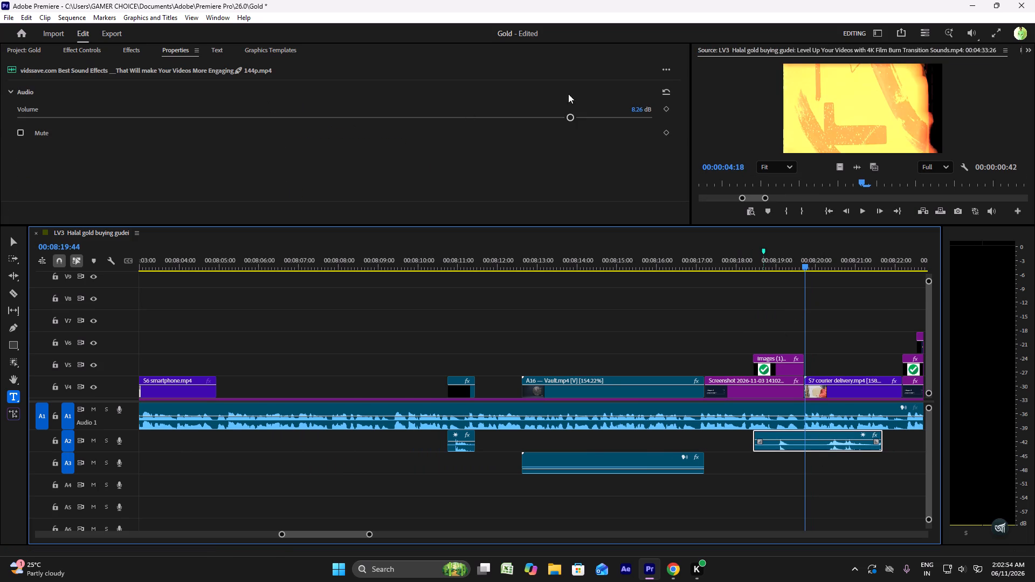
double_click(633, 106)
triple_click(635, 107)
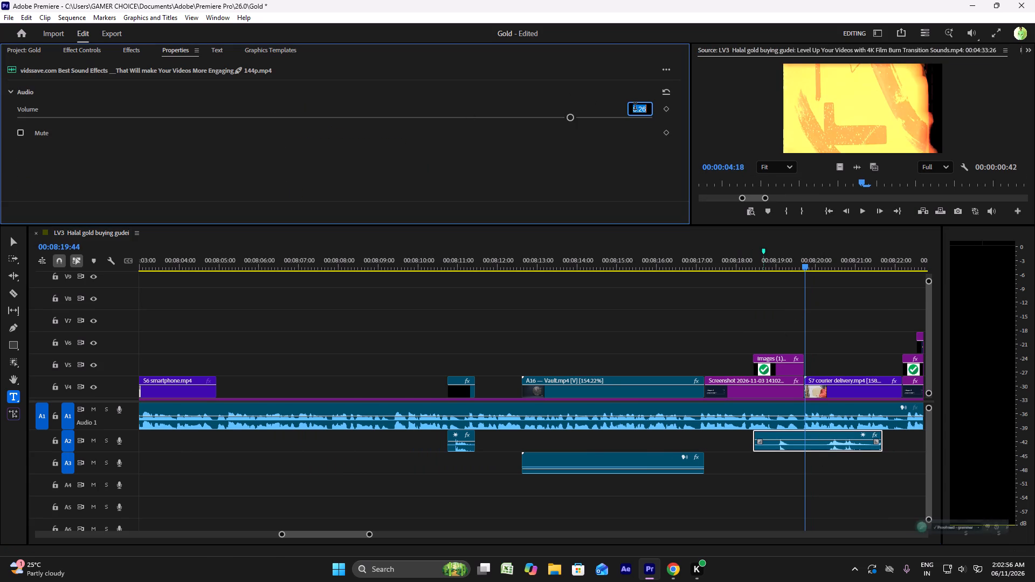
key("0")
key("Return")
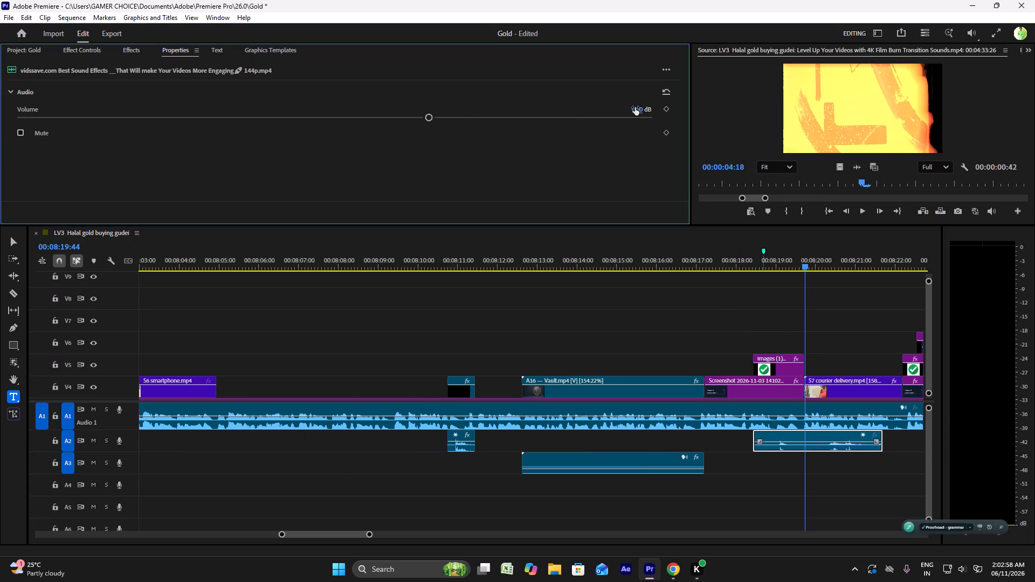
Trim the beginning of the pop audio on A2 and align its start with the green tick image.
left_click_drag(752, 439, 756, 439)
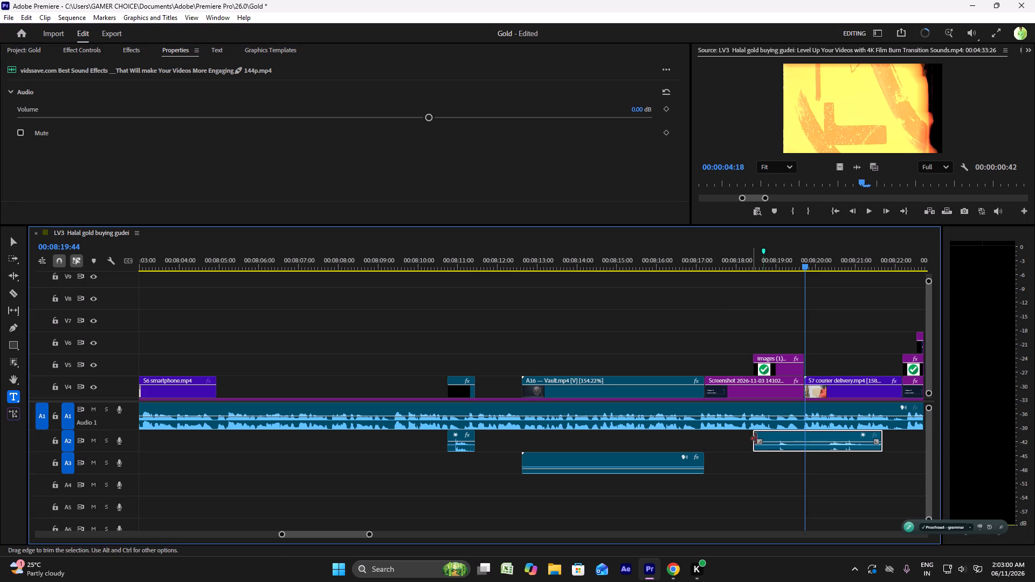
left_click_drag(756, 439, 770, 438)
left_click_drag(792, 446, 782, 446)
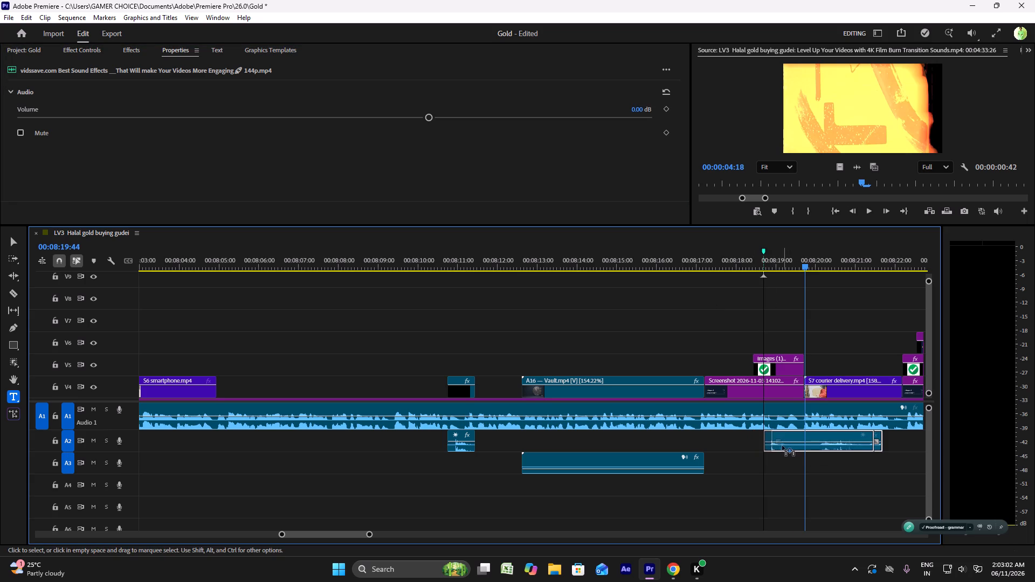
left_click_drag(782, 446, 778, 445)
Shift the pop audio on A2 about 10 frames earlier so its peak falls near the green tick's start.
scroll(776, 438, "up", 7, "alt")
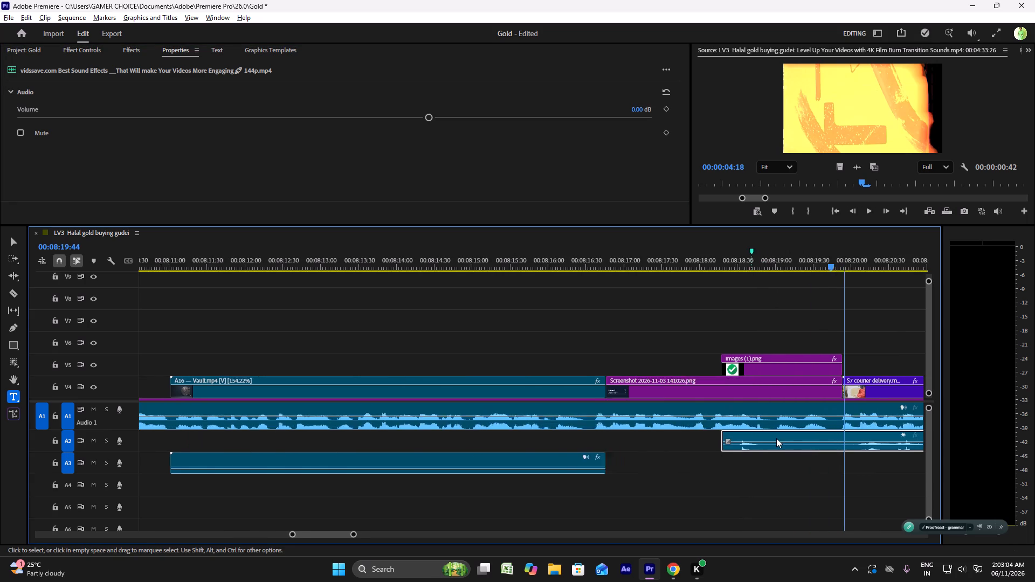
scroll(776, 438, "up", 8, "alt")
left_click_drag(777, 445, 747, 441)
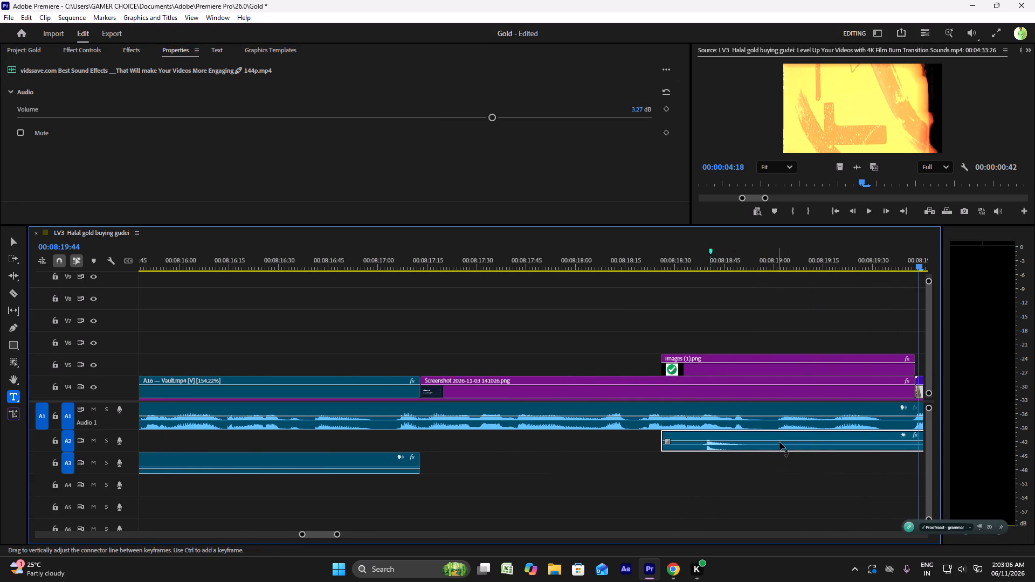
left_click_drag(783, 451, 749, 451)
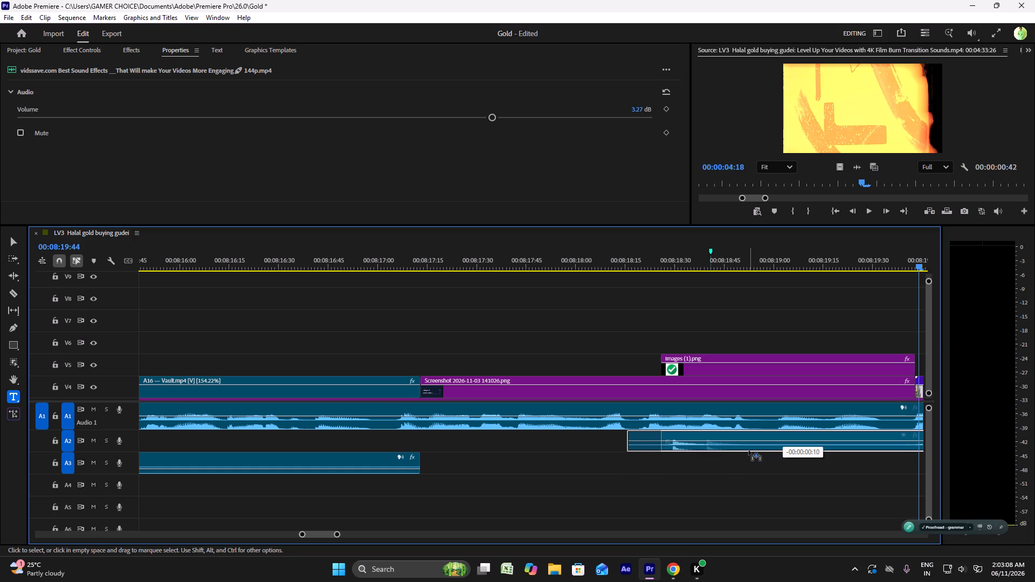
left_click_drag(749, 451, 748, 451)
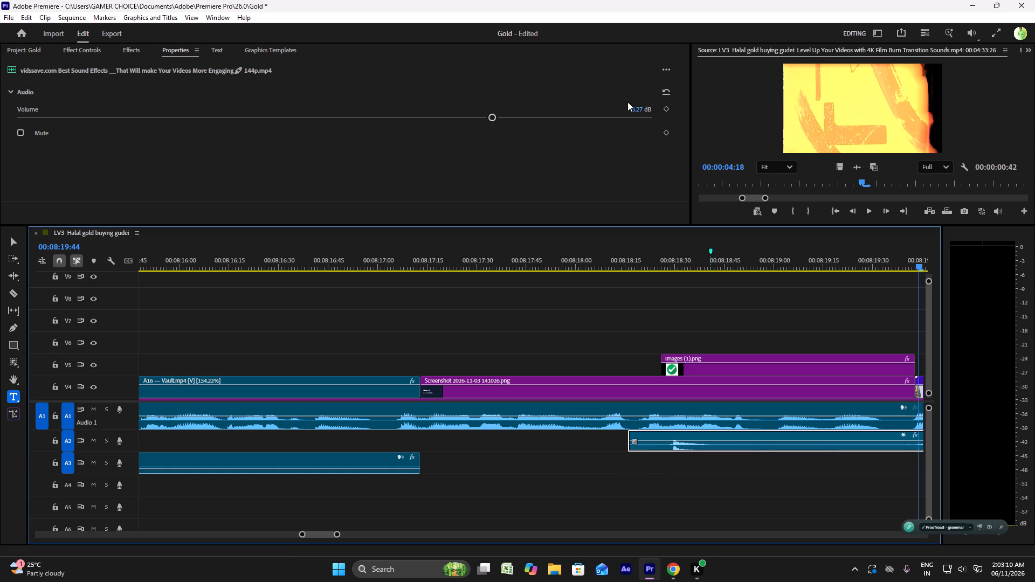
Reset the pop audio's volume to 0 dB.
triple_click(637, 105)
key("0")
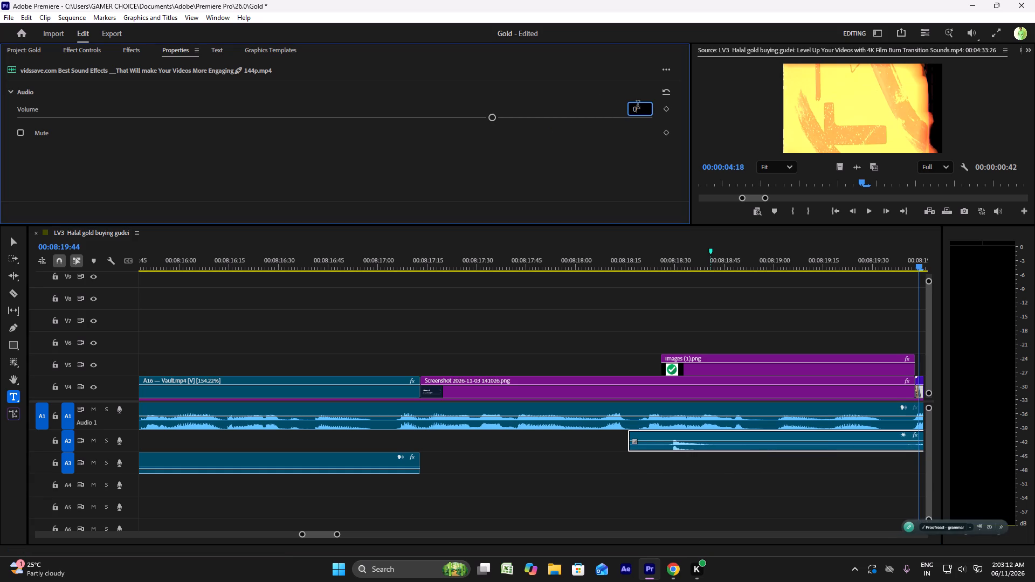
left_click(638, 252)
Replay the green tick passage from 00:08:18:20 to check the pop's timing.
left_click(642, 261)
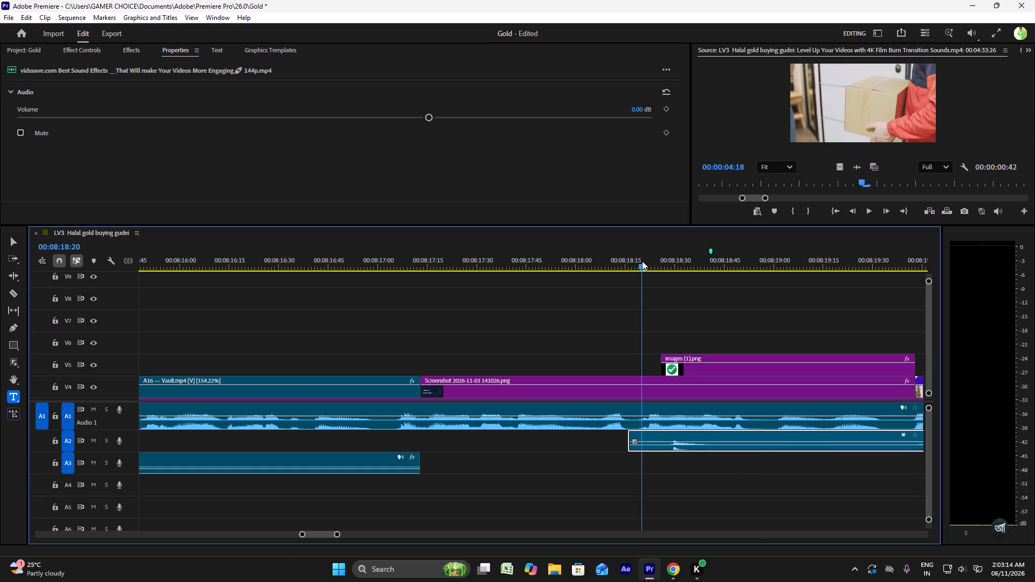
key("space")
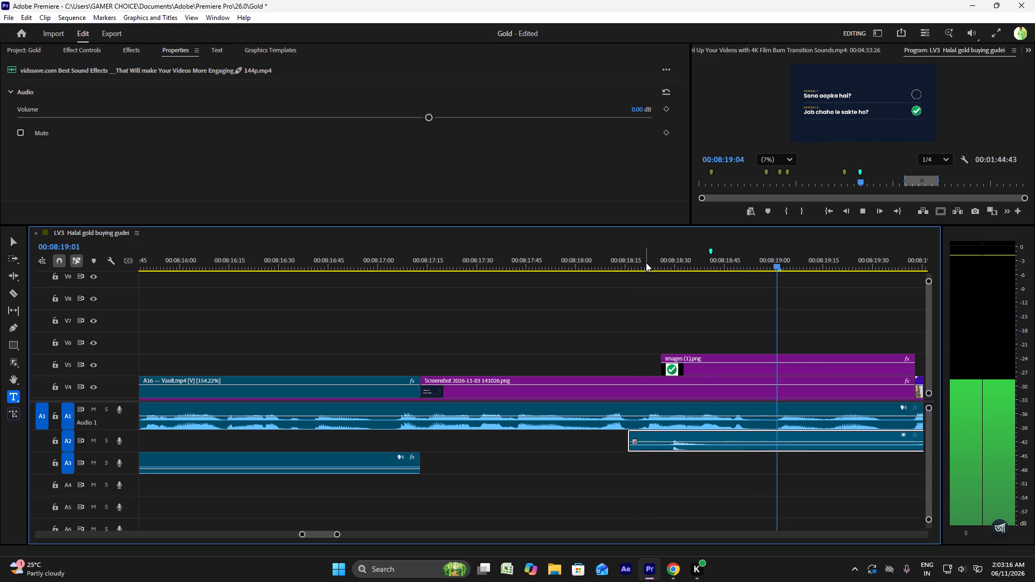
key("space")
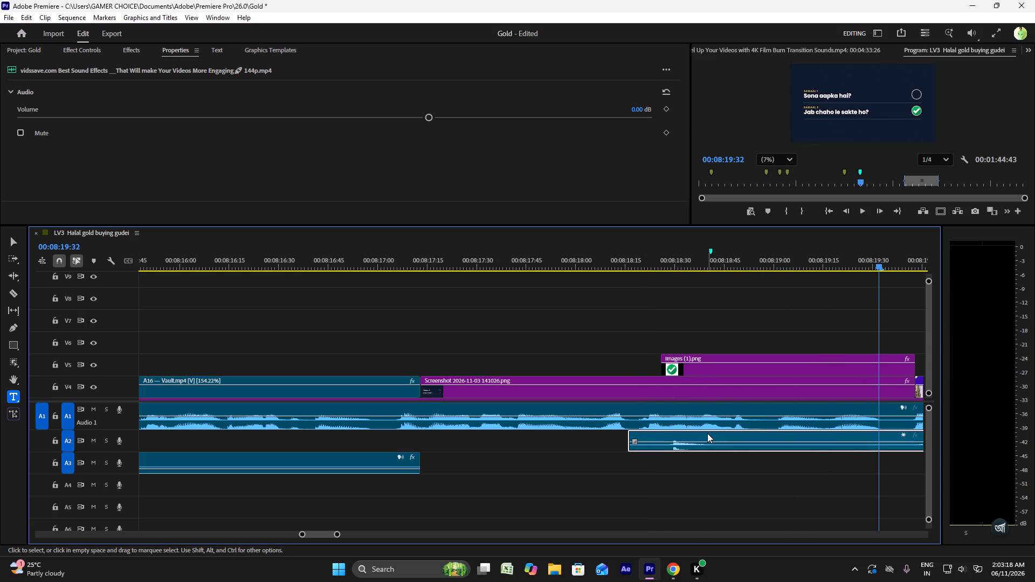
Nudge the pop audio on A2 slightly earlier and replay the green tick passage.
double_click(707, 433)
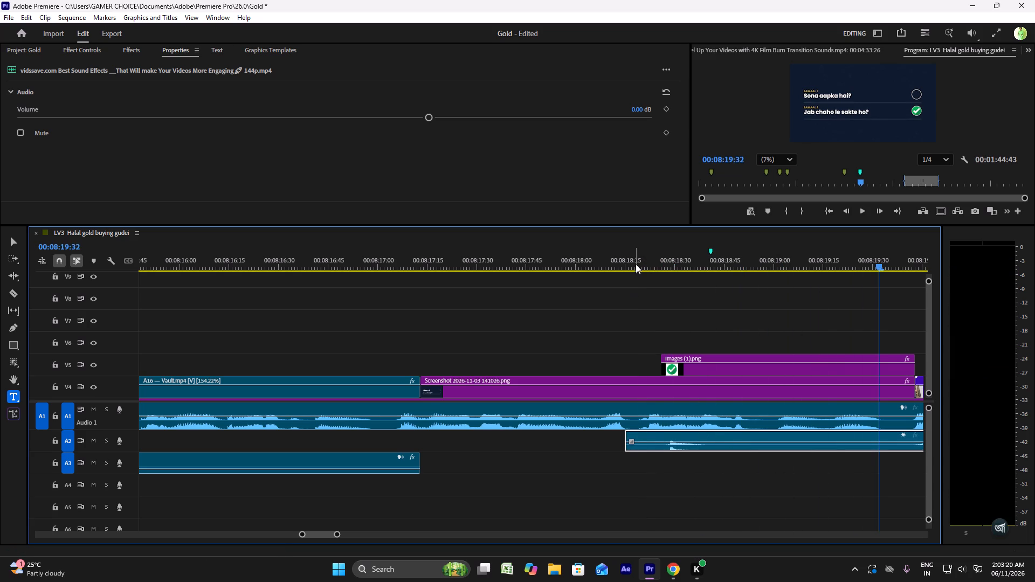
left_click(644, 260)
key("space")
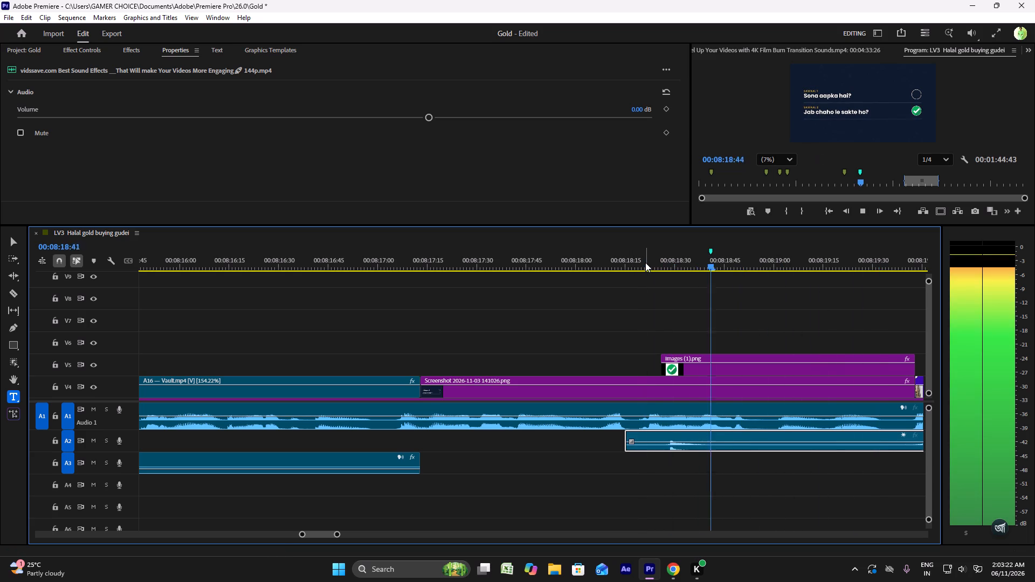
key("space")
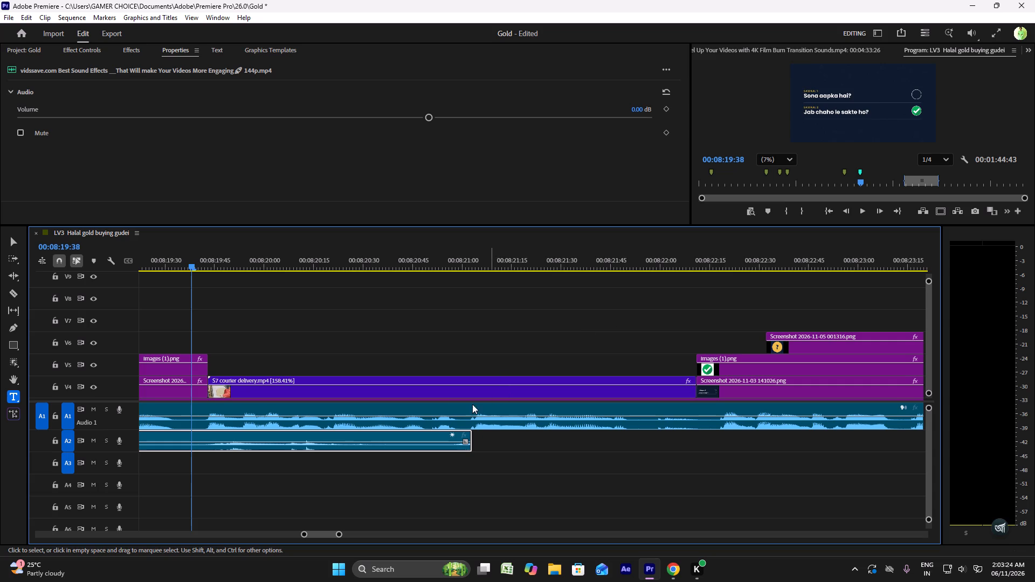
Trim the end of the pop audio on A2 to a duration of 00:00:01:16.
left_click_drag(477, 439, 171, 424)
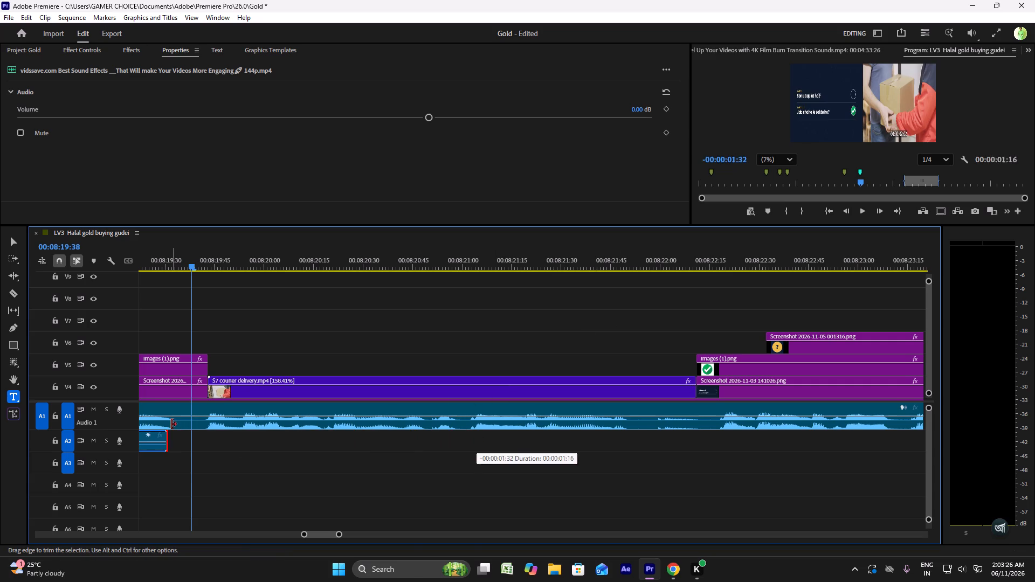
left_click_drag(171, 424, 174, 422)
Play on past the courier delivery clip to the yellow question mark on the two-question card.
key("space")
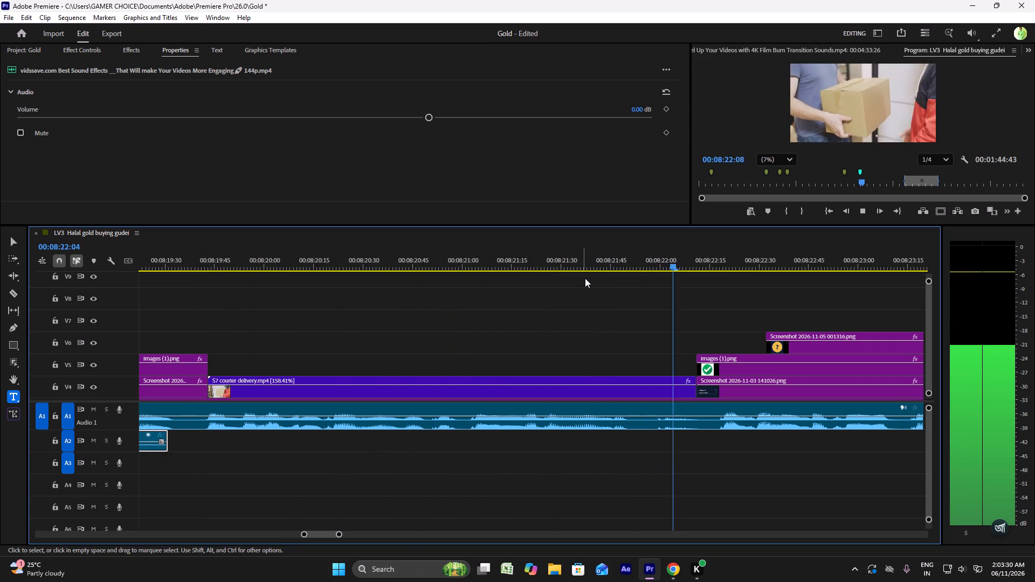
key("space")
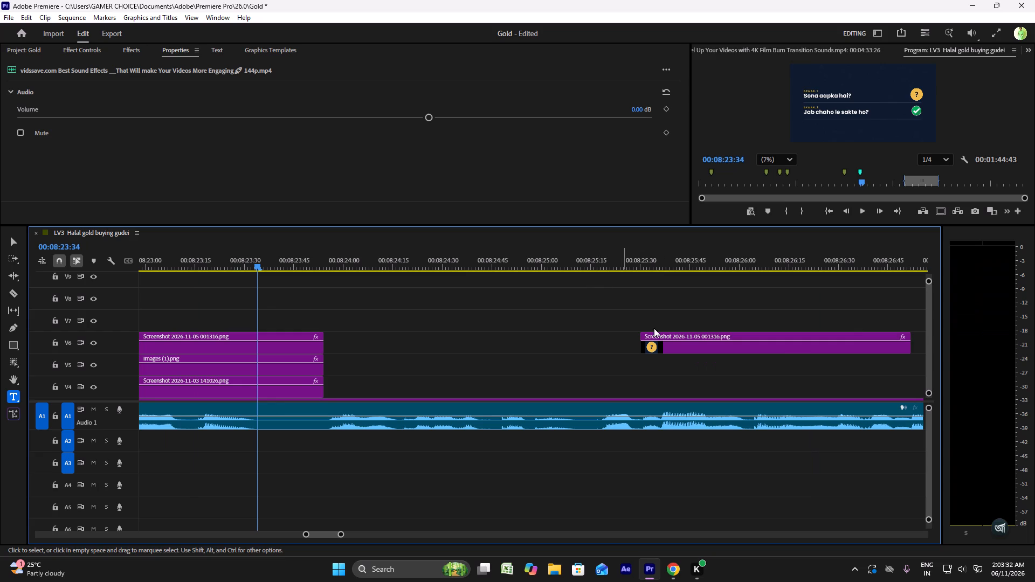
Switch to Chrome to check the sounds requested in section 6 of the editor brief.
left_click(662, 562)
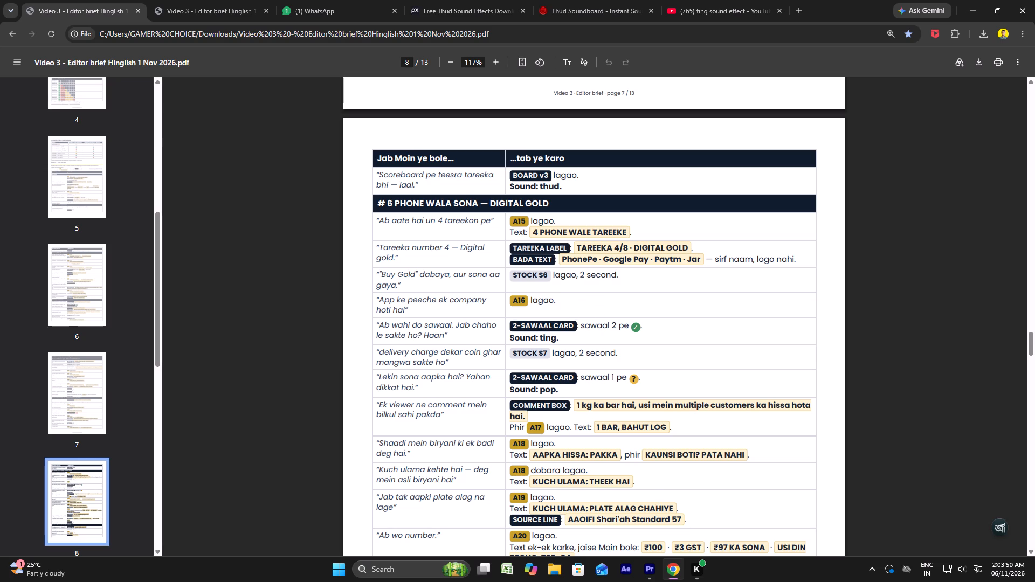
Switch to Premiere, play on from about 00:08:25:30, and delete the leftover question mark image on V6 there.
left_click(673, 571)
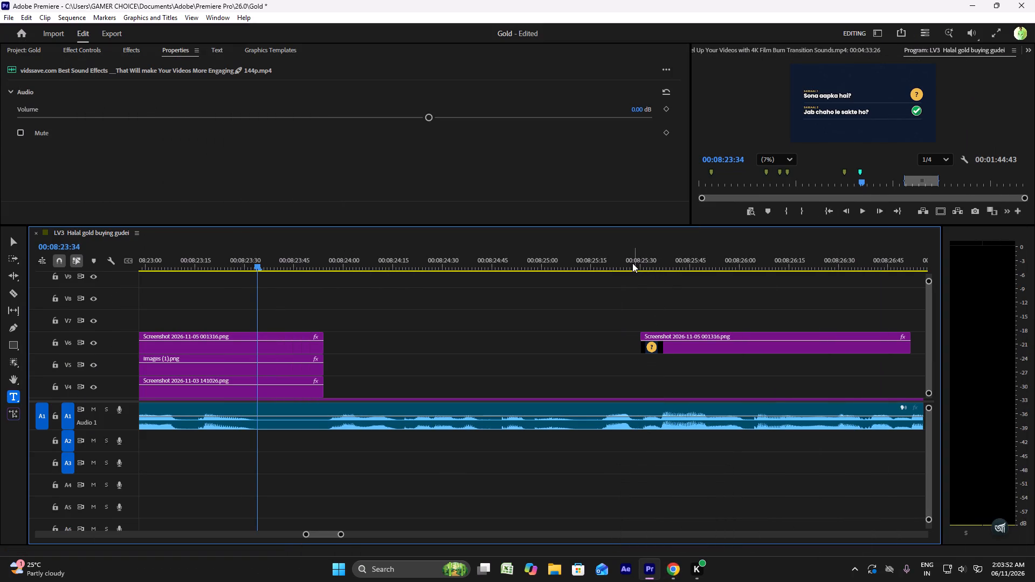
left_click(632, 263)
key("space")
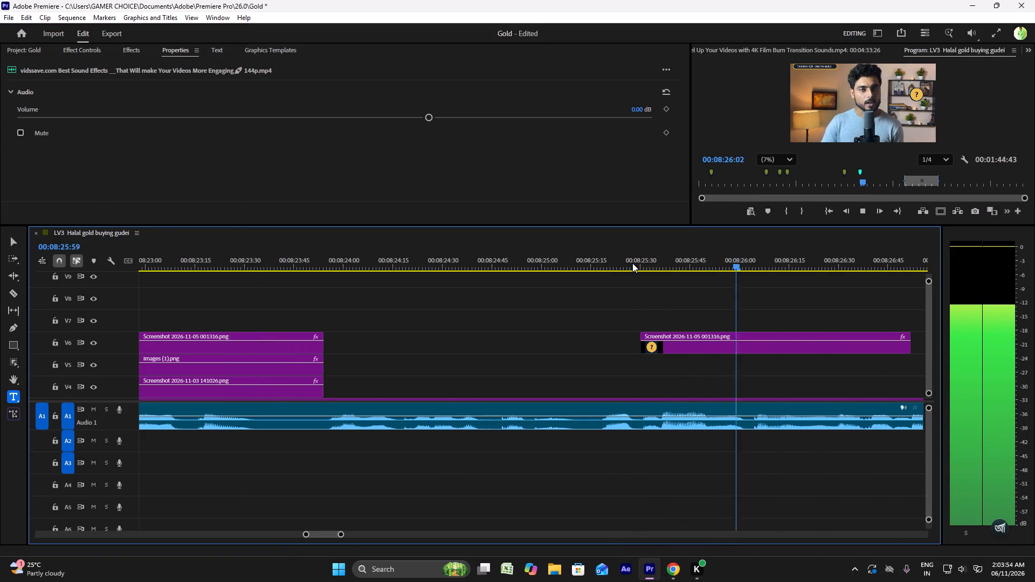
key("space")
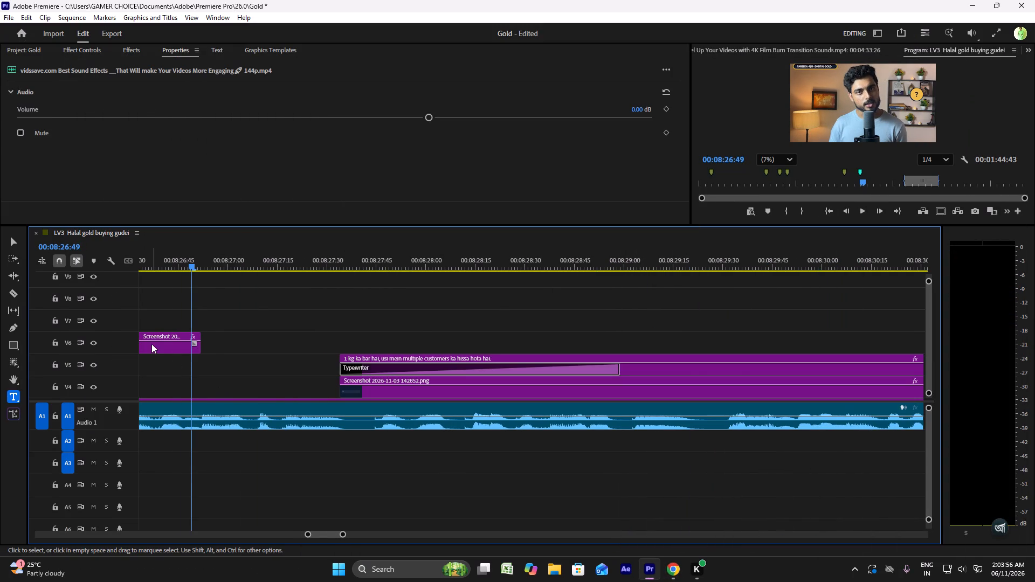
left_click(151, 344)
key("Delete")
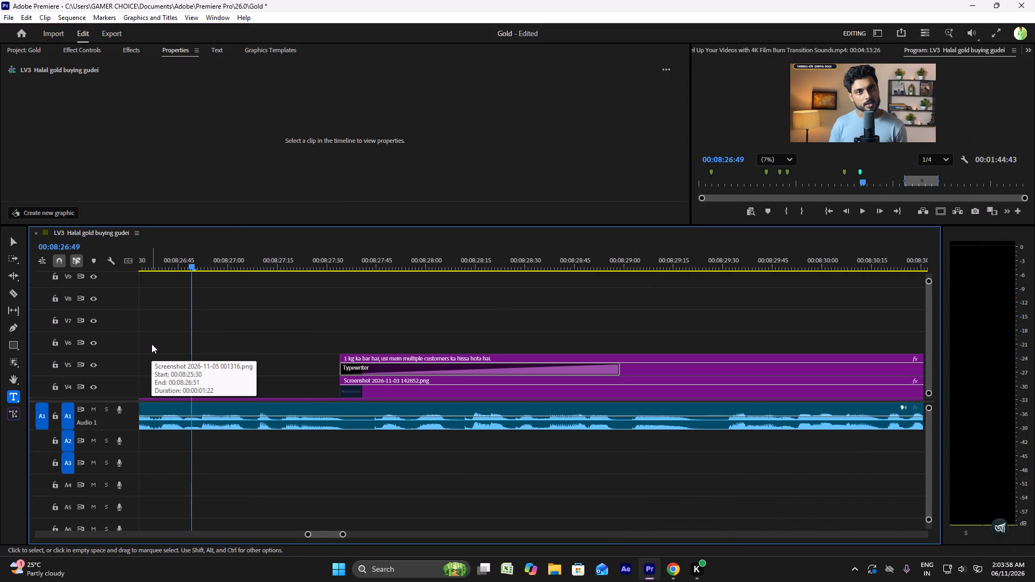
Replay the second two-question card from its green tick through the yellow question mark.
scroll(157, 347, "down", 10, "alt")
scroll(157, 347, "up", 5)
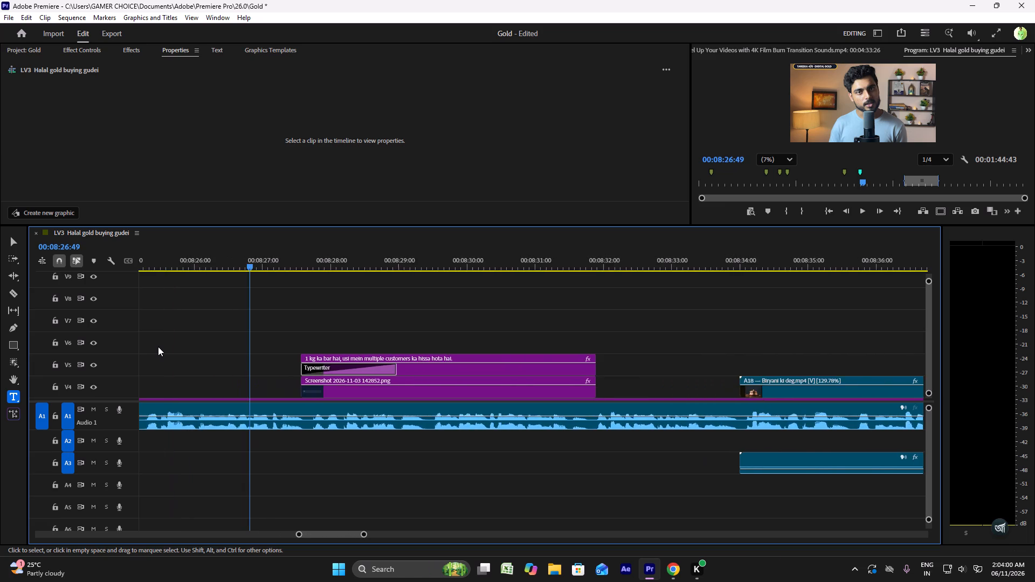
scroll(158, 347, "up", 20)
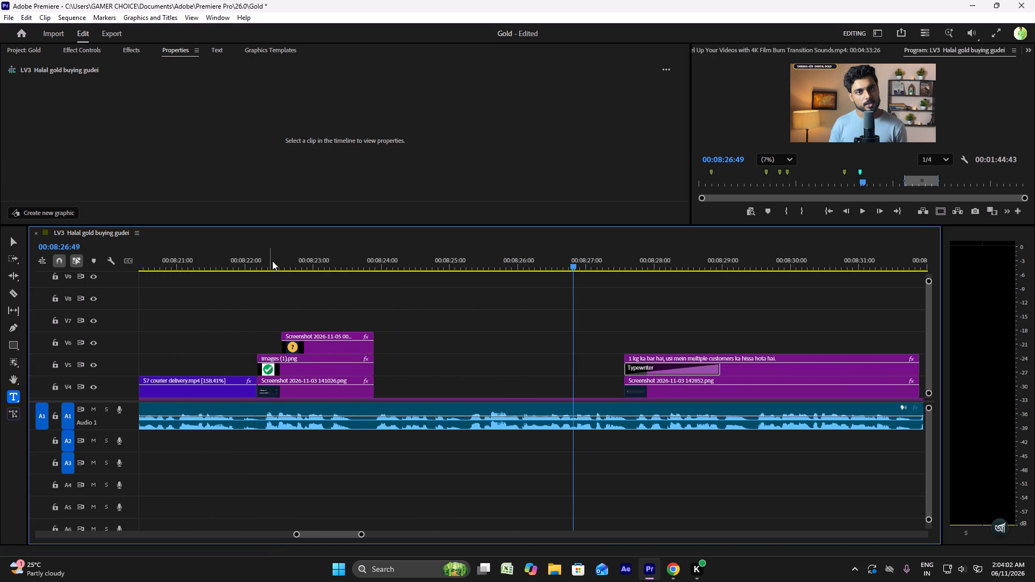
left_click(258, 260)
key("space")
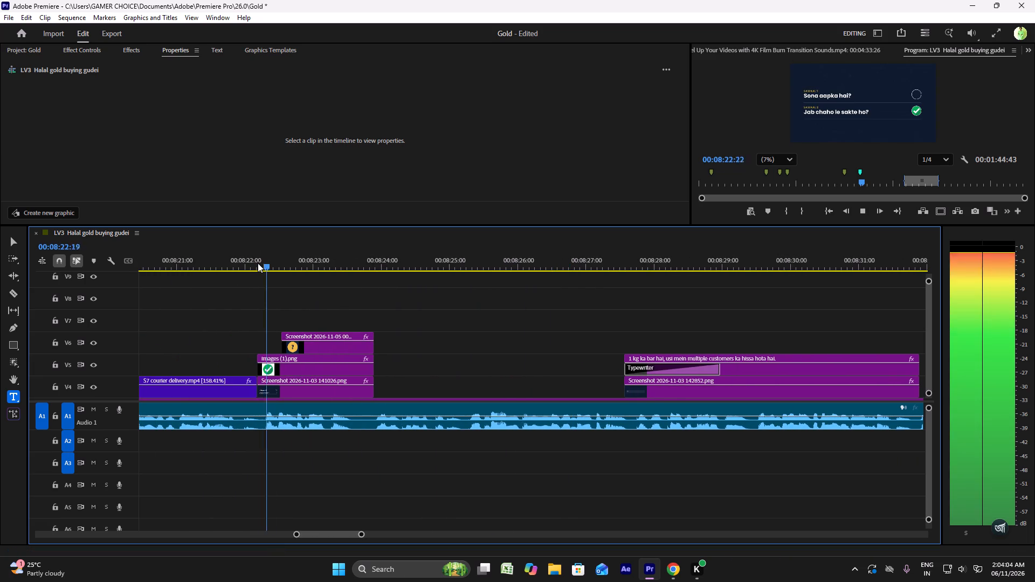
key("space")
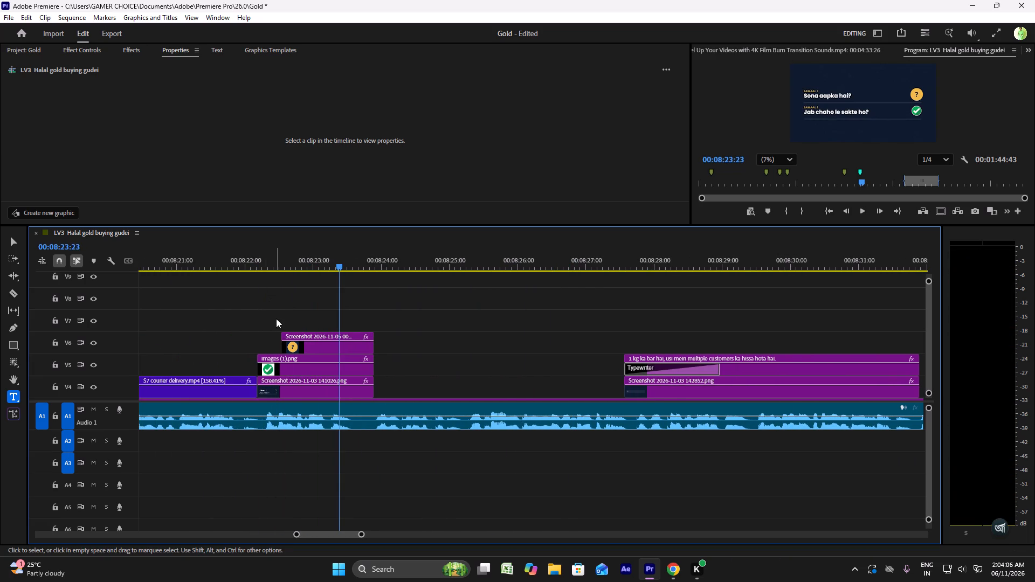
Play the short A2 sound effect ahead of the A16 Vault clip, from about 00:08:10:43.
scroll(276, 318, "down", 5, "alt")
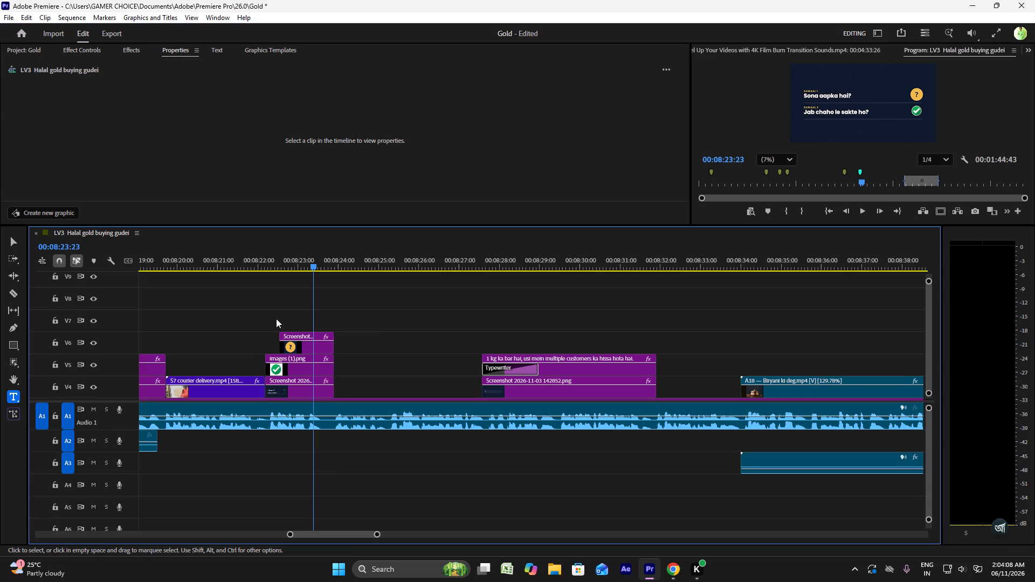
scroll(293, 436, "up", 5, "ctrl")
scroll(292, 436, "up", 17)
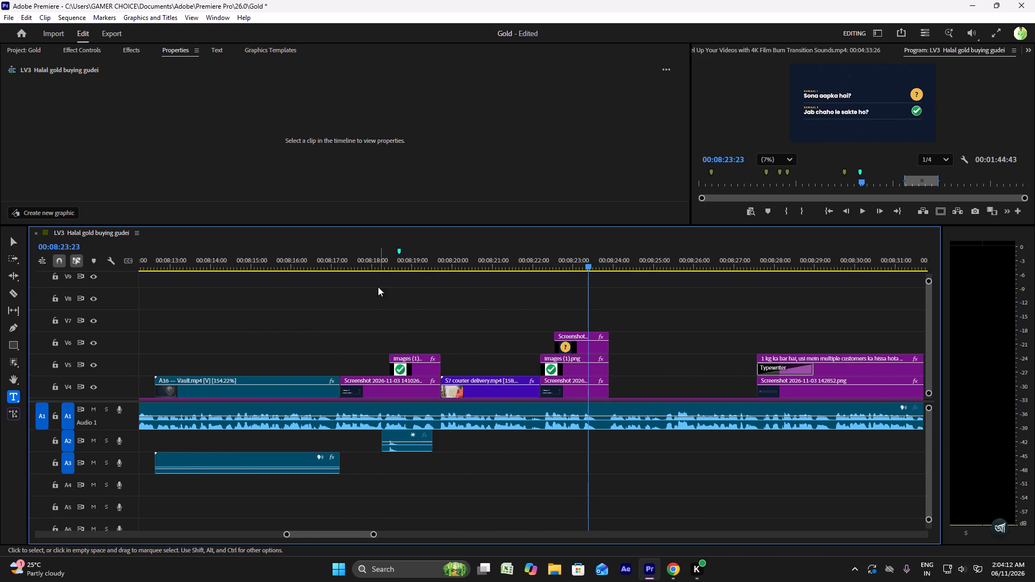
scroll(336, 292, "up", 5)
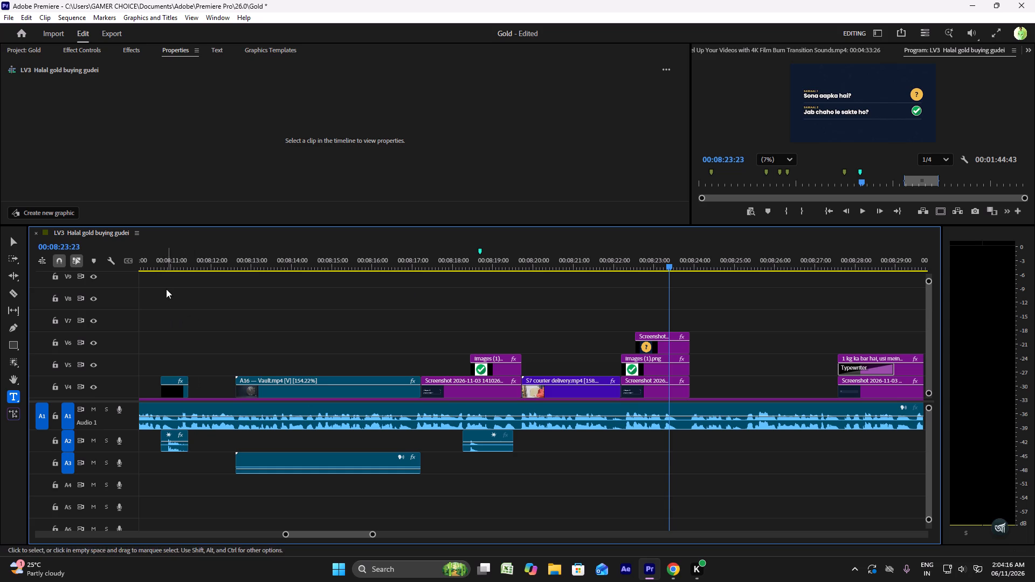
left_click(158, 265)
key("space")
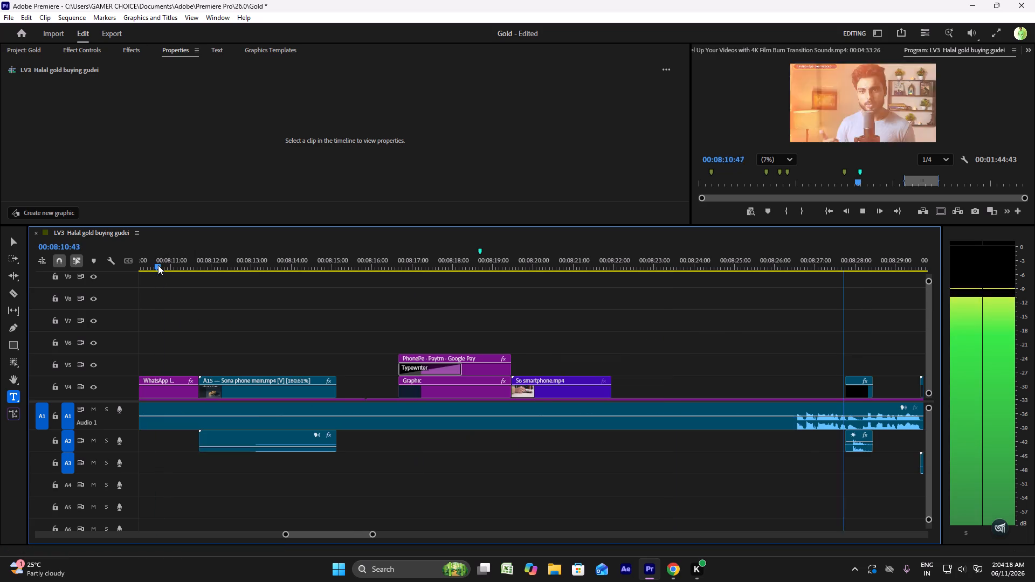
key("space")
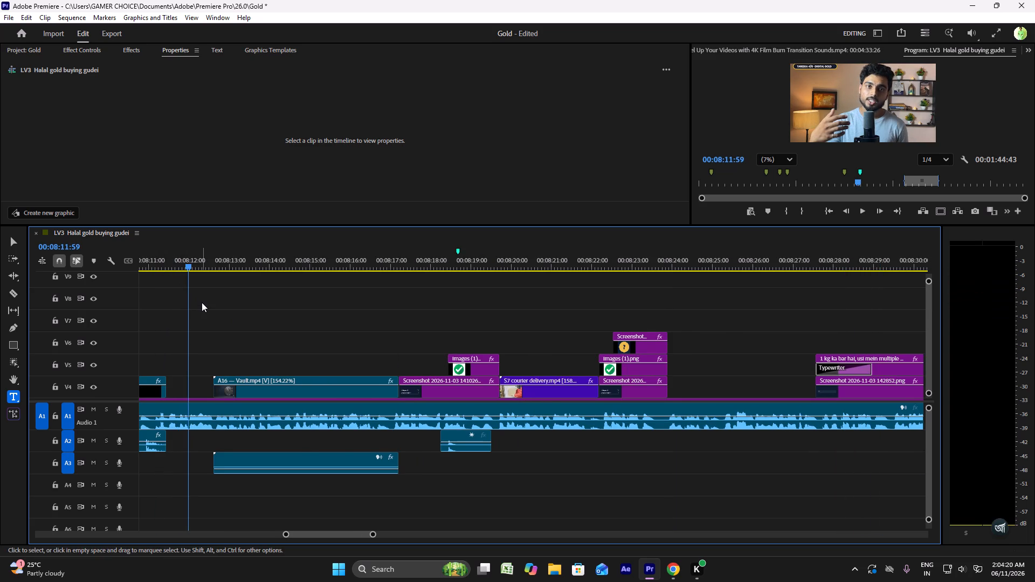
Play from the WhatsApp Image clip into the A15 "4 PHONE WALE TAREEKE" clip to listen to the sounds placed there.
scroll(202, 304, "down", 11, "alt")
scroll(201, 309, "up", 15)
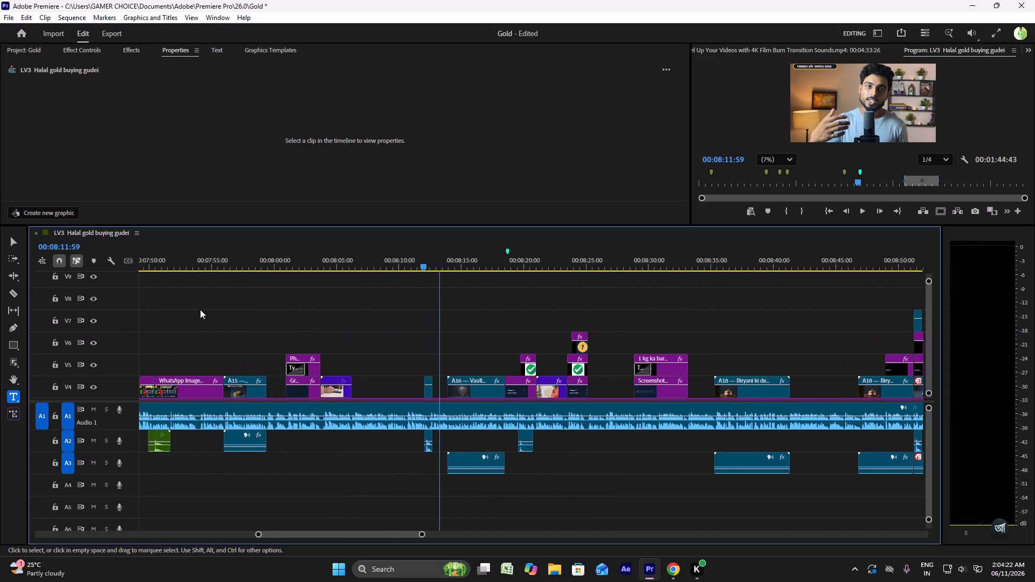
scroll(200, 309, "up", 5)
left_click(228, 264)
key("space")
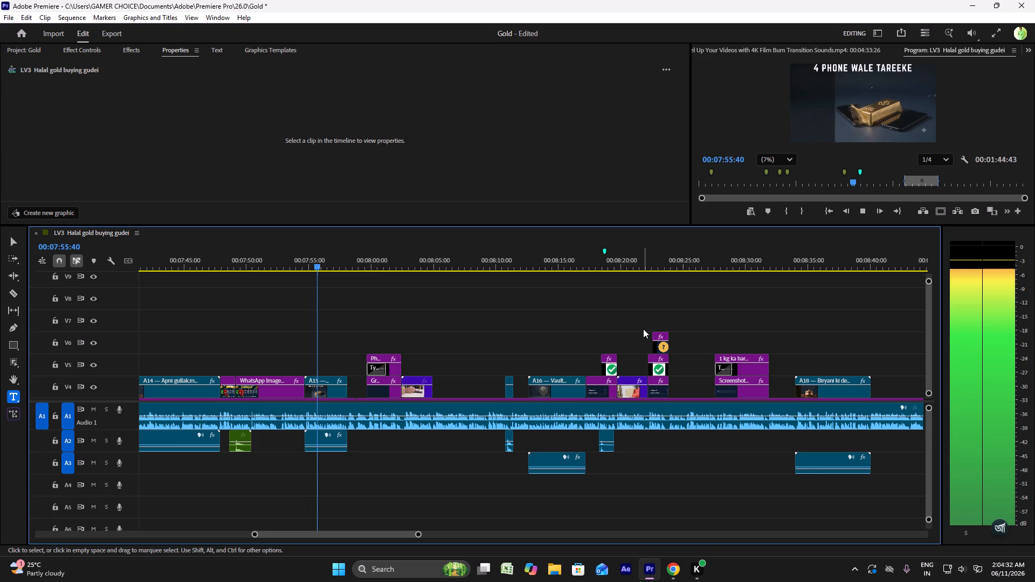
scroll(300, 444, "up", 5)
key("space")
Play the earlier two-question card from 00:07:14:25 to hear the sound on its second red cross.
scroll(309, 438, "up", 7)
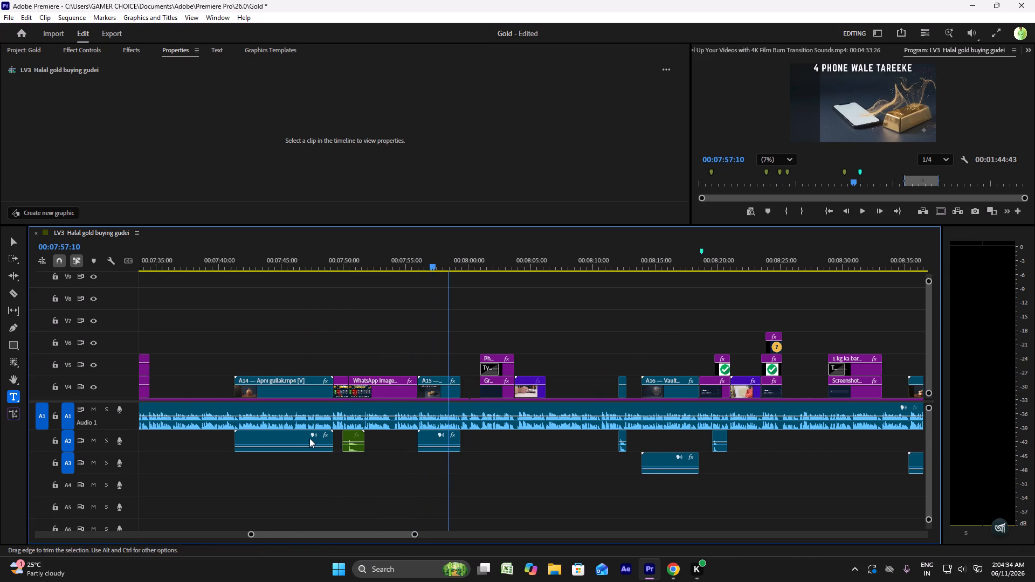
scroll(309, 438, "up", 16)
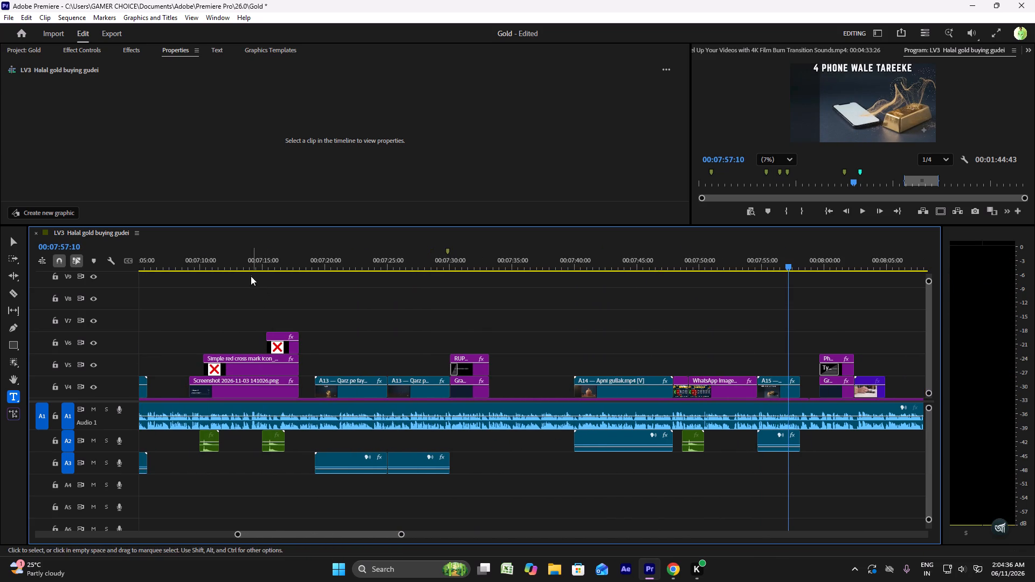
left_click(258, 272)
left_click(256, 265)
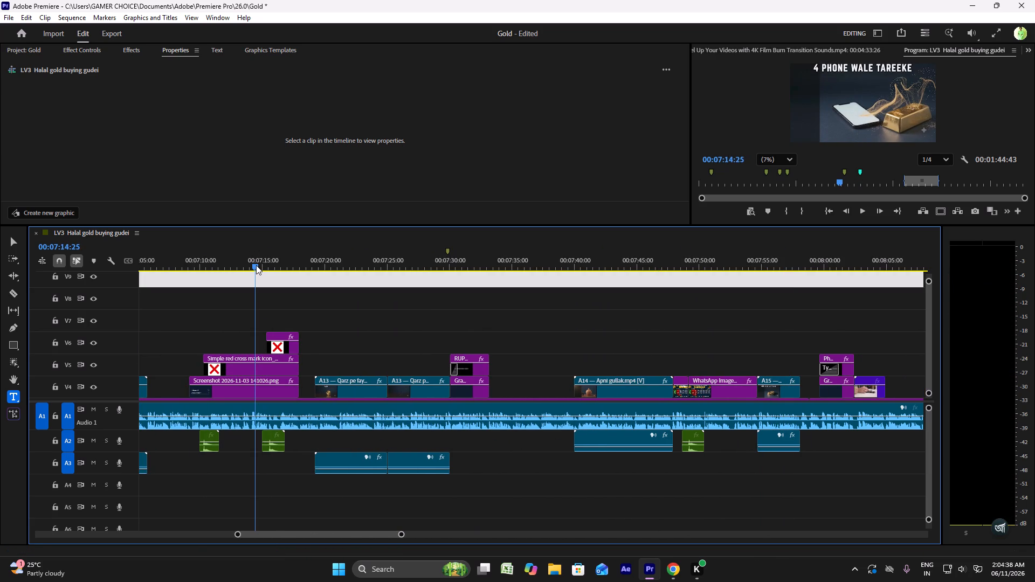
key("space")
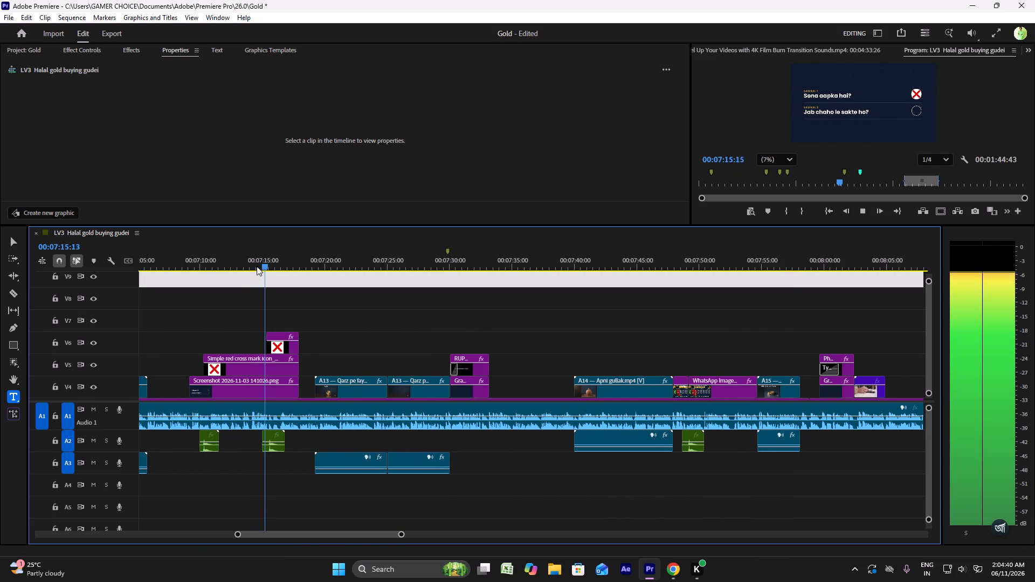
key("space")
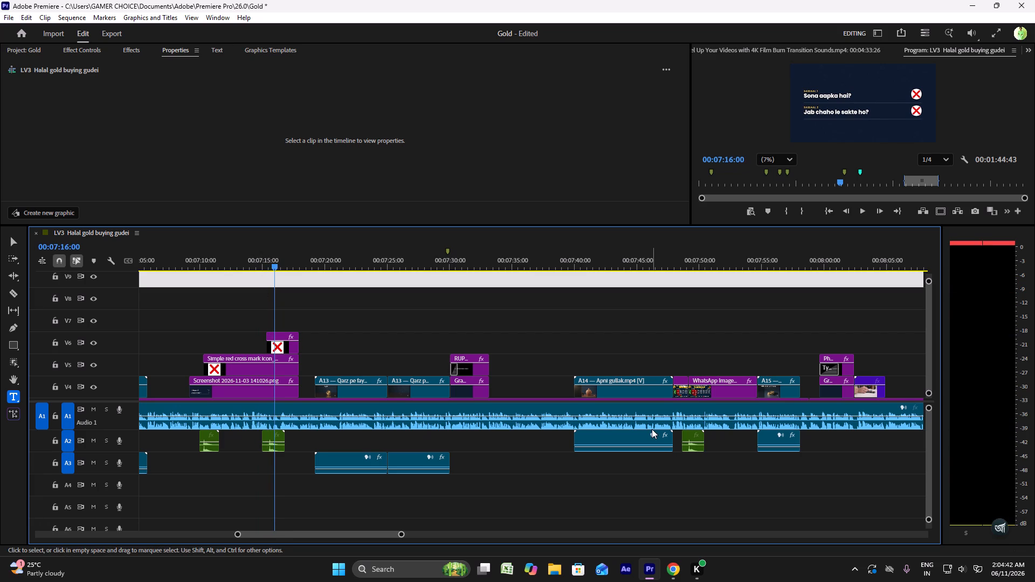
Play section 6 from before the A16 Vault clip through the first green tick into the courier delivery clip.
scroll(653, 431, "down", 12)
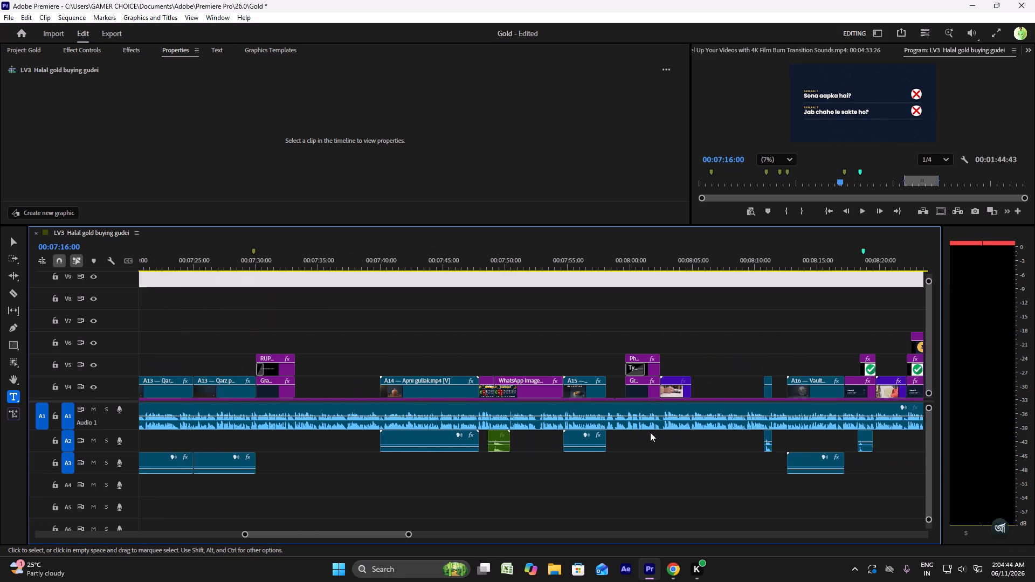
scroll(650, 432, "down", 19)
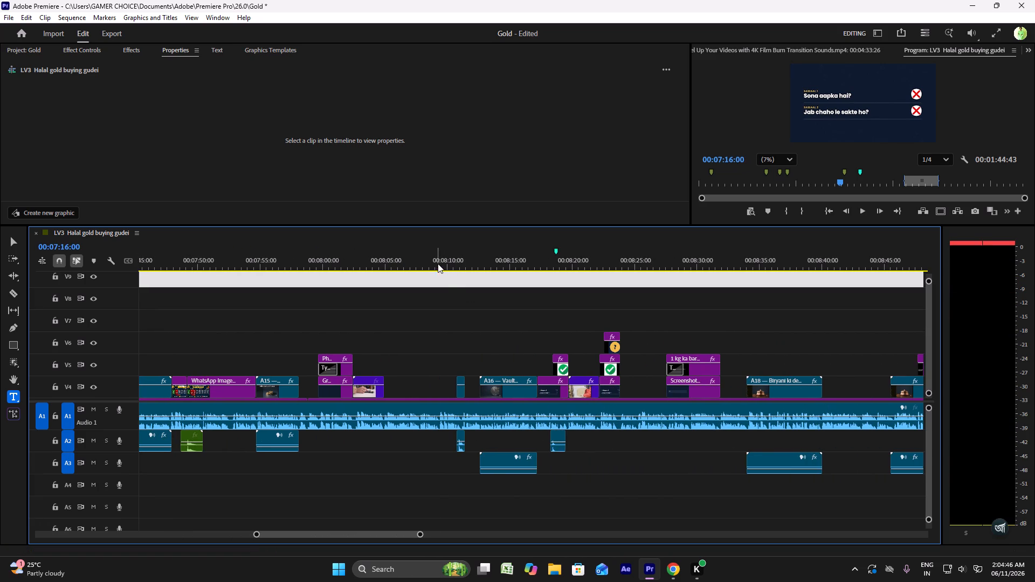
left_click(438, 264)
key("space")
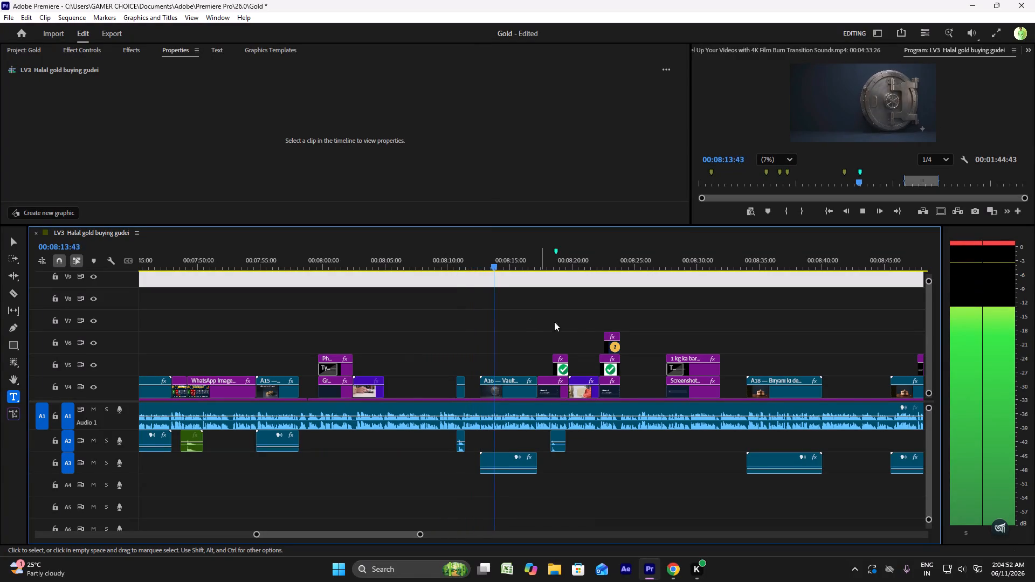
scroll(574, 327, "down", 4)
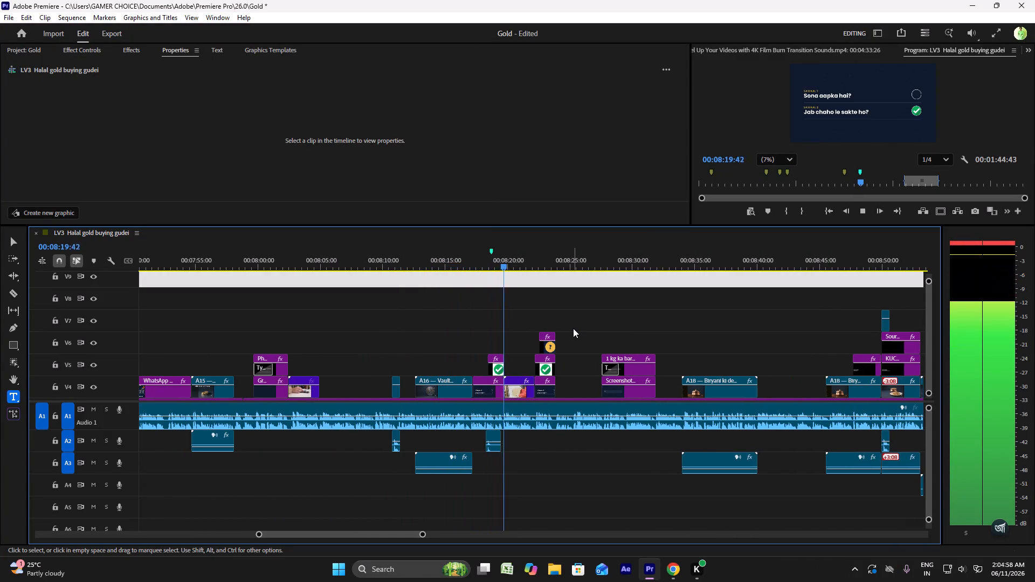
key("space")
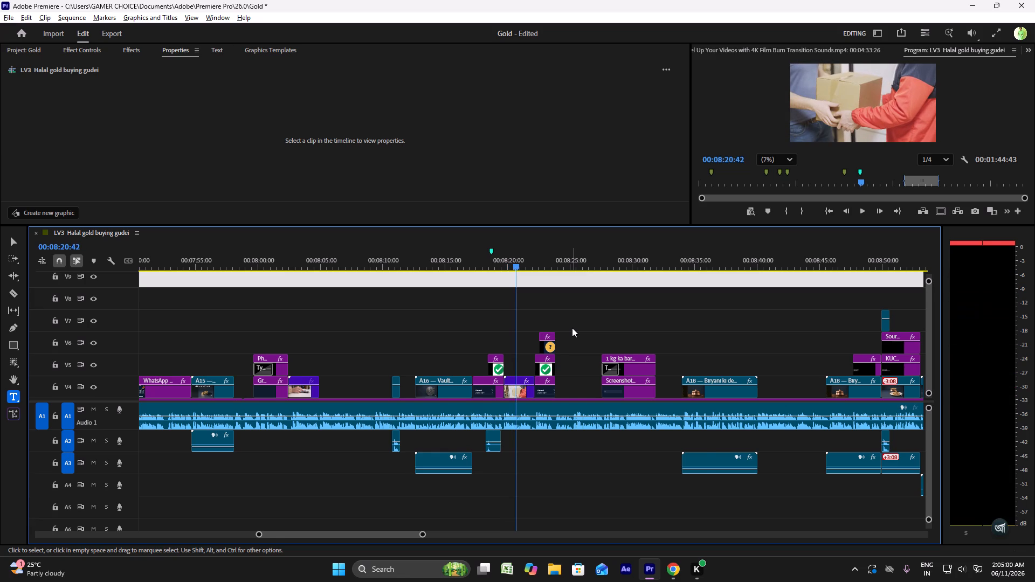
Move the pop audio on A2 from the first green tick to the second two-question card, starting shortly before the question mark.
scroll(572, 328, "up", 9, "alt")
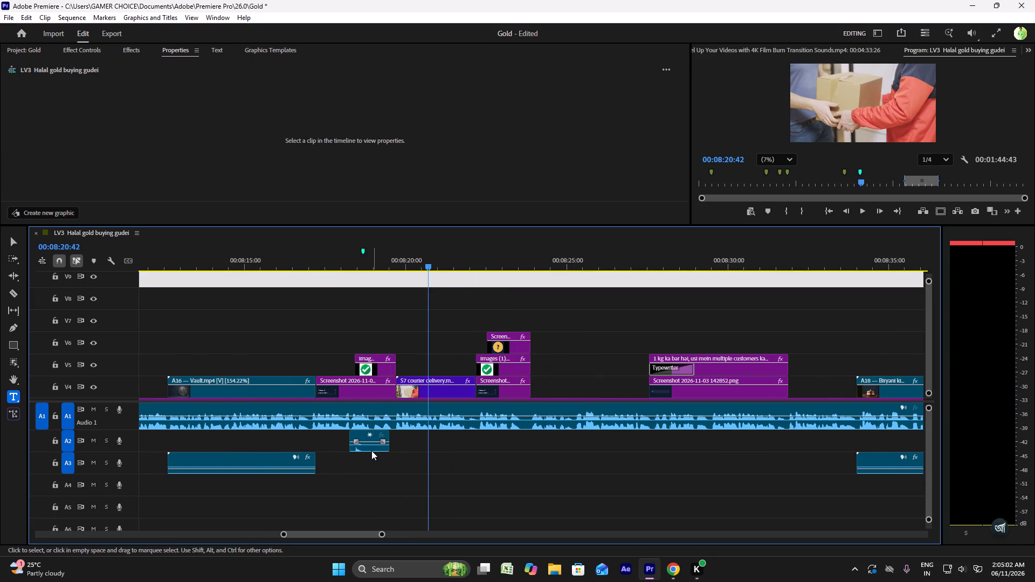
left_click(370, 449)
left_click_drag(382, 447, 487, 441)
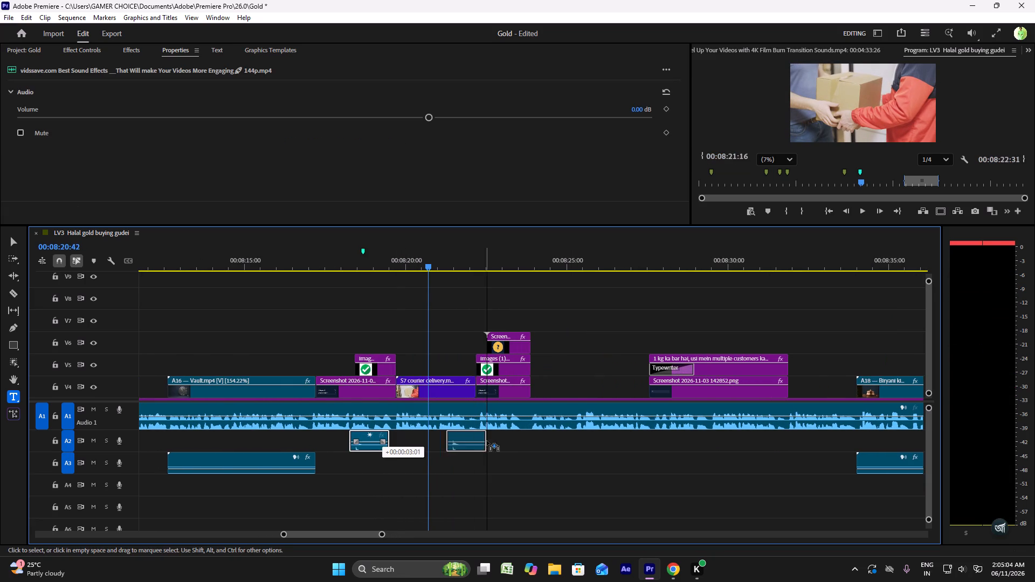
left_click_drag(487, 441, 508, 440)
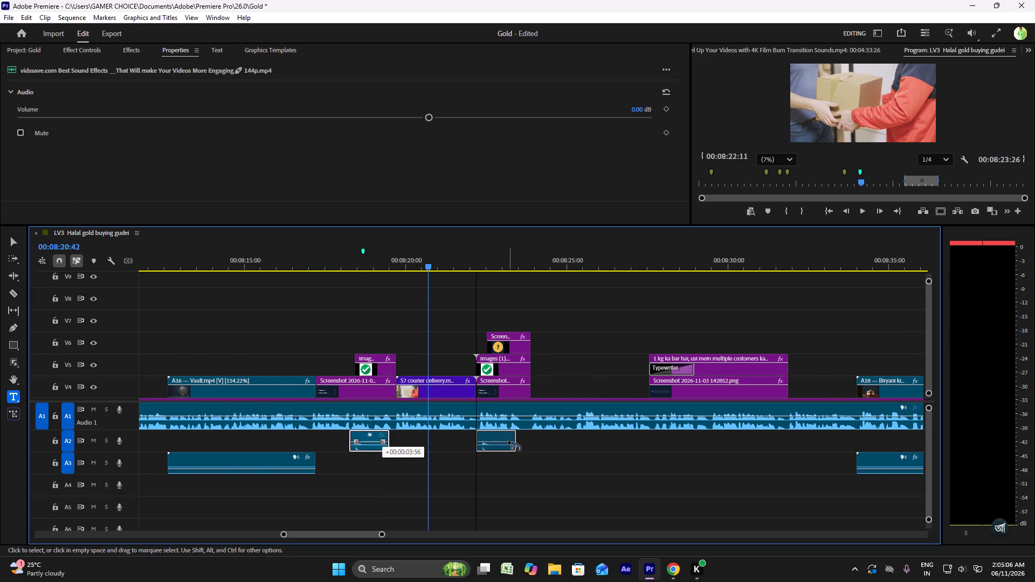
left_click_drag(508, 440, 510, 440)
scroll(504, 438, "up", 11, "alt")
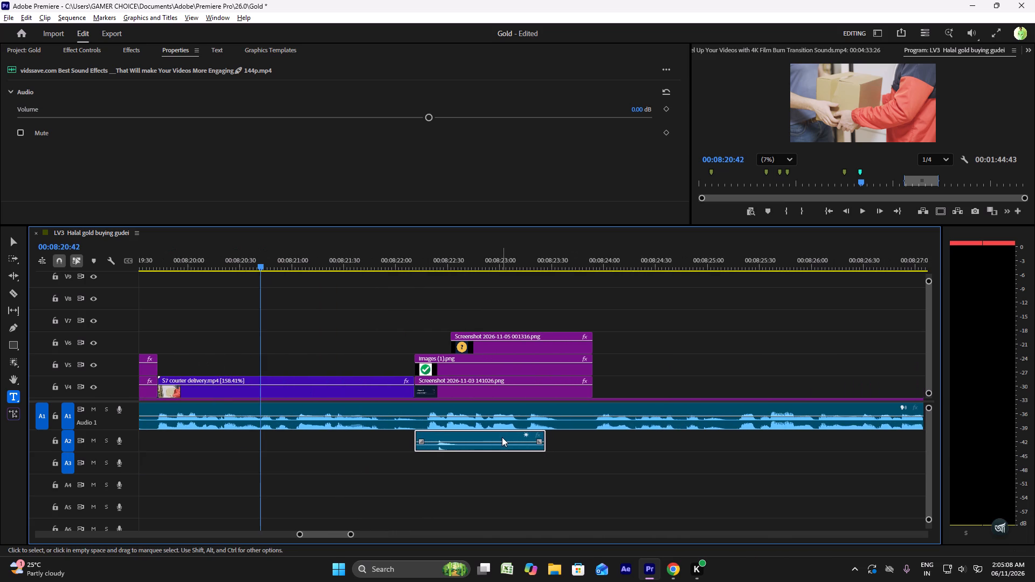
left_click_drag(467, 446, 481, 443)
scroll(429, 411, "down", 6, "alt")
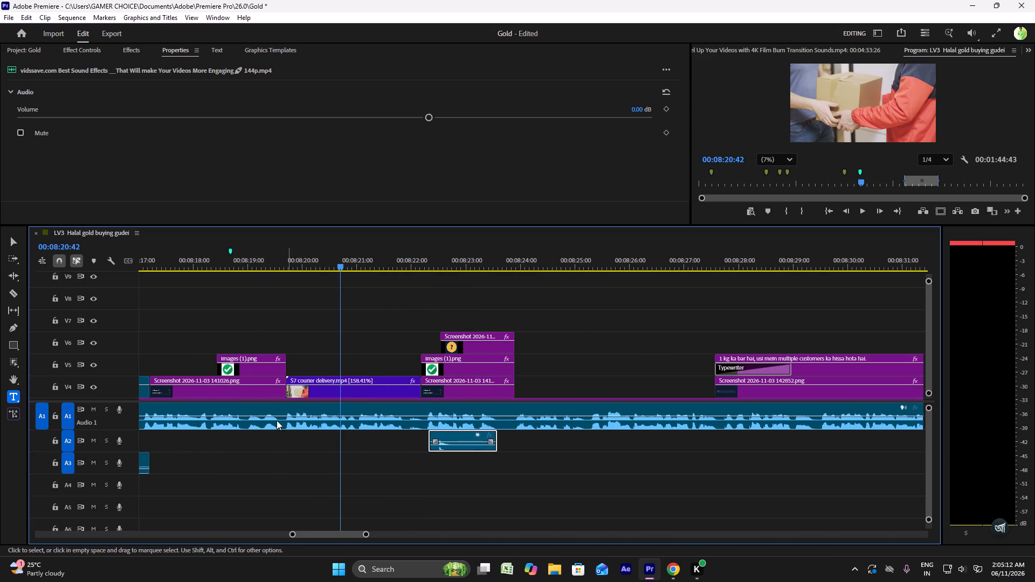
Replay from the first green tick at 00:08:19:00 into the courier delivery clip.
left_click(249, 266)
key("space")
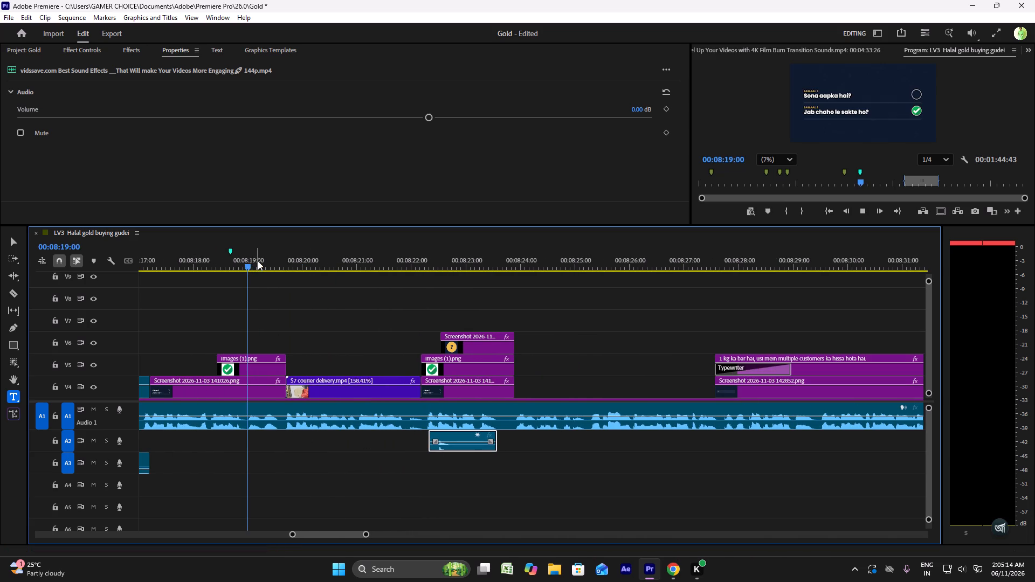
key("space")
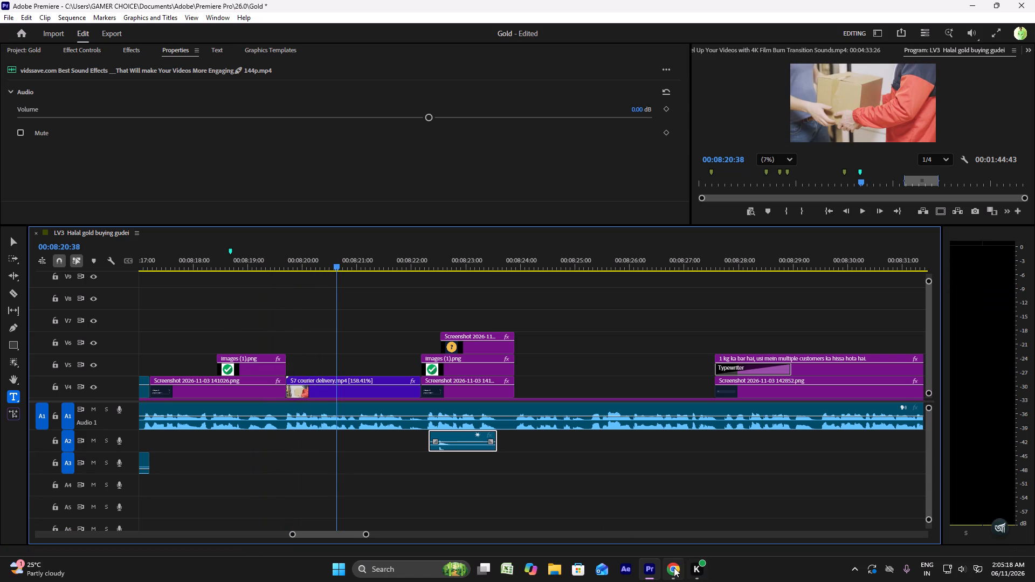
Switch to Chrome to recheck the sounds the brief requests for section 6's two-question cards, and return to Premiere.
left_click(679, 482)
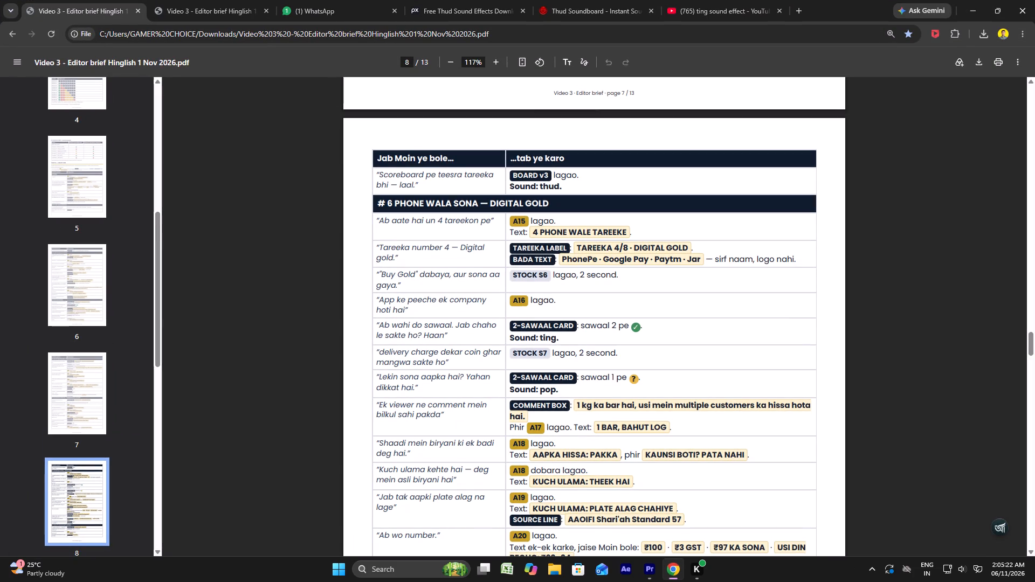
left_click(655, 573)
scroll(366, 404, "down", 5, "alt")
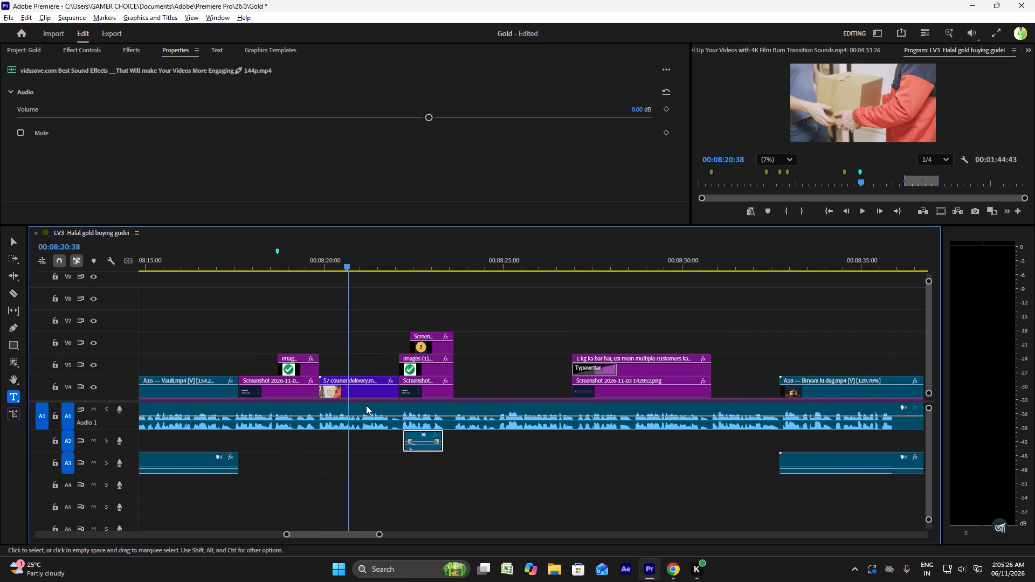
Play the scoreboard image and its A2 sound effect from about 00:07:48.
scroll(366, 406, "down", 16, "alt")
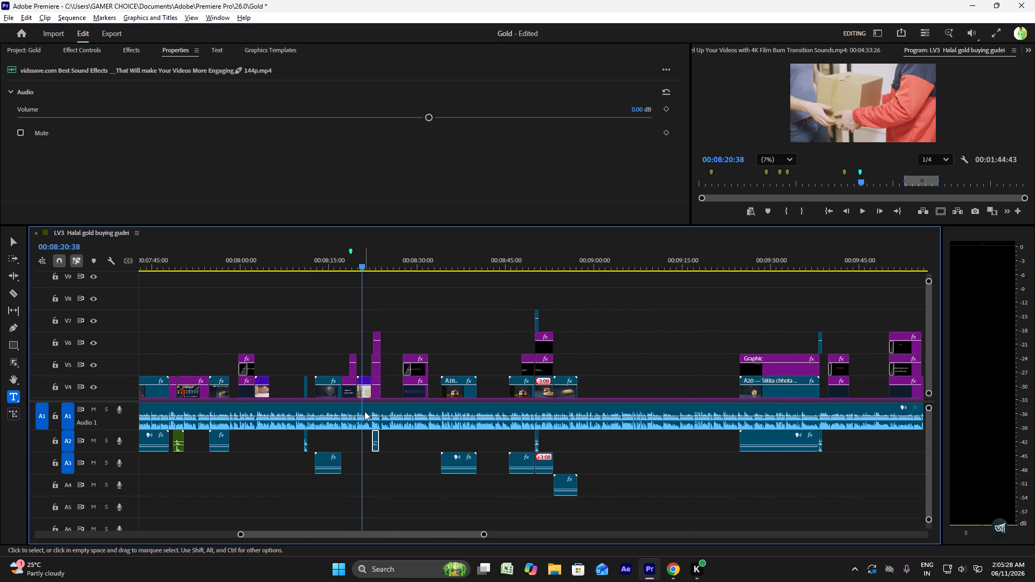
left_click_drag(360, 265, 349, 265)
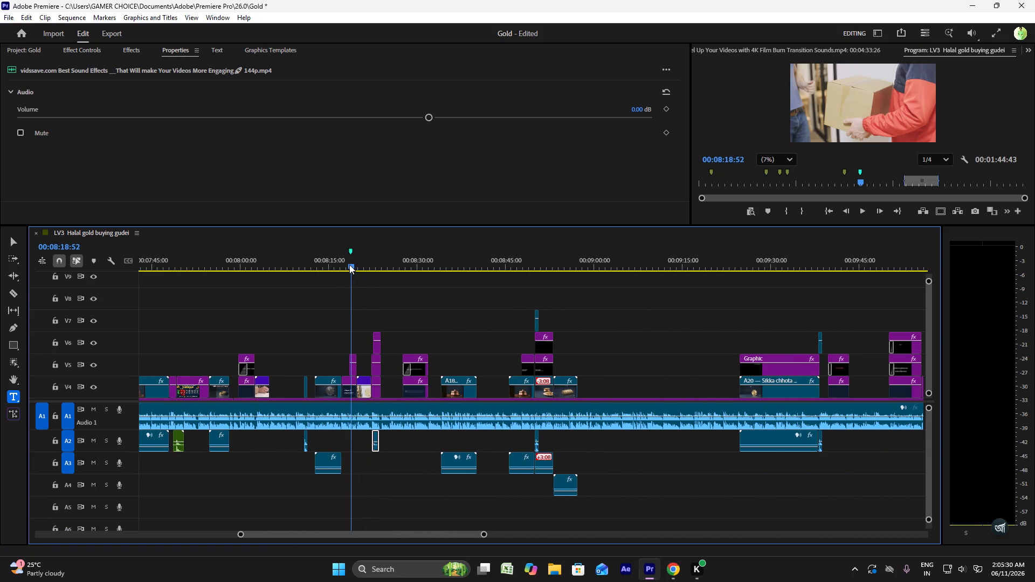
left_click_drag(349, 265, 349, 266)
scroll(293, 383, "up", 10)
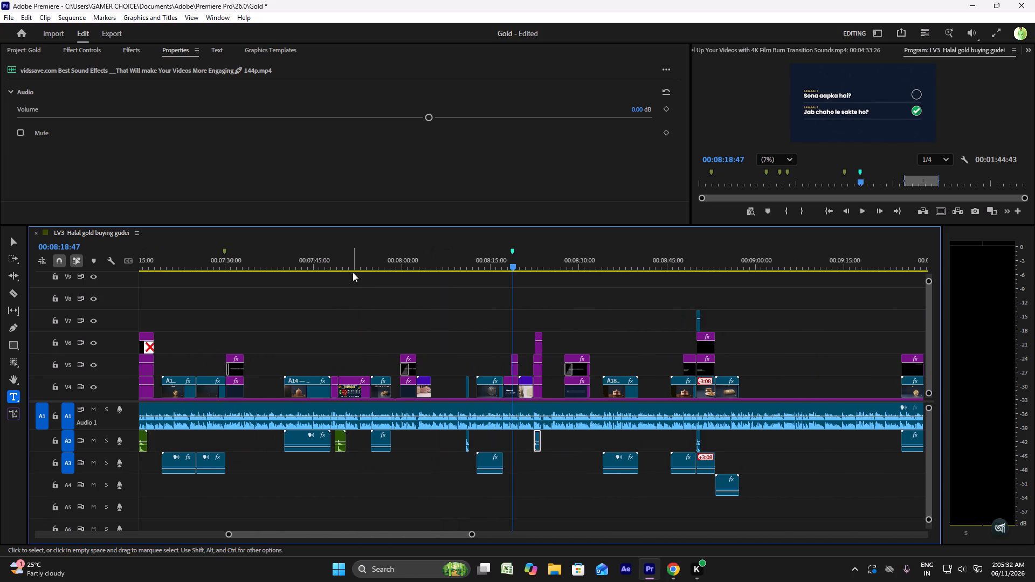
left_click(332, 264)
key("space")
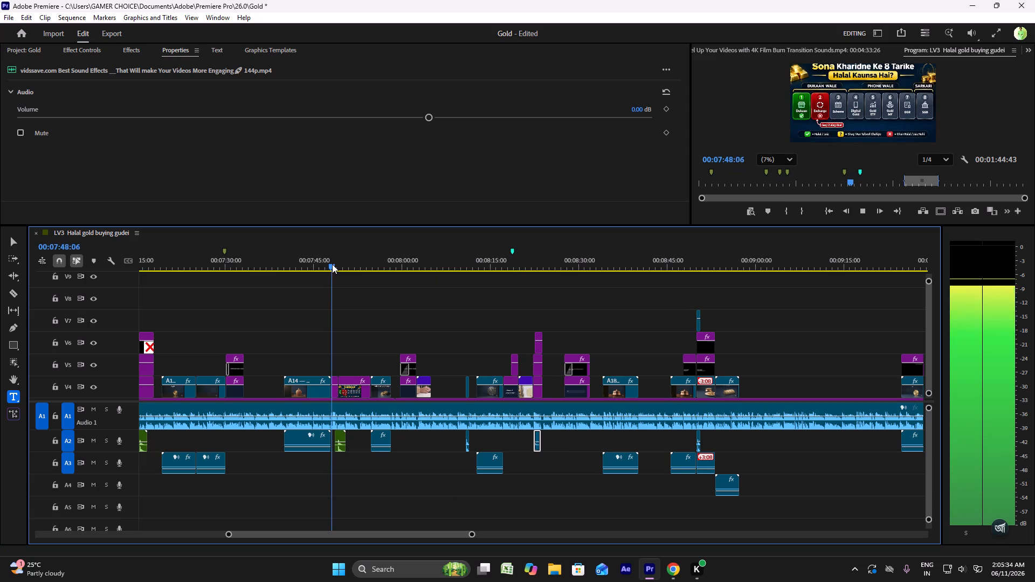
key("space")
Copy the second of the two A2 sound clips under the green tick card near 00:03:28.
scroll(212, 277, "up", 4)
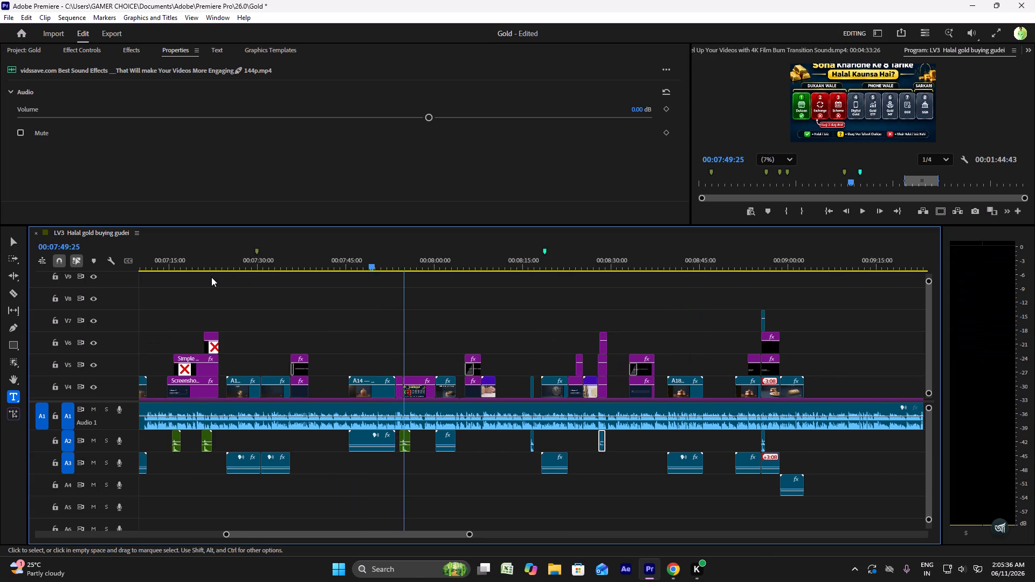
scroll(211, 277, "up", 4)
scroll(211, 278, "up", 20)
scroll(211, 278, "up", 2)
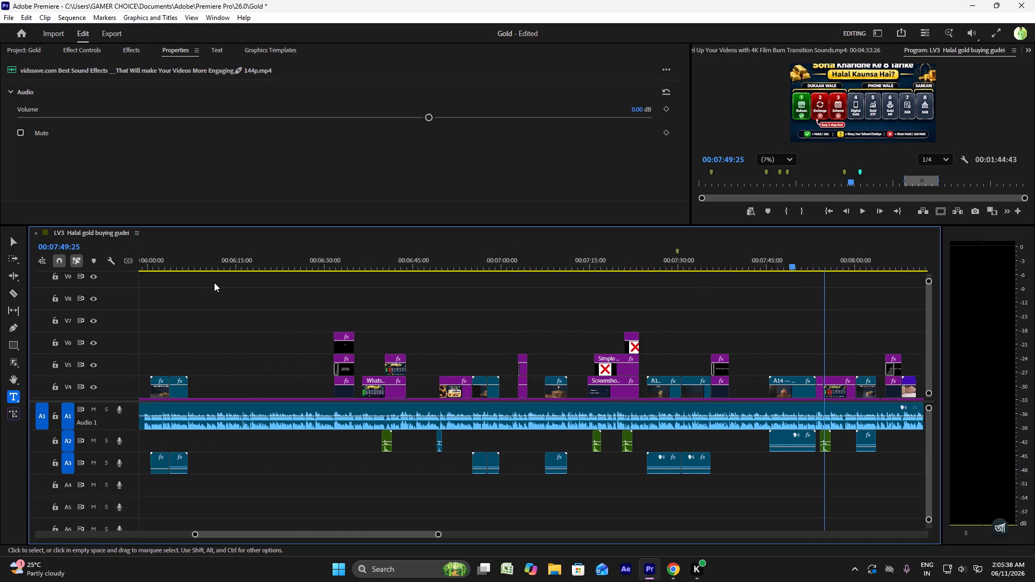
scroll(214, 282, "up", 20)
scroll(214, 282, "up", 7)
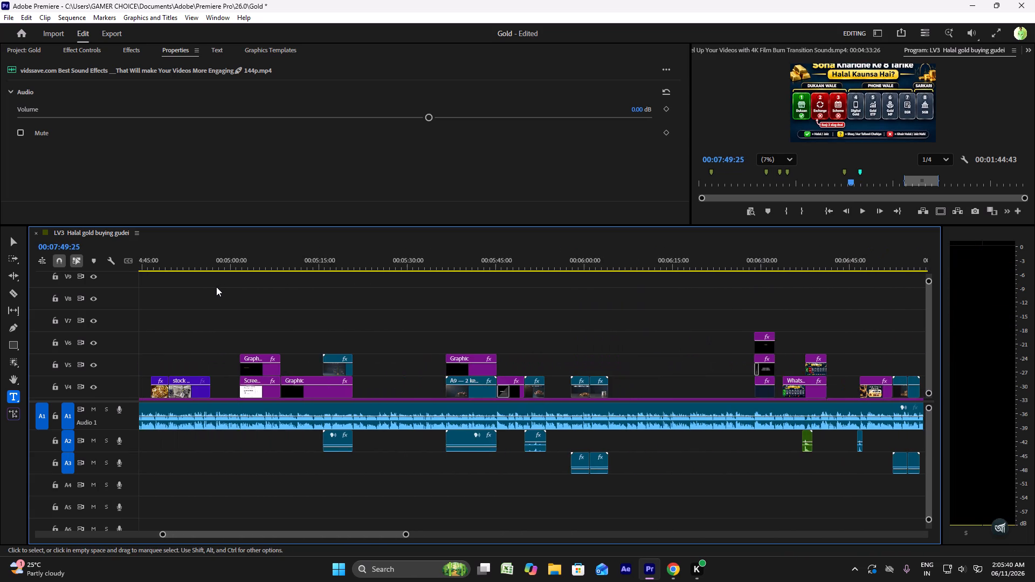
scroll(216, 287, "up", 19)
scroll(220, 289, "up", 5)
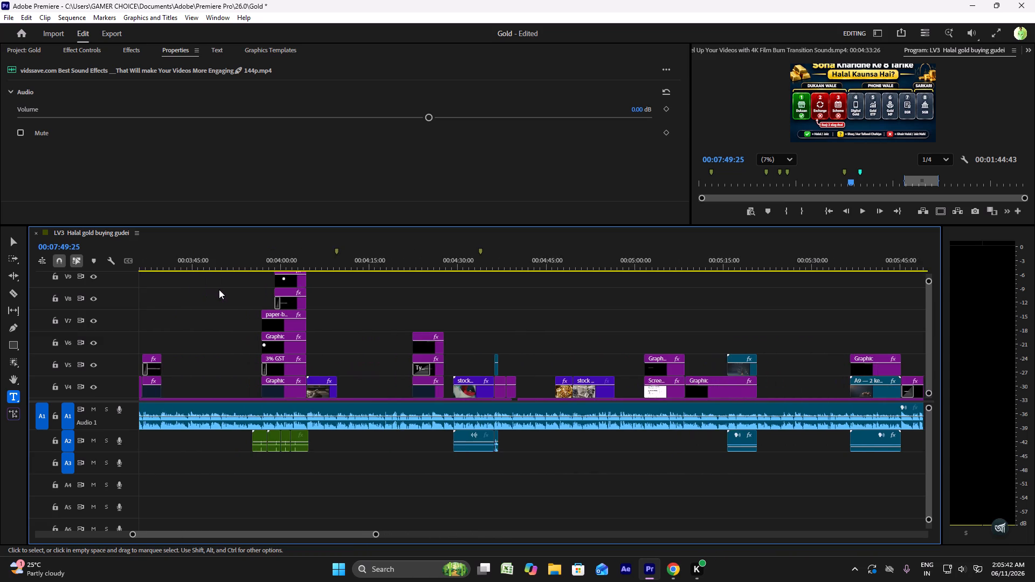
scroll(219, 290, "up", 10)
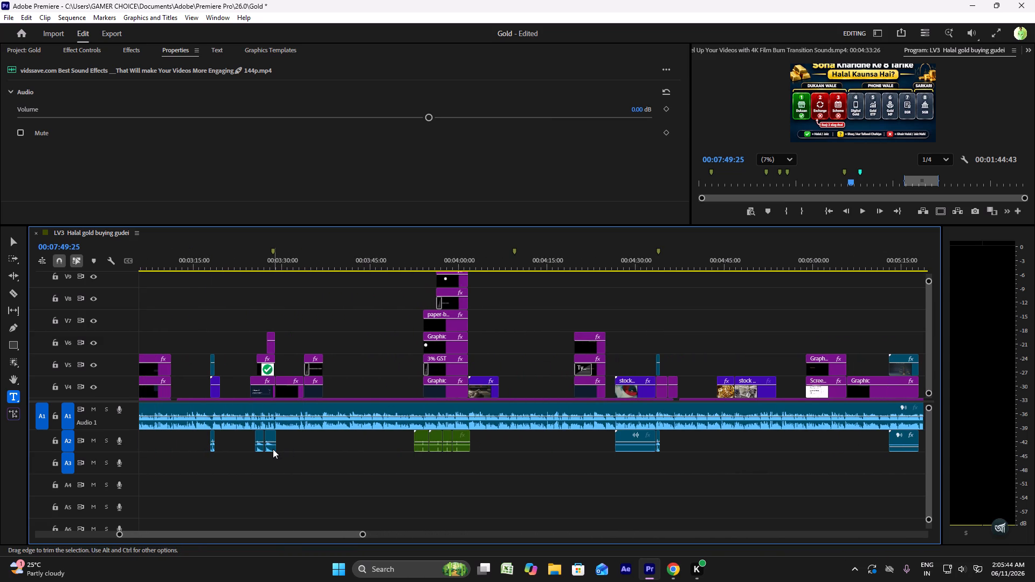
left_click(273, 449)
key("ctrl+c")
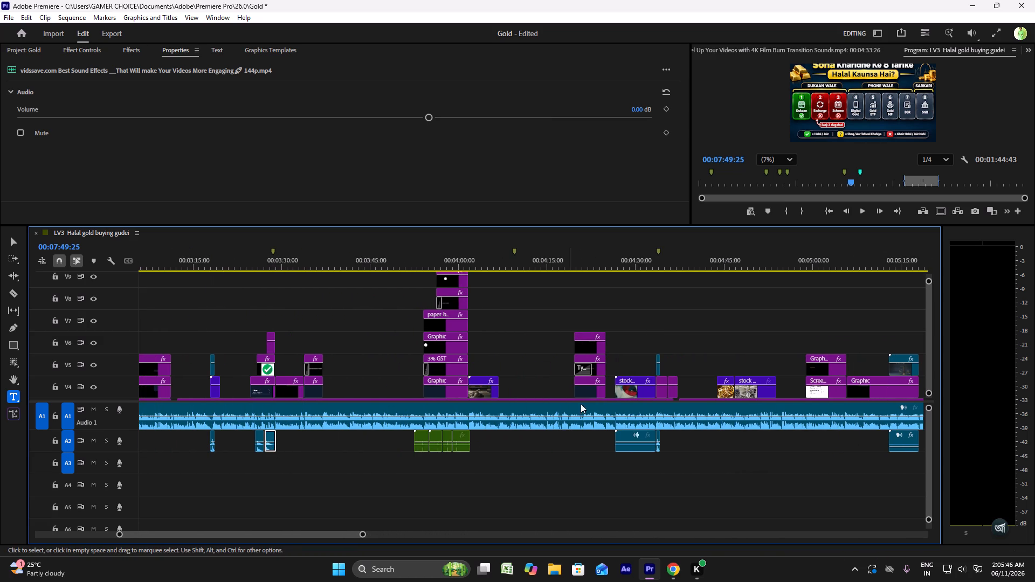
Paste the copied sound on A2 at 00:08:17:57 and shift it slightly later, starting just before section 6's first green tick.
scroll(677, 409, "down", 20)
scroll(678, 412, "down", 9)
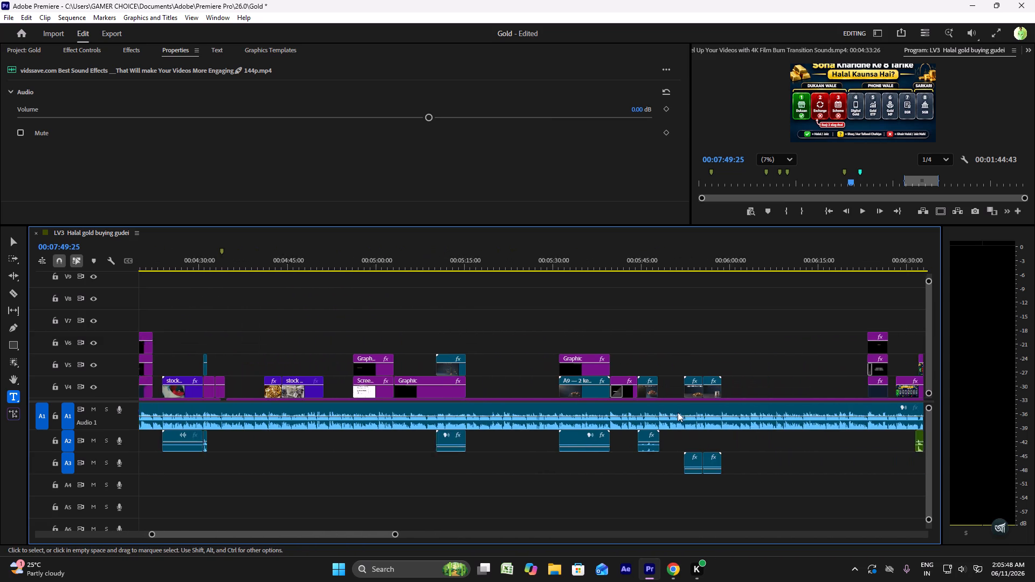
scroll(678, 412, "down", 11)
scroll(675, 414, "down", 14)
scroll(674, 415, "down", 7)
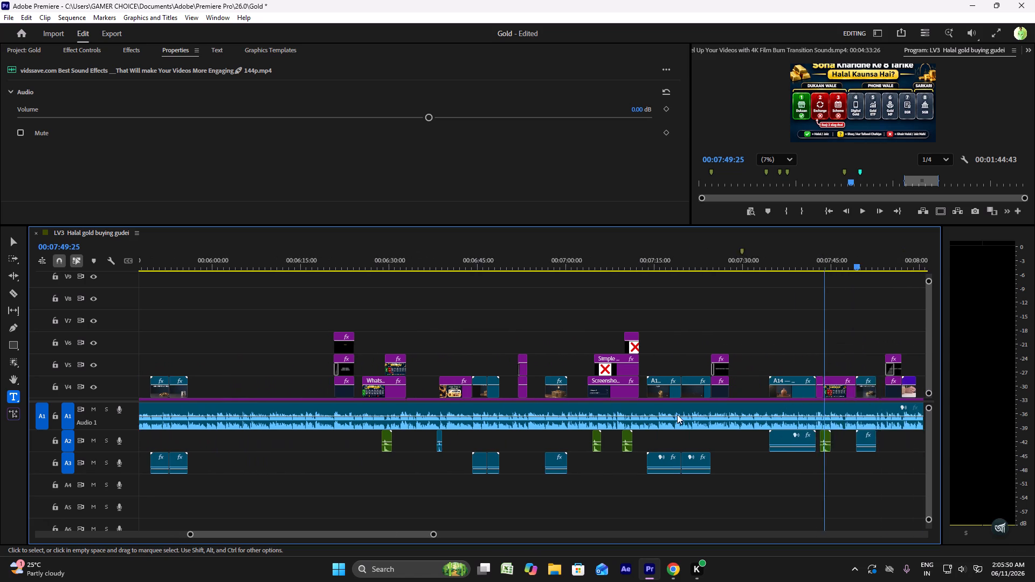
scroll(677, 414, "down", 20)
scroll(572, 398, "up", 6, "alt")
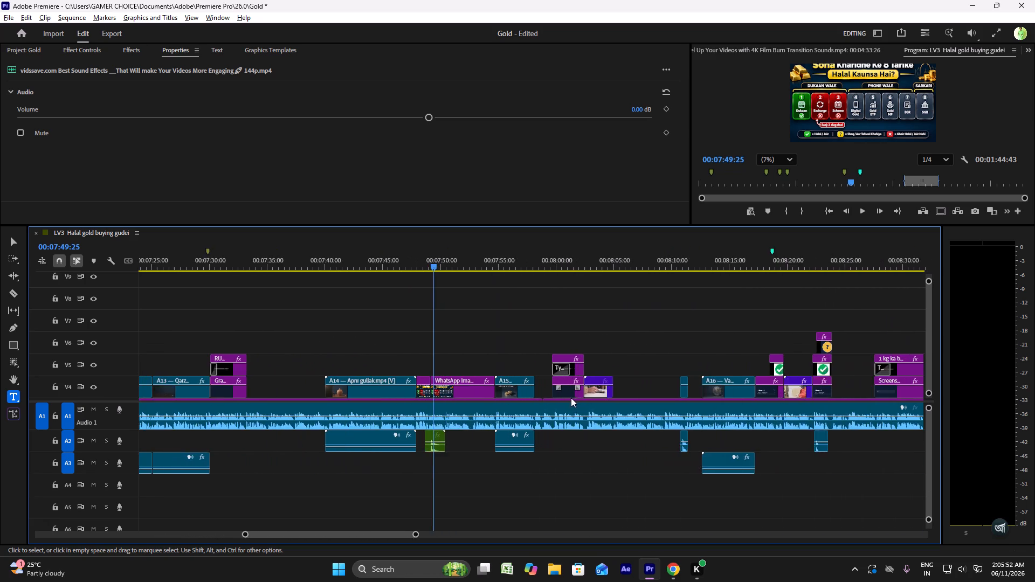
scroll(568, 398, "up", 5, "alt")
left_click(305, 264)
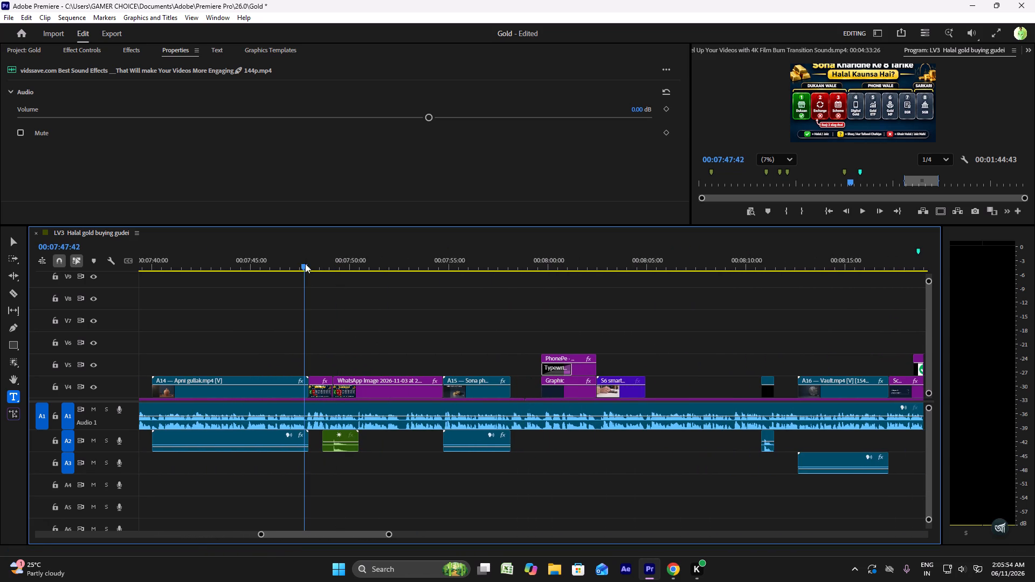
scroll(571, 319, "down", 18)
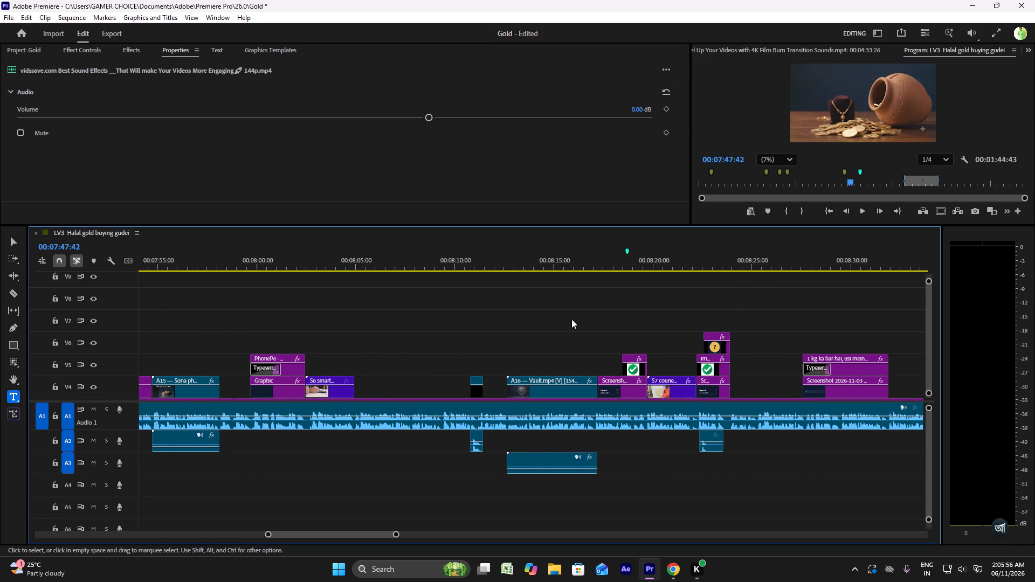
left_click(614, 264)
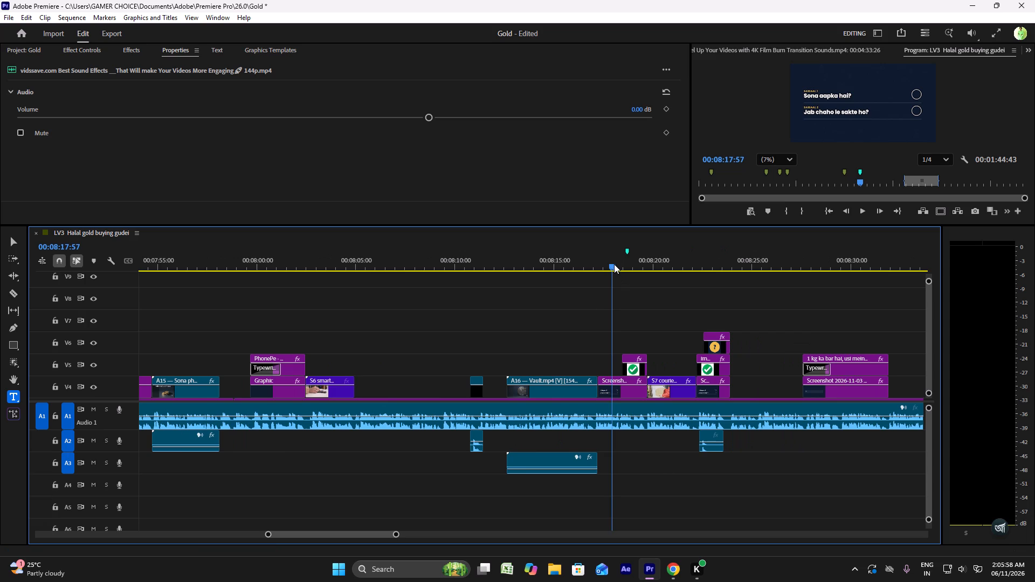
key("ctrl+v")
scroll(631, 444, "up", 5, "alt")
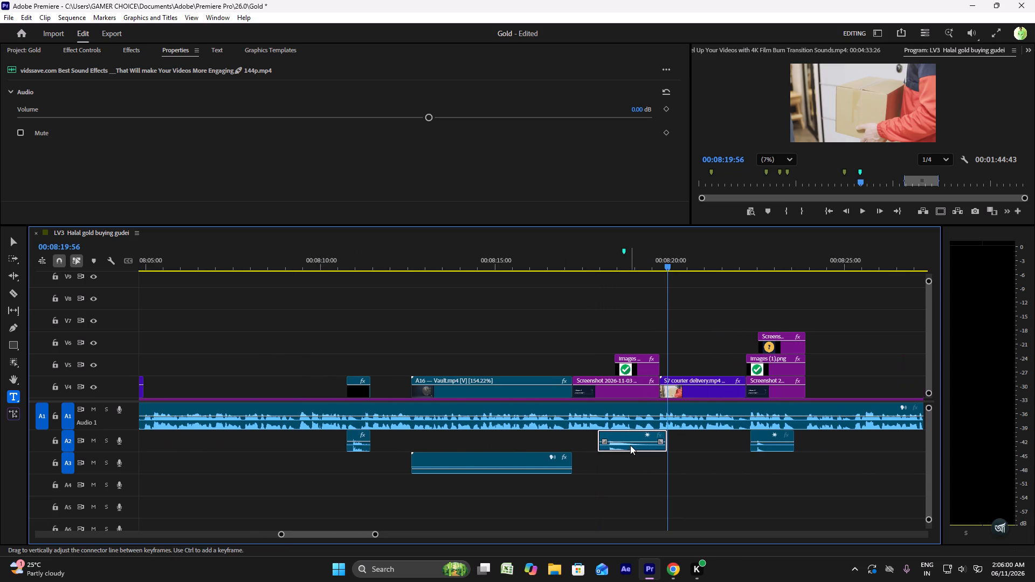
left_click_drag(630, 447, 639, 447)
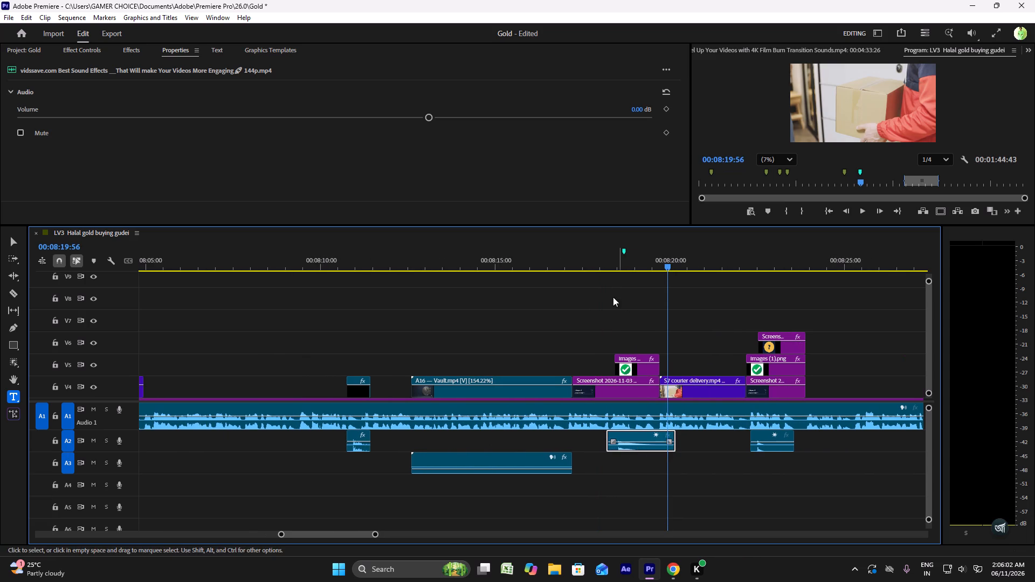
Play section 6 from the first two-question card at about 00:08:18 into the comment box card.
left_click(596, 267)
key("space")
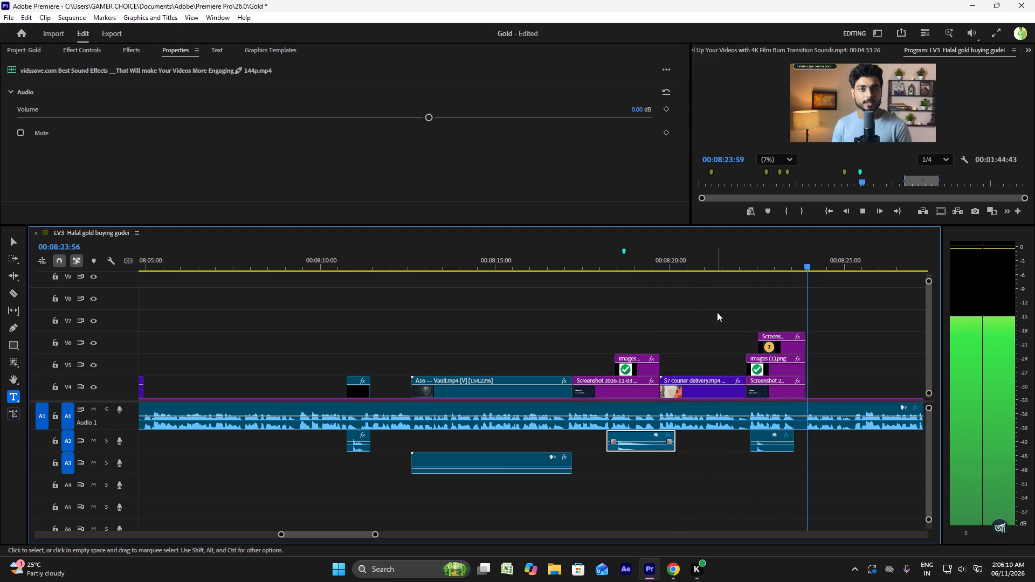
key("space")
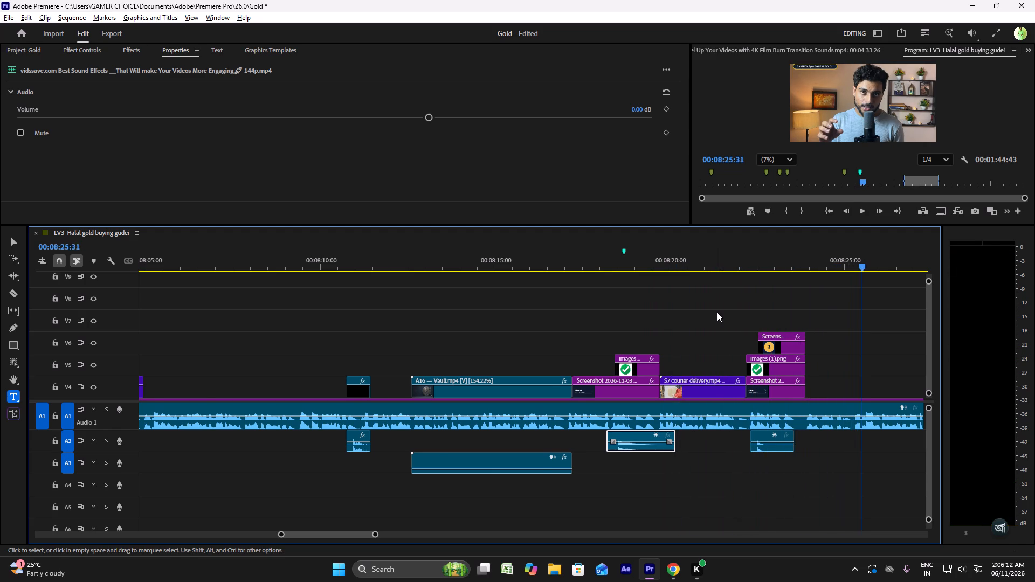
scroll(717, 312, "down", 9, "alt")
scroll(717, 312, "down", 4)
key("space")
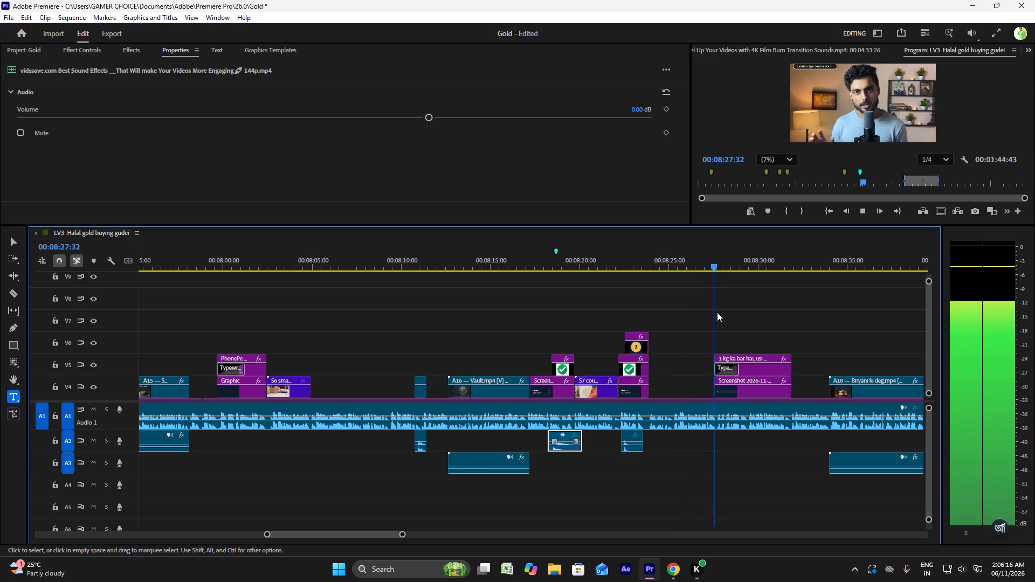
key("space")
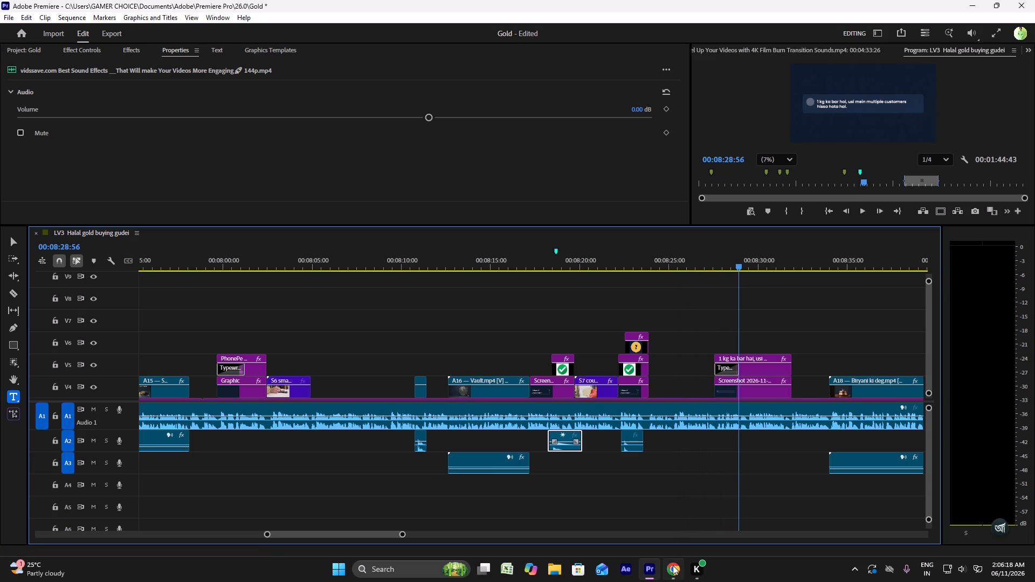
Switch to Chrome and read the brief's remaining section 6 sound instructions from the comment box to the start of section 7.
left_click(673, 565)
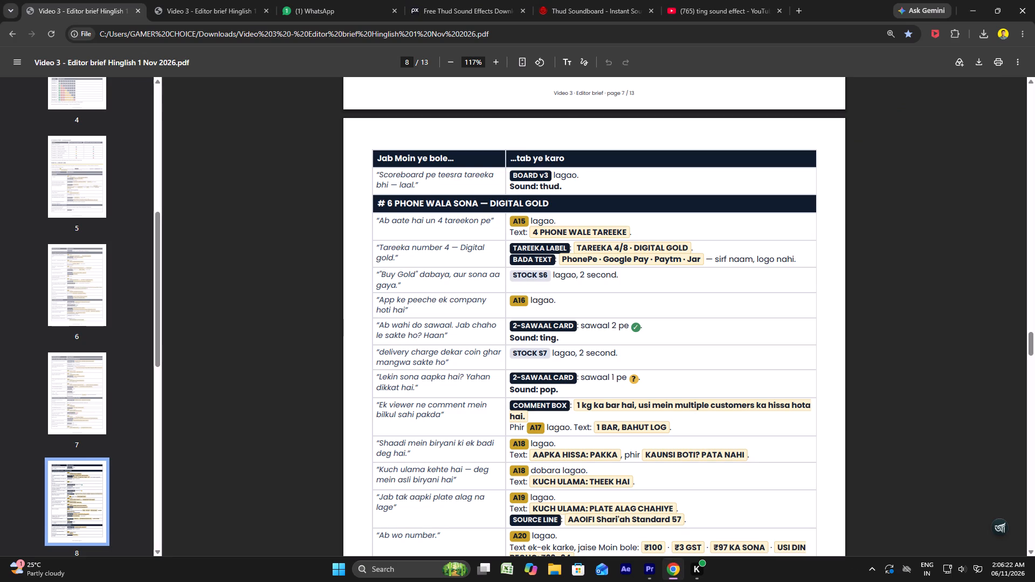
scroll(575, 381, "down", 4)
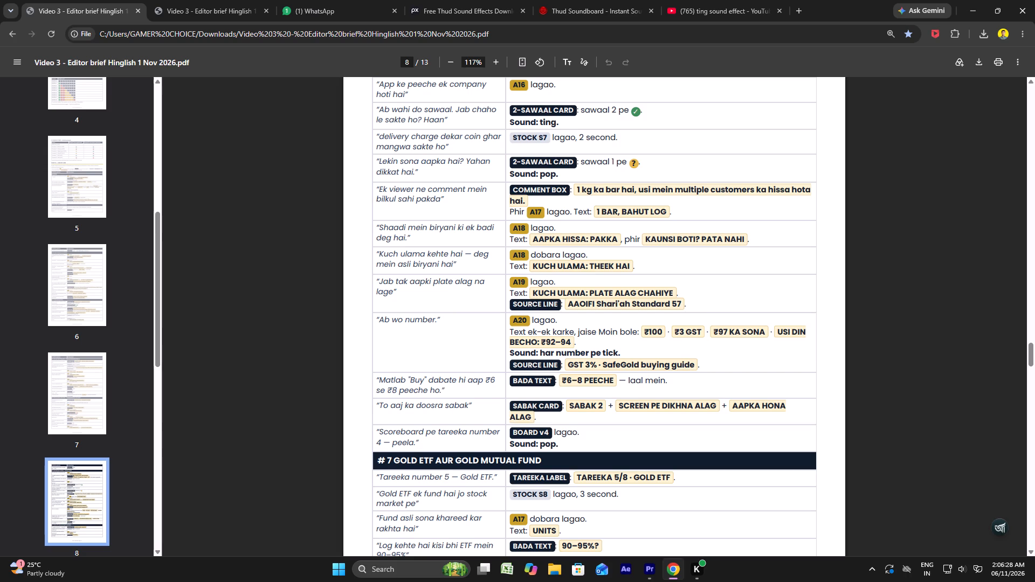
scroll(575, 381, "down", 2)
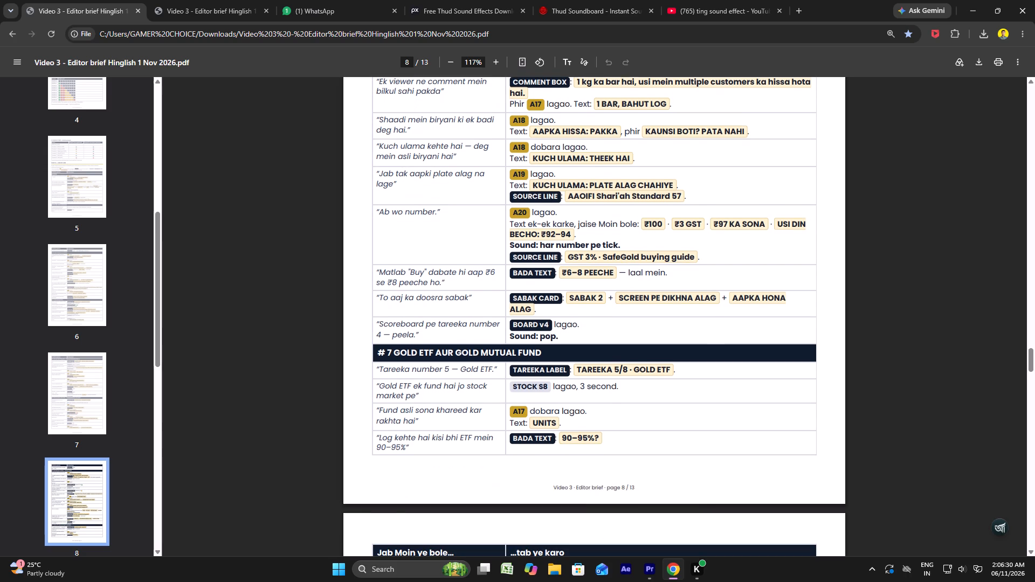
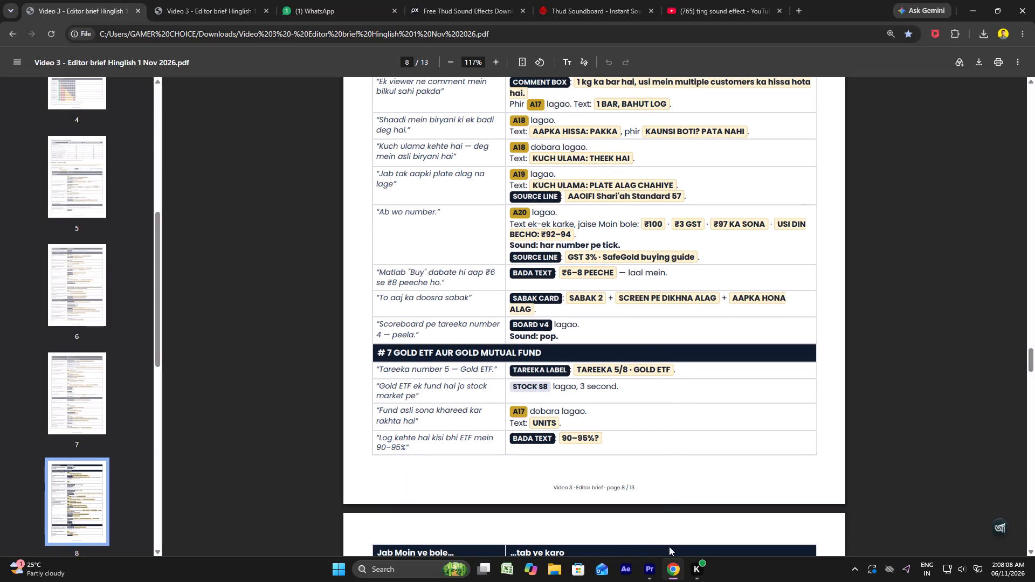
Switch to Premiere and play section 6 from the KUCH ULAMA plate card near 00:08:51 to about 00:08:58.
left_click(673, 564)
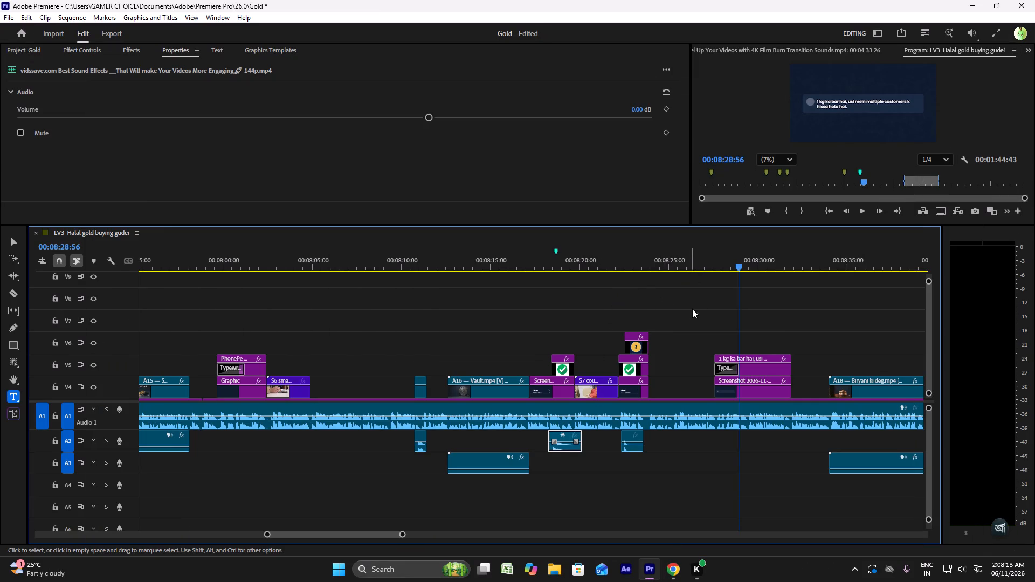
scroll(741, 368, "down", 9)
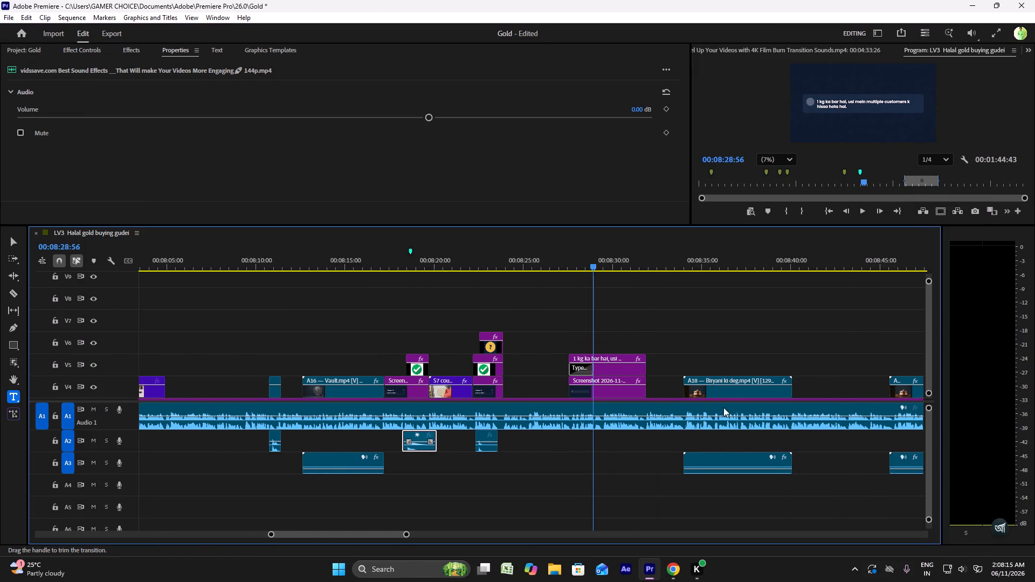
scroll(723, 407, "down", 17)
scroll(721, 413, "down", 12)
left_click(531, 262)
key("space")
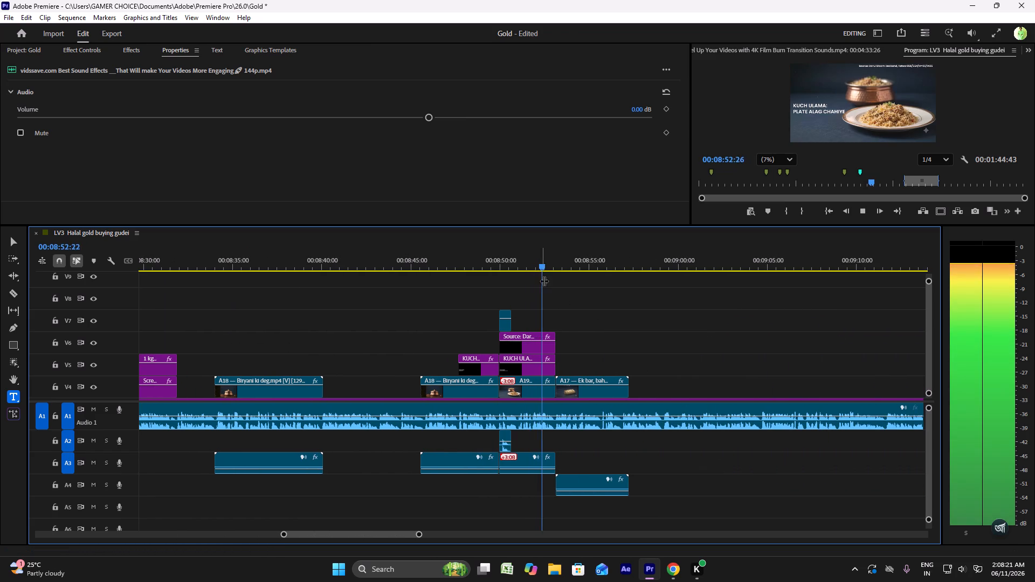
scroll(544, 293, "down", 4)
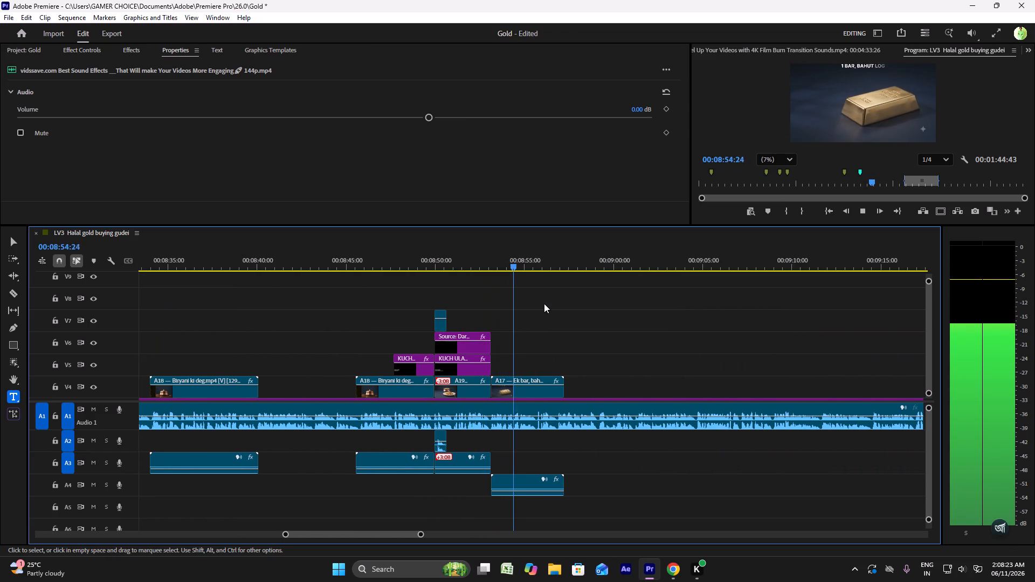
scroll(544, 304, "down", 5)
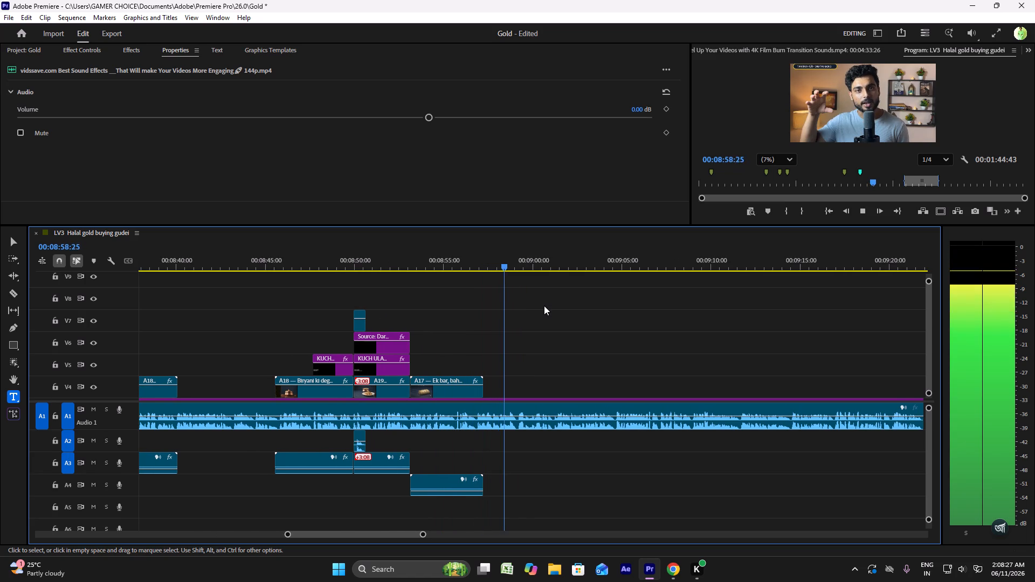
key("space")
Replay the end of the second two-question card, stopping at about 00:08:24.
scroll(544, 306, "down", 5, "alt")
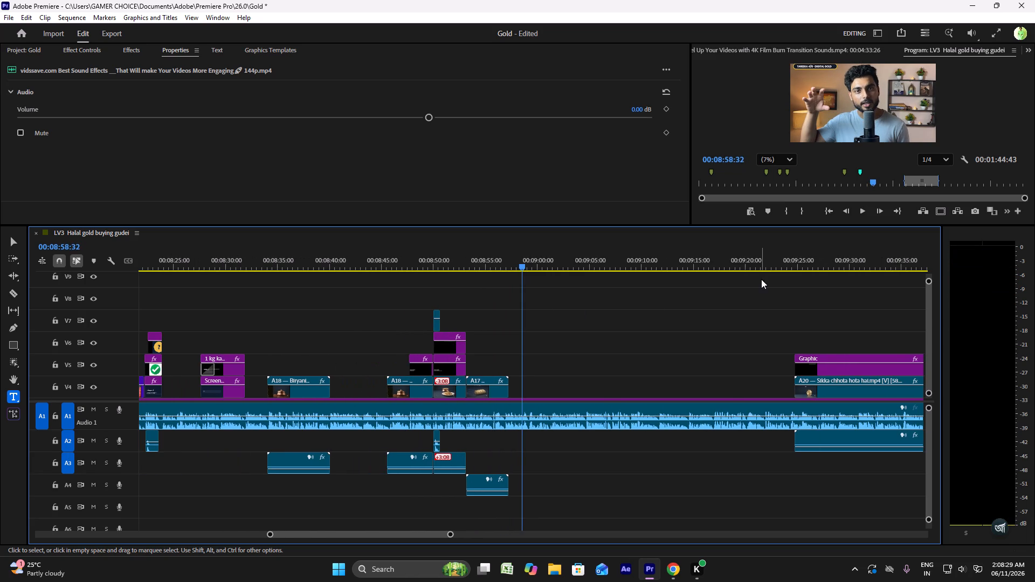
left_click(191, 268)
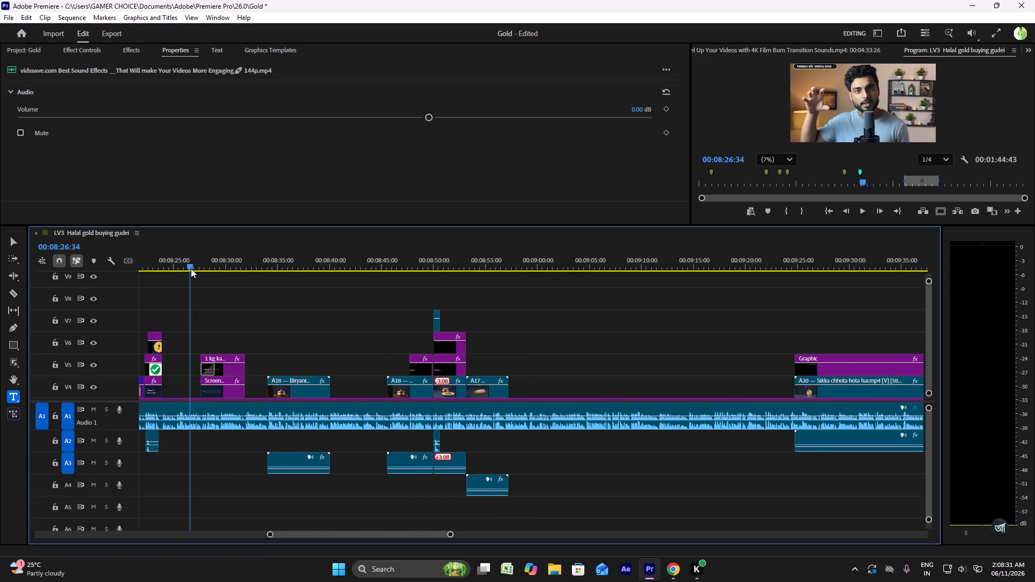
left_click(152, 267)
key("space")
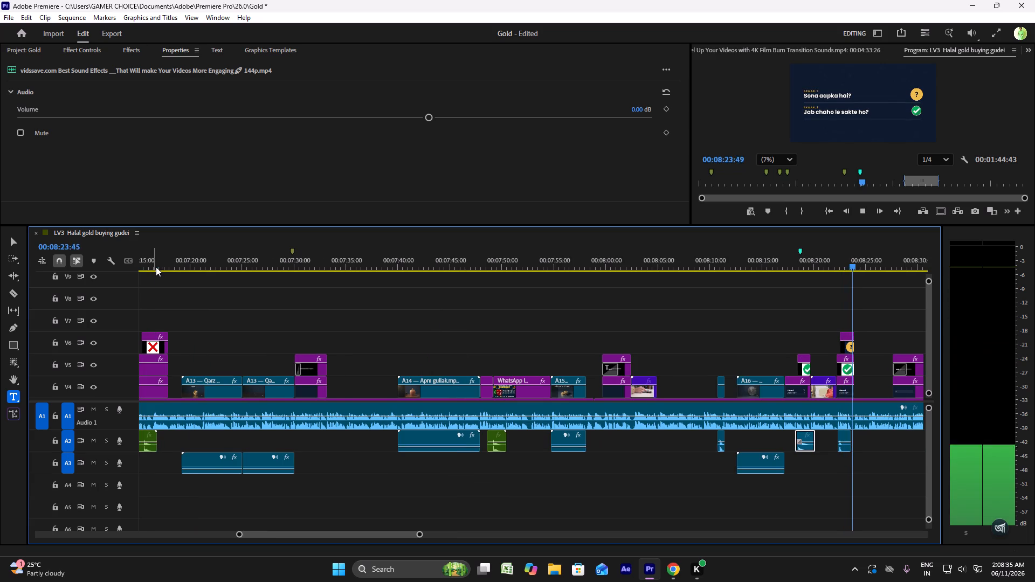
key("space")
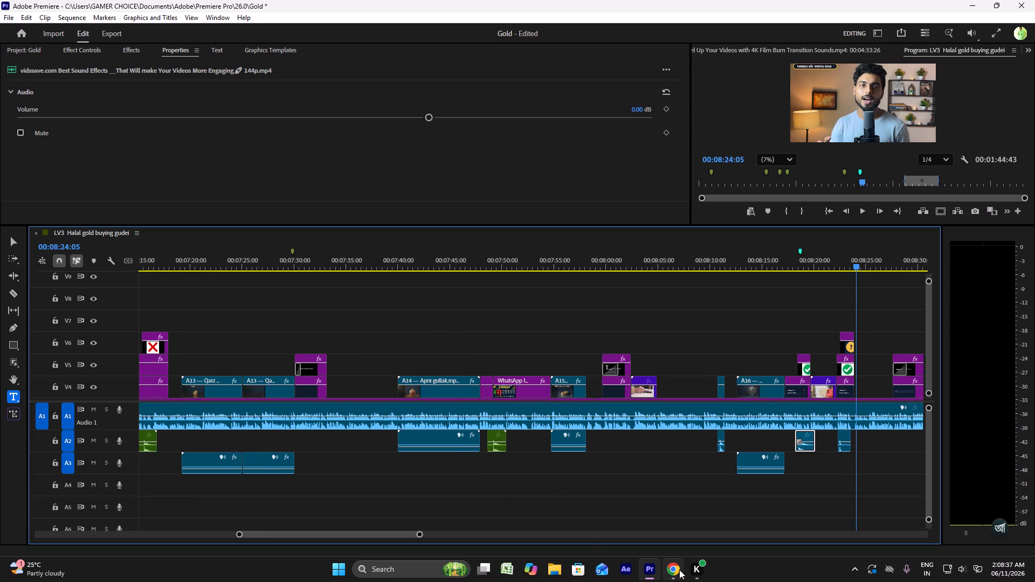
Switch to Chrome and check the brief's sound instruction for section 6's BOARD v4, highlighting the sound name.
left_click(679, 570)
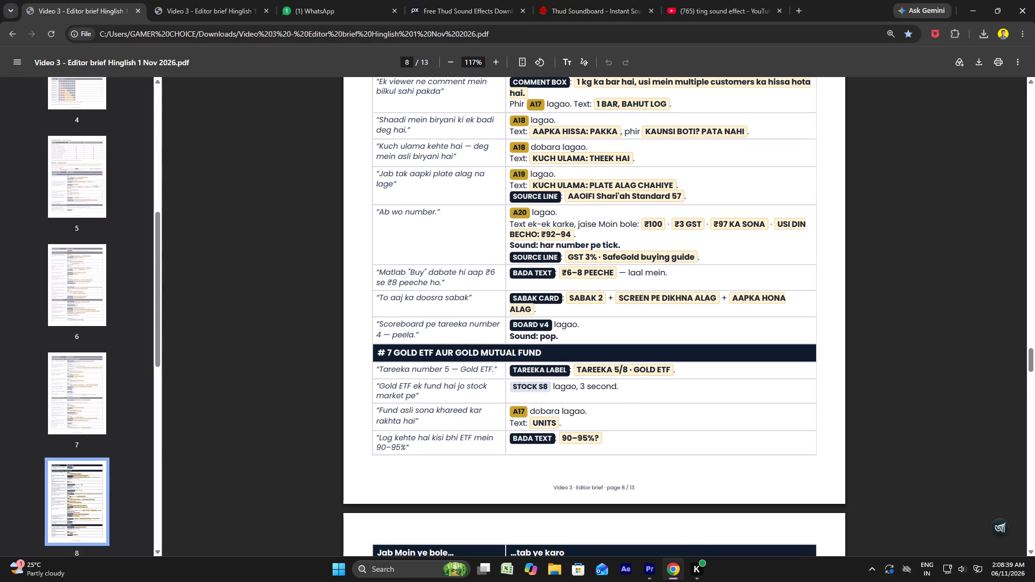
left_click(556, 336)
left_click_drag(551, 336, 541, 336)
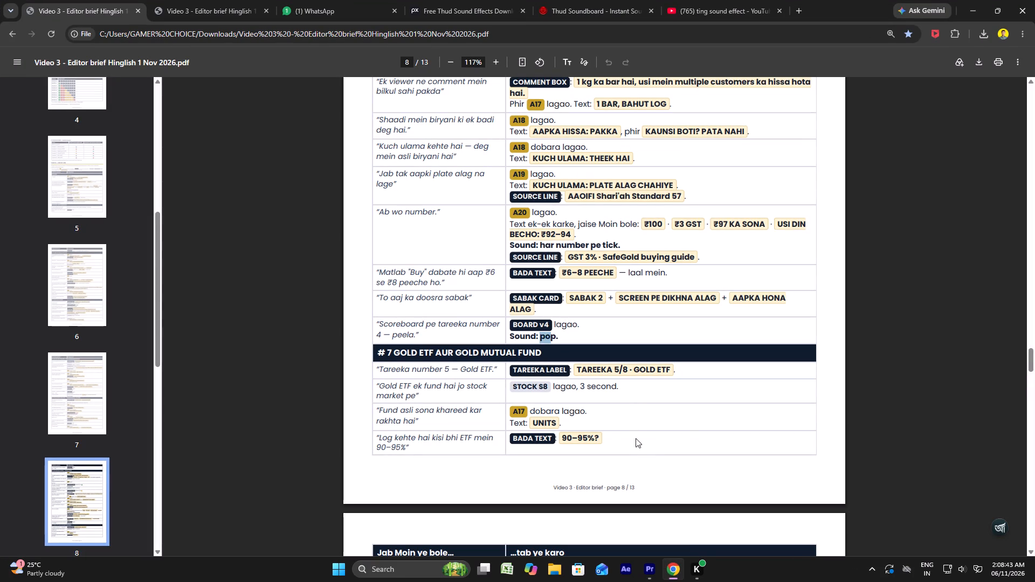
left_click(670, 567)
left_click(670, 567)
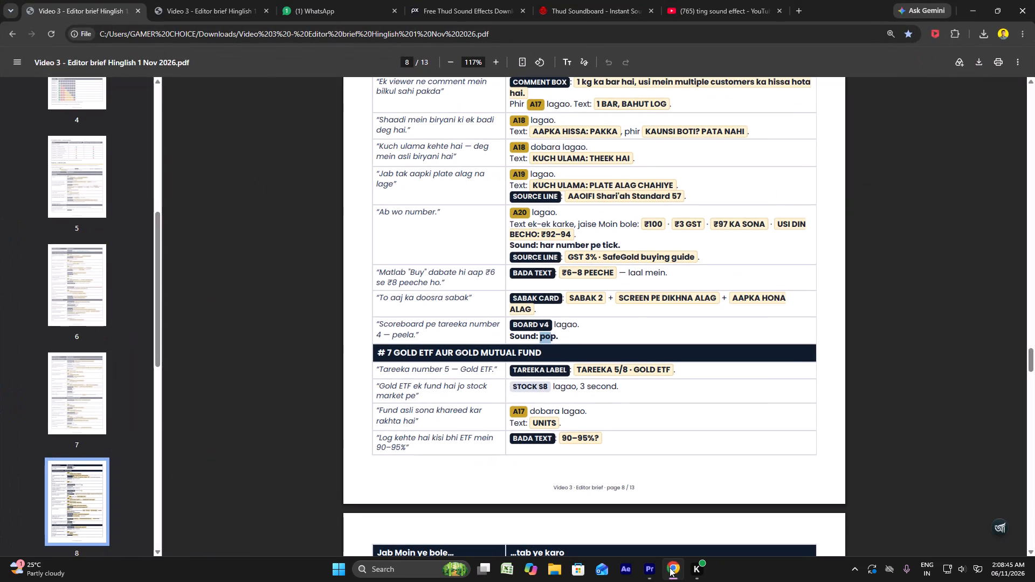
Switch to Premiere, find section 6's scoreboard image before the TAREEKA 5/8 label, and play it to about 00:10:00.
left_click(670, 567)
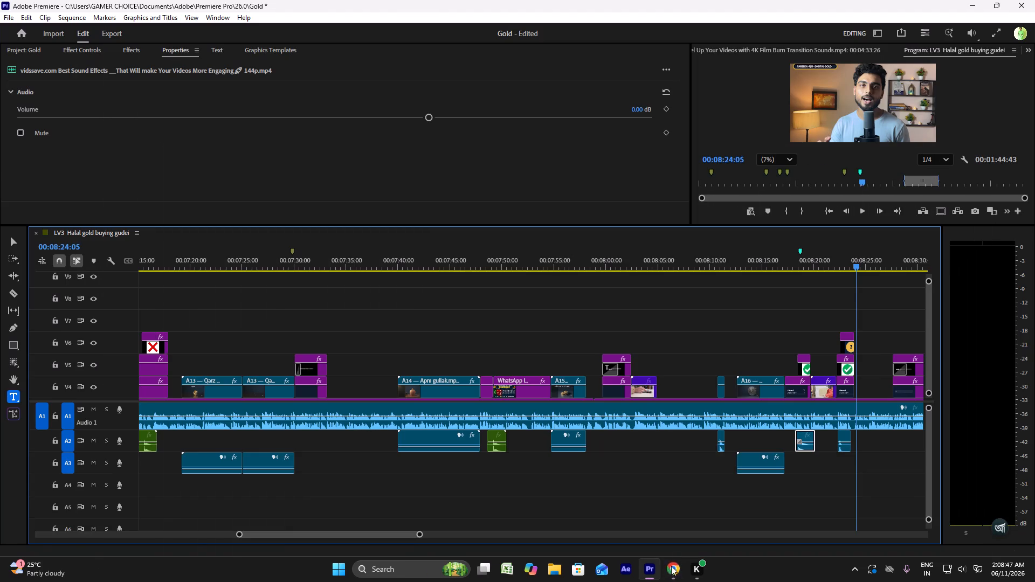
scroll(722, 441, "down", 6)
scroll(769, 379, "down", 5, "ctrl")
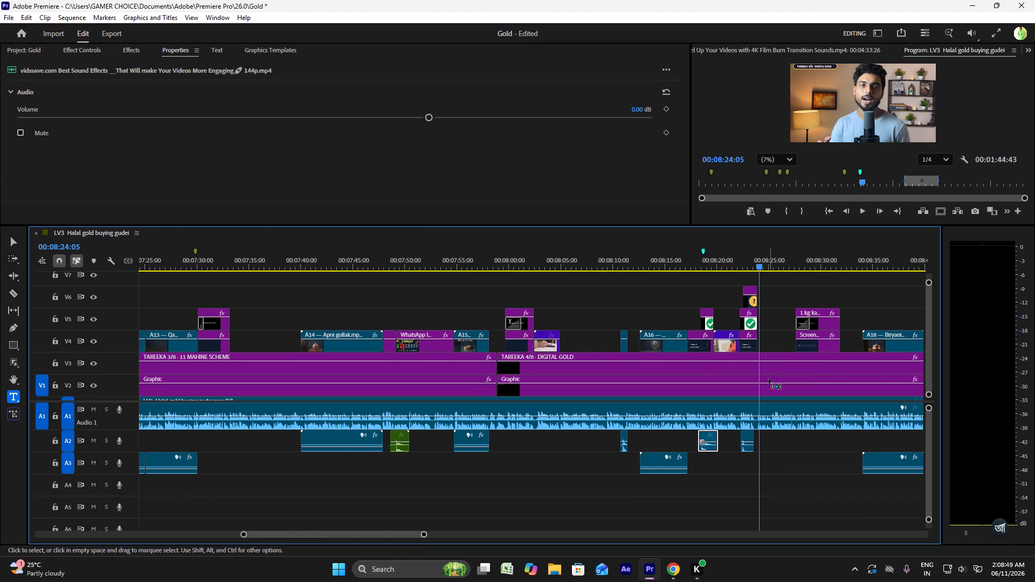
scroll(699, 320, "down", 6)
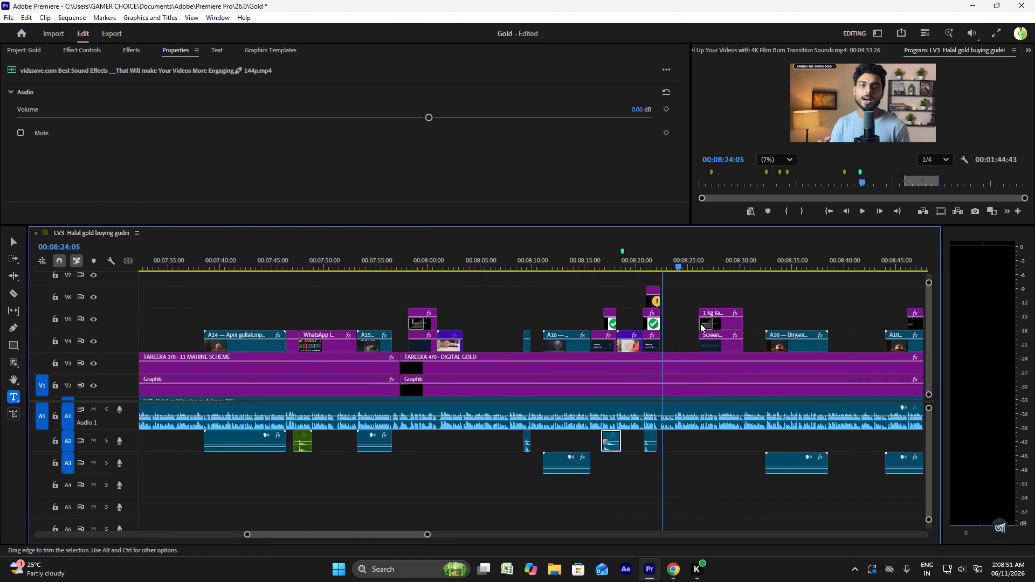
scroll(700, 323, "down", 18)
scroll(701, 325, "down", 12)
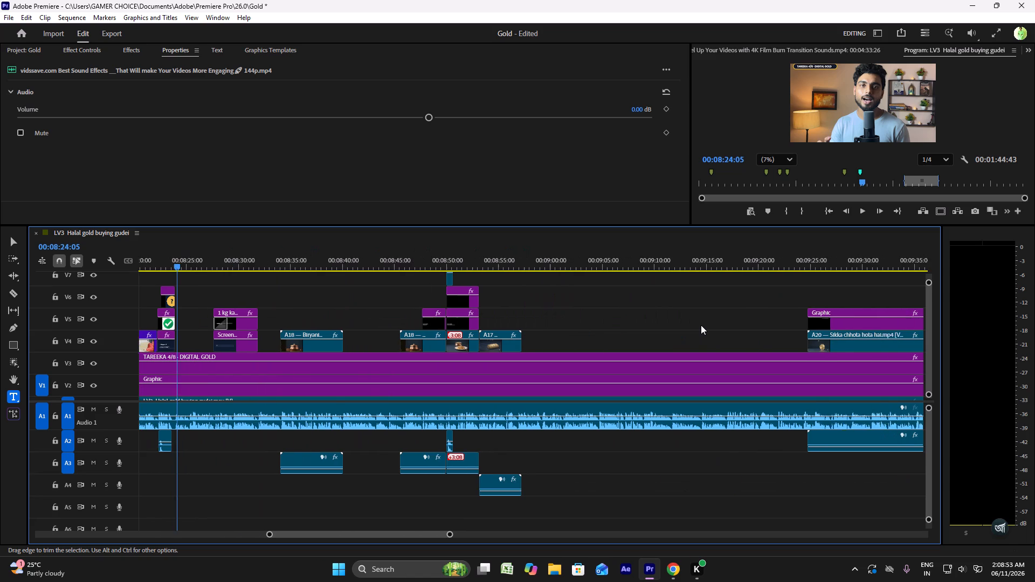
scroll(701, 325, "down", 18)
scroll(701, 325, "down", 6)
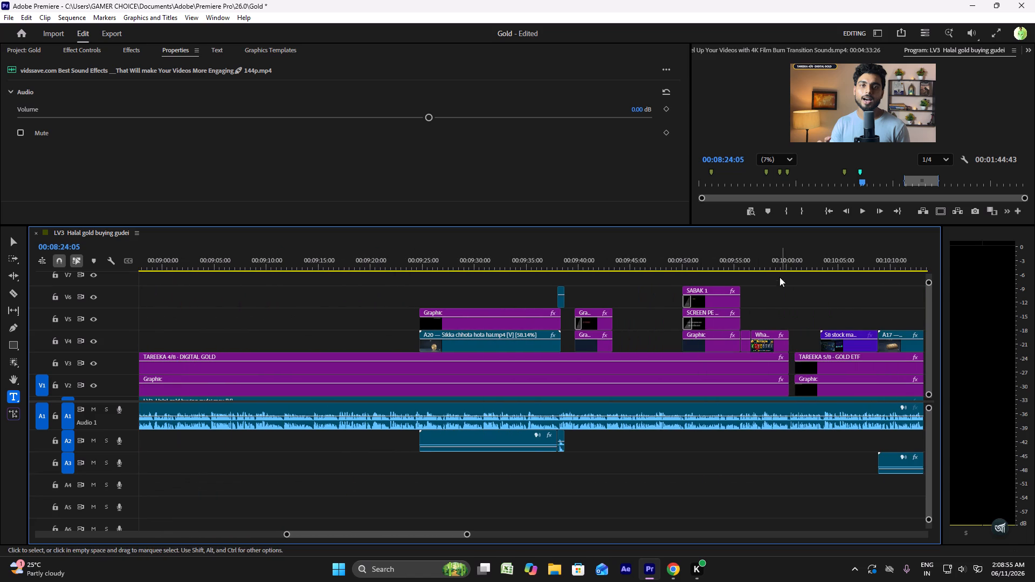
left_click(766, 262)
key("space")
scroll(771, 275, "down", 4)
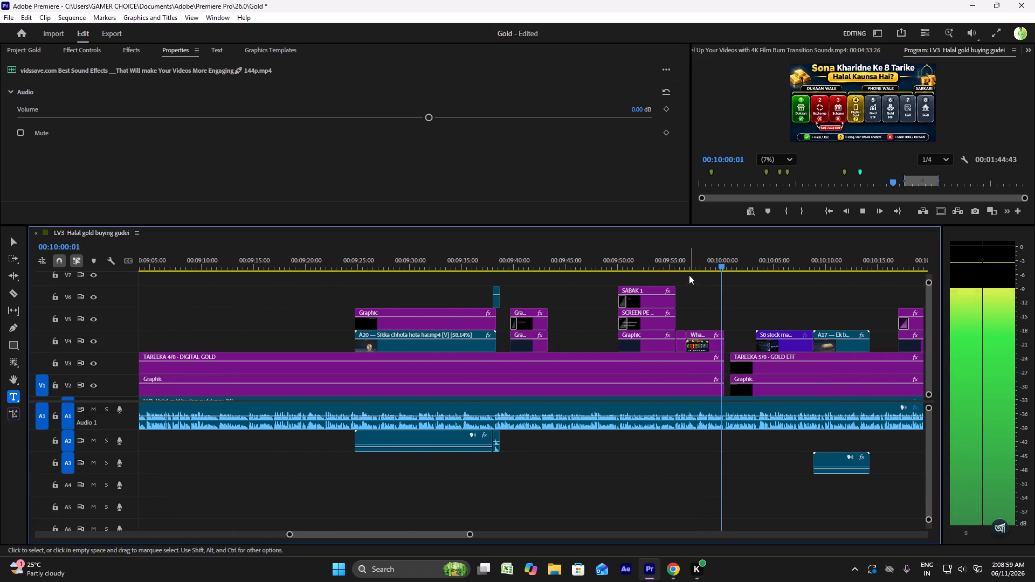
Replay the scoreboard image's start twice, stopping near 00:09:57, to find where tareeka 4 lights up yellow.
left_click(680, 271)
left_click(680, 264)
key("space")
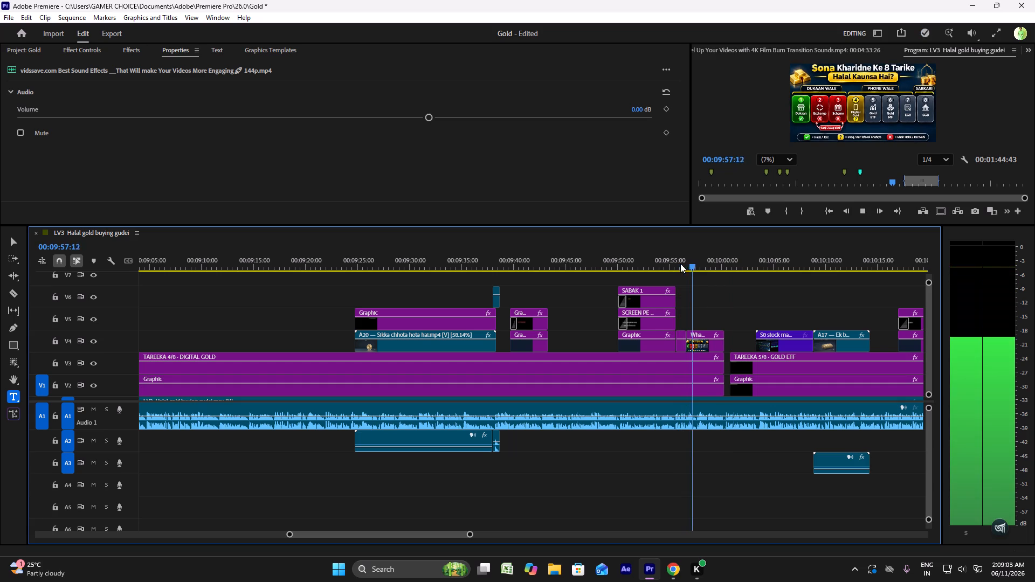
key("space")
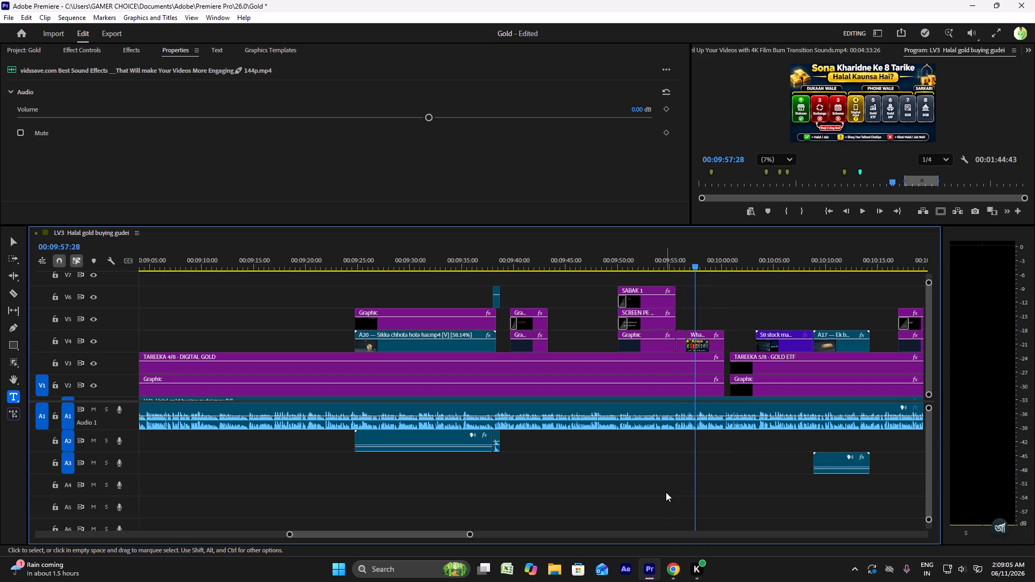
scroll(666, 491, "up", 6, "alt")
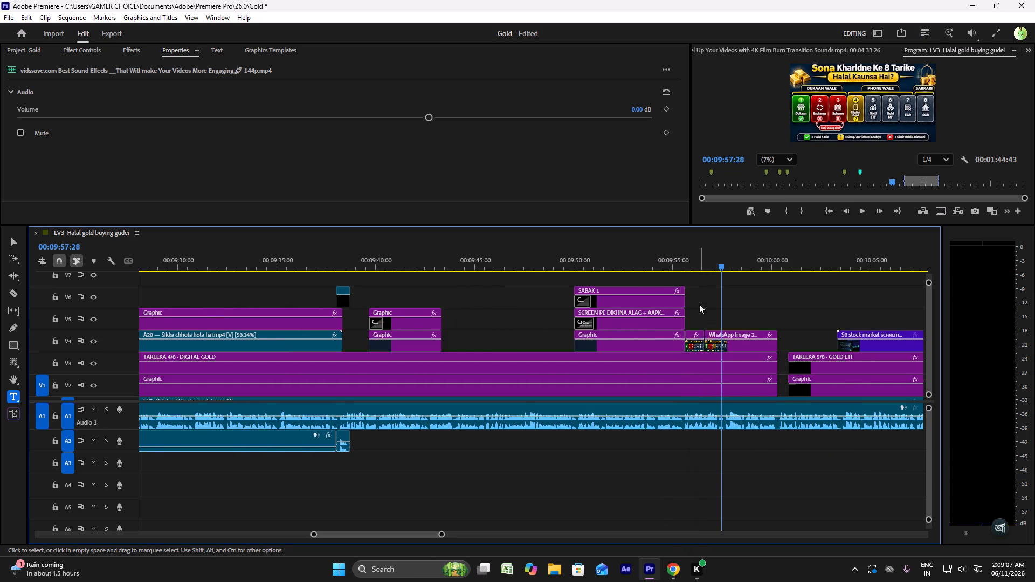
left_click(671, 268)
key("space")
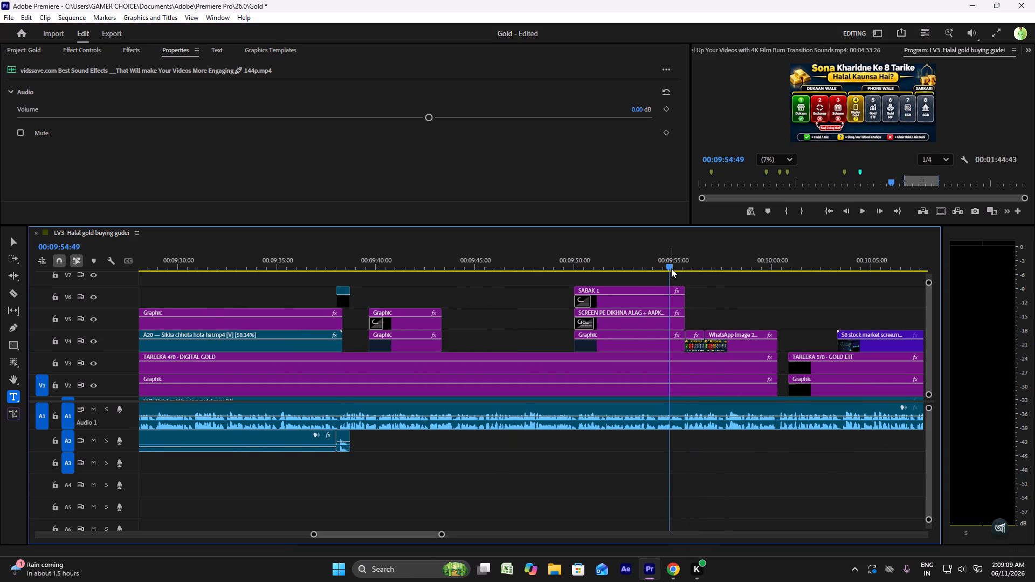
scroll(674, 268, "down", 5)
key("space")
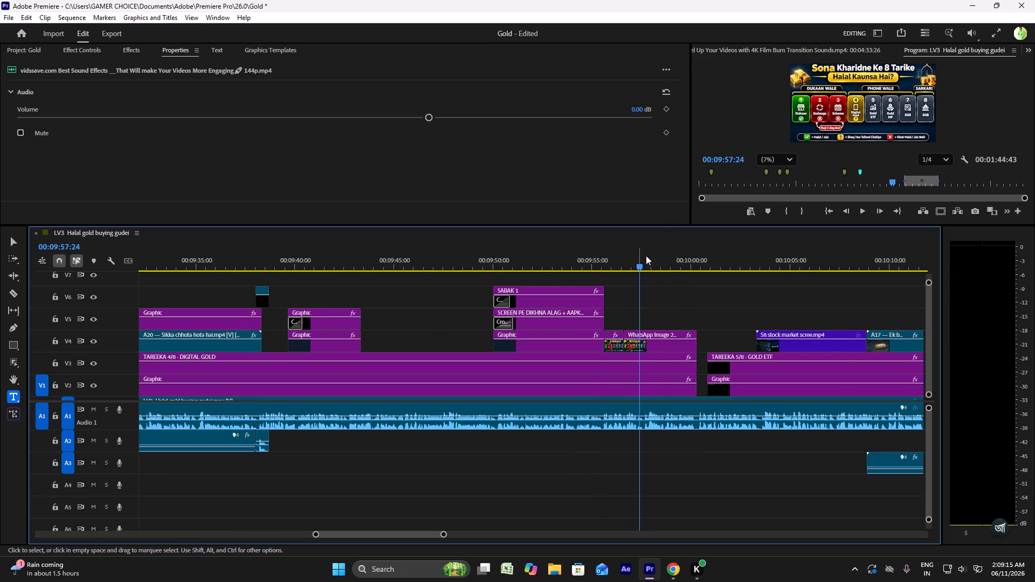
Place the vidssave.com Best Sound Effects clip from the project on V5 above the scoreboard, starting at about 00:09:56.
left_click(25, 50)
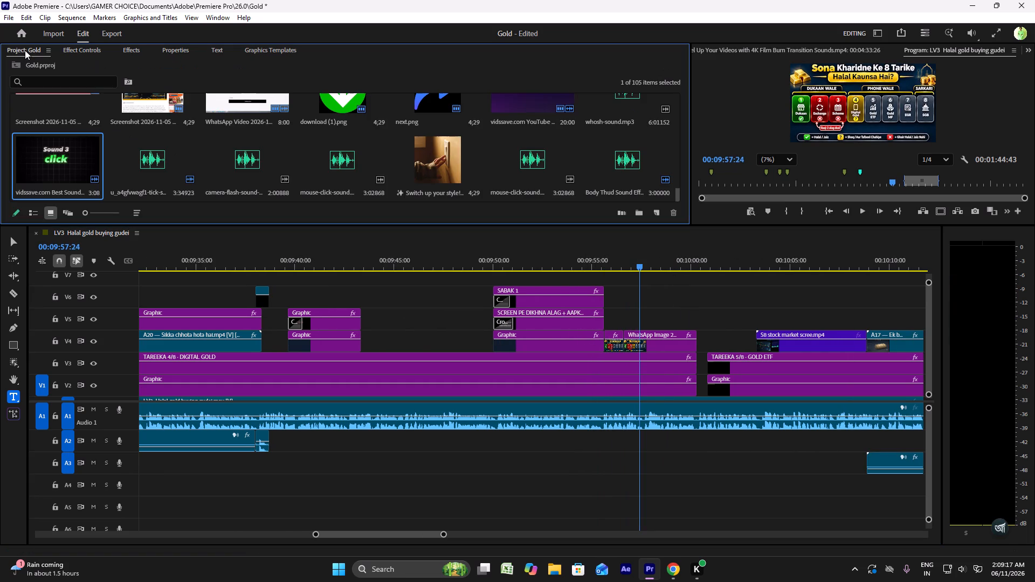
left_click(63, 158)
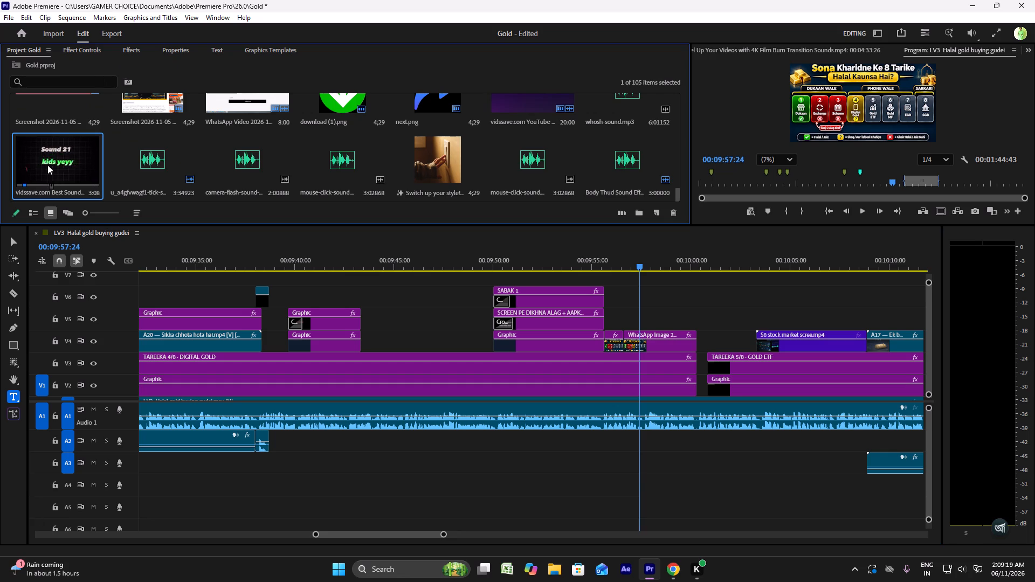
left_click_drag(44, 164, 605, 318)
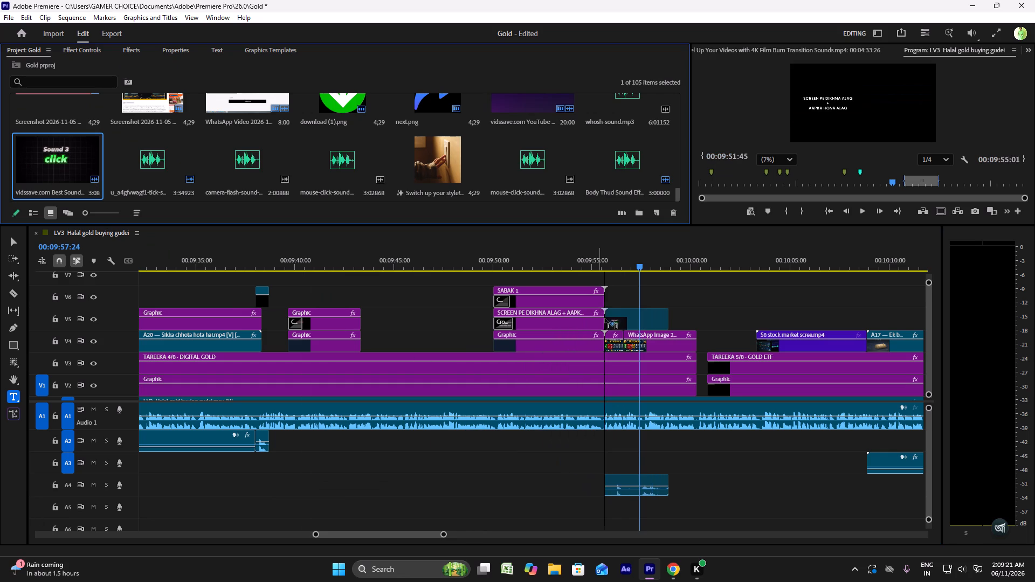
left_click_drag(605, 318, 616, 310)
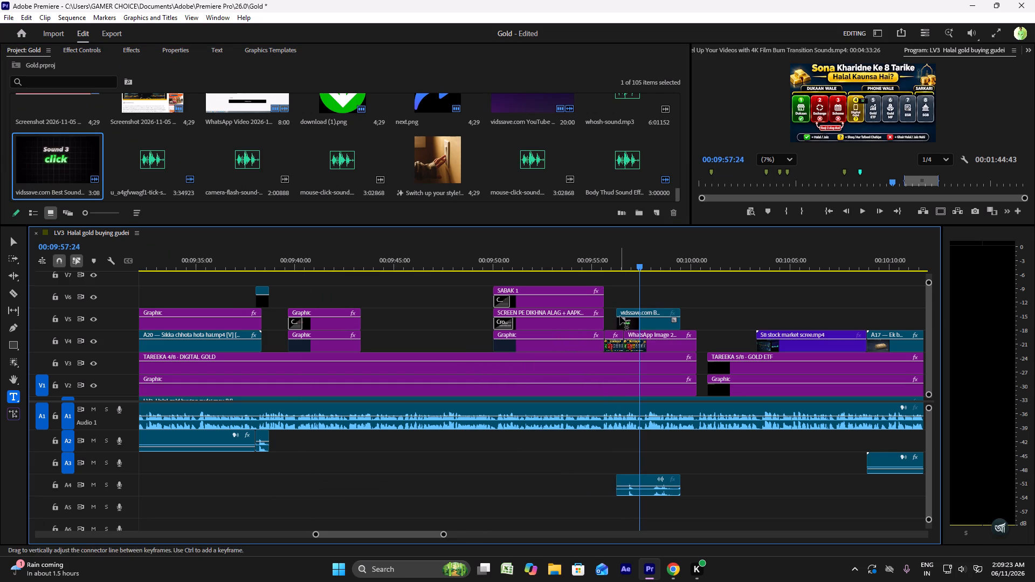
Unlink the newly placed sound effects clip and delete its video part from V5.
left_click(626, 319)
left_click(631, 320)
right_click(632, 320)
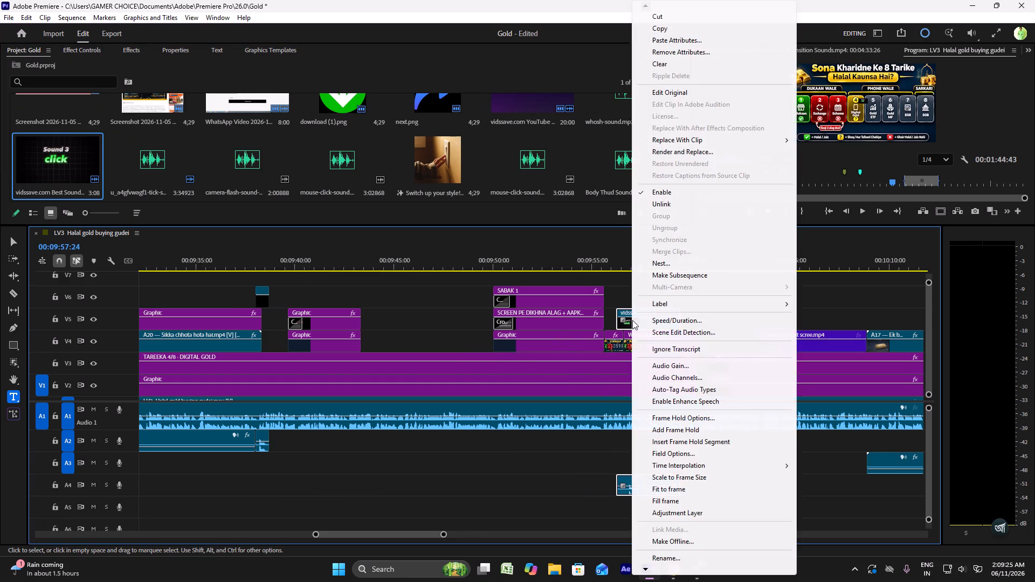
left_click(667, 207)
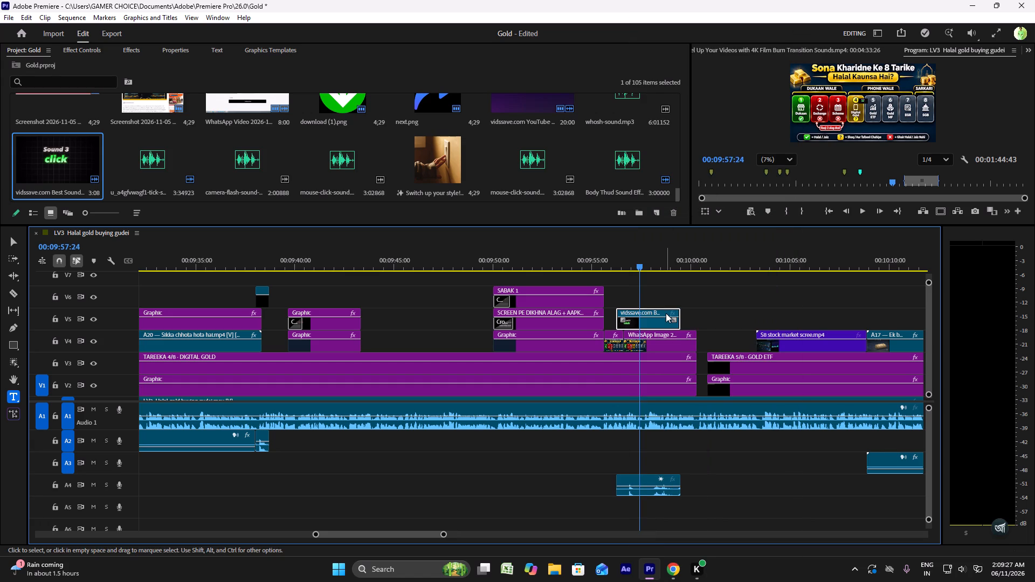
key("Delete")
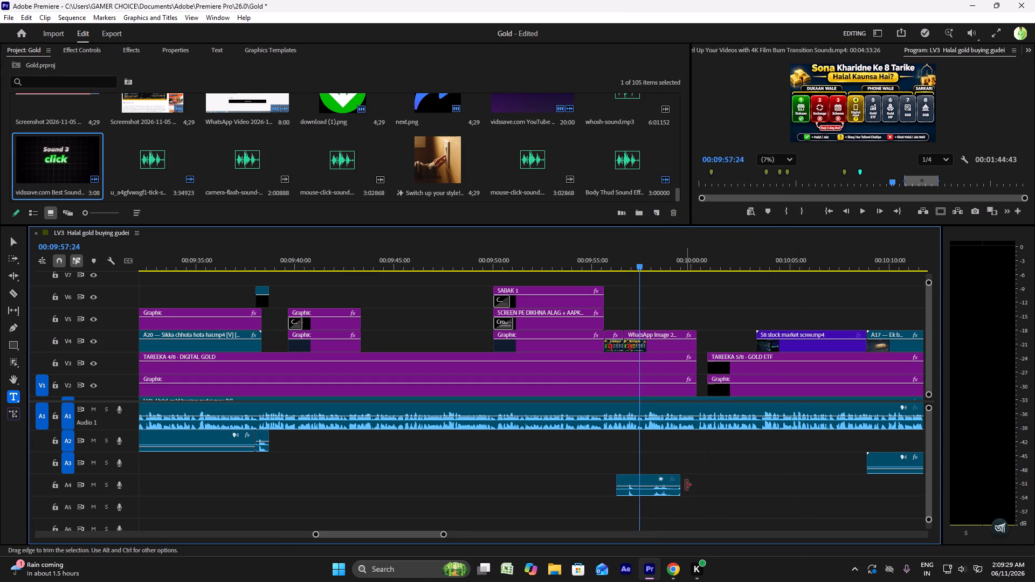
Trim the effect audio's end to about 00:09:57, just after its first sound peak, and move it from A4 to A2.
left_click_drag(686, 485, 650, 486)
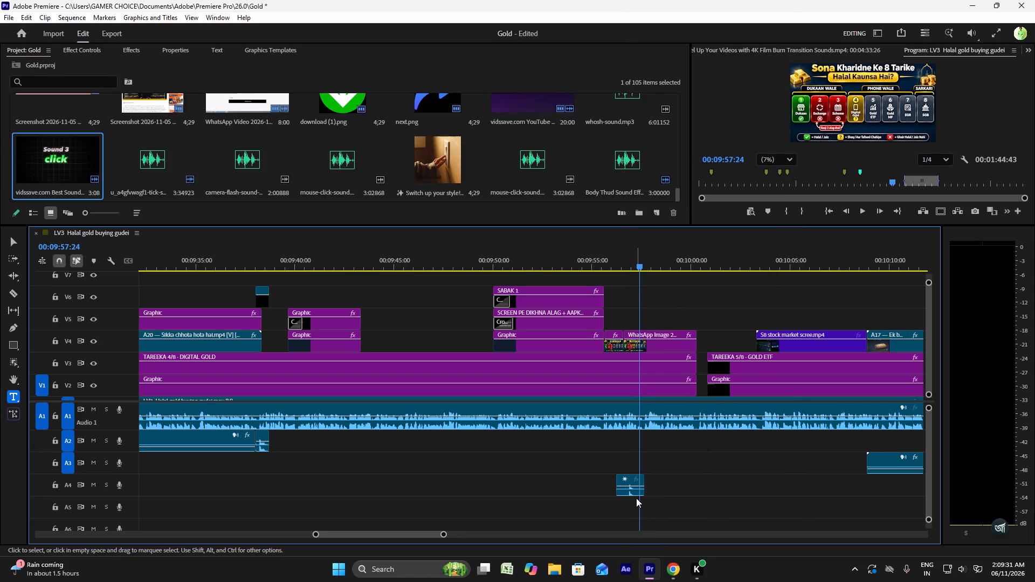
left_click_drag(633, 494, 645, 449)
Replay the scoreboard from about 00:09:55 and shift the effect audio on A2 slightly earlier, starting at about 00:09:56:03.
left_click(608, 272)
left_click(608, 266)
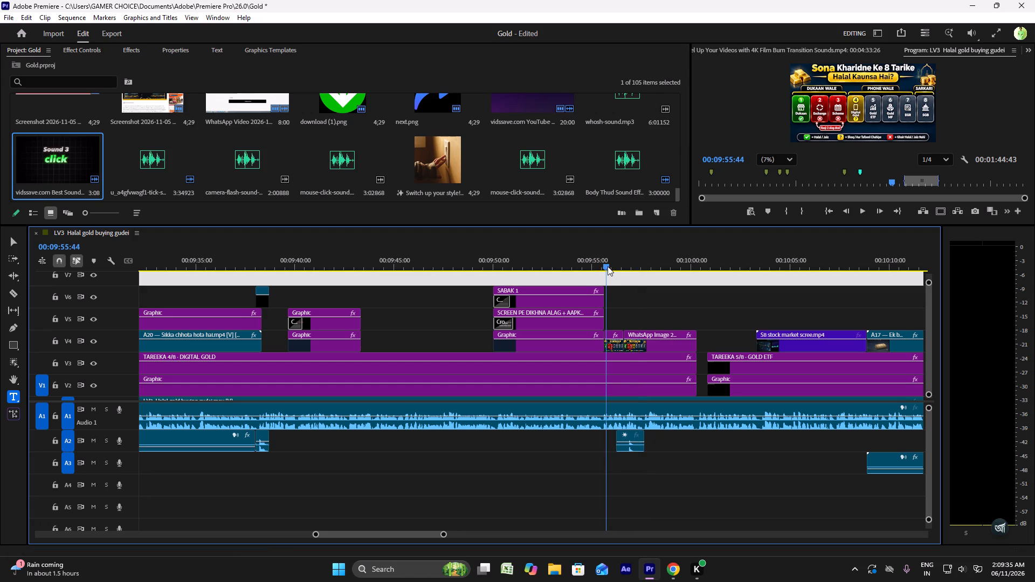
key("space")
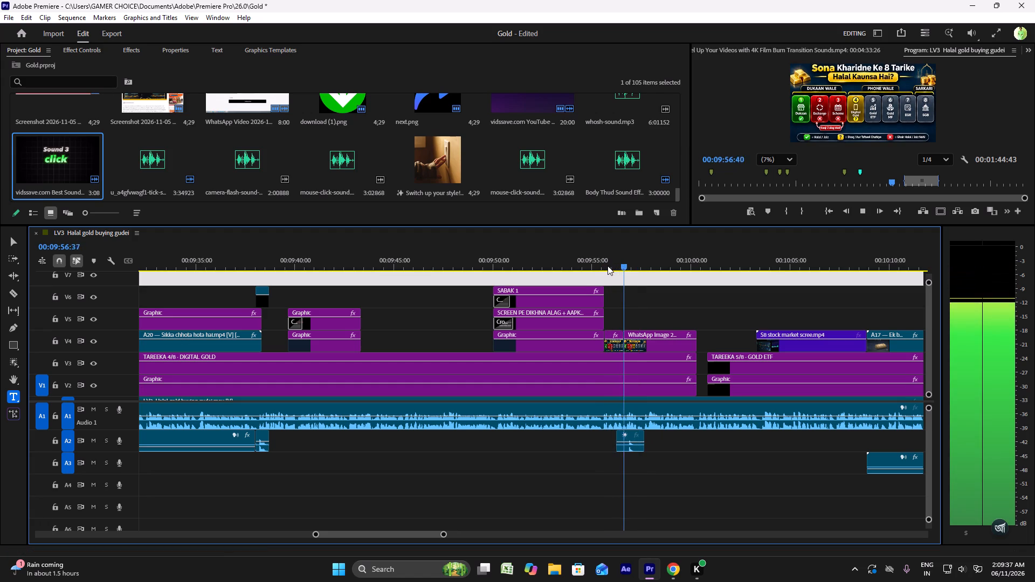
scroll(639, 455, "up", 6, "alt")
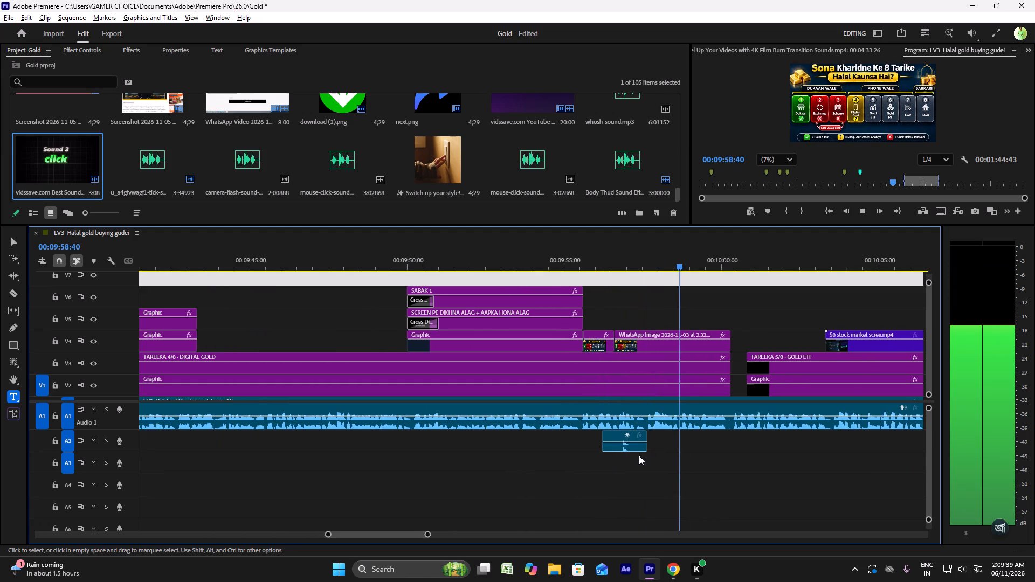
scroll(639, 455, "up", 1, "alt")
left_click_drag(626, 448, 619, 447)
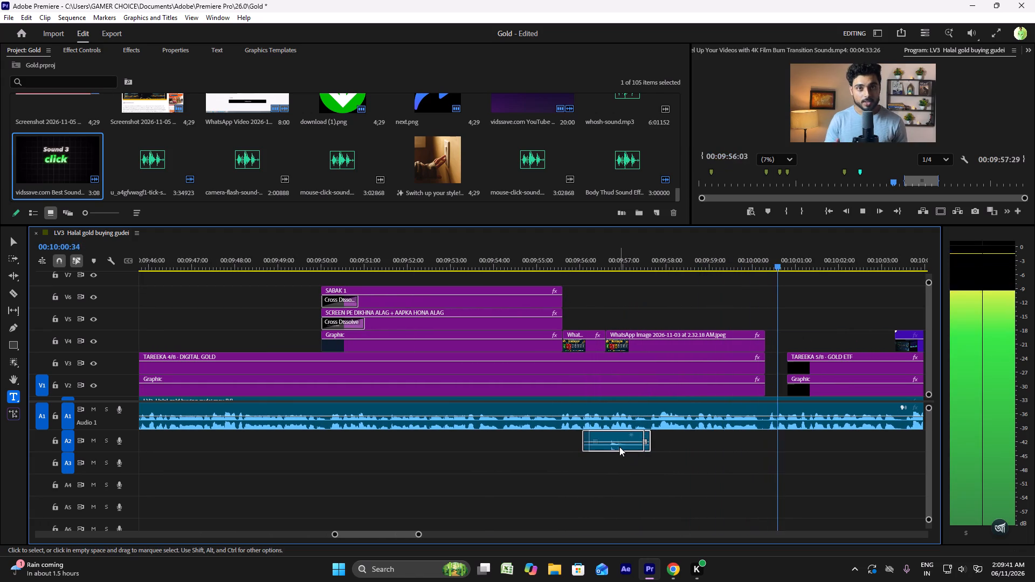
Check the editor brief in Chrome for the sound cues requested in section 7, Gold ETF aur Gold Mutual Fund.
scroll(619, 447, "down", 6)
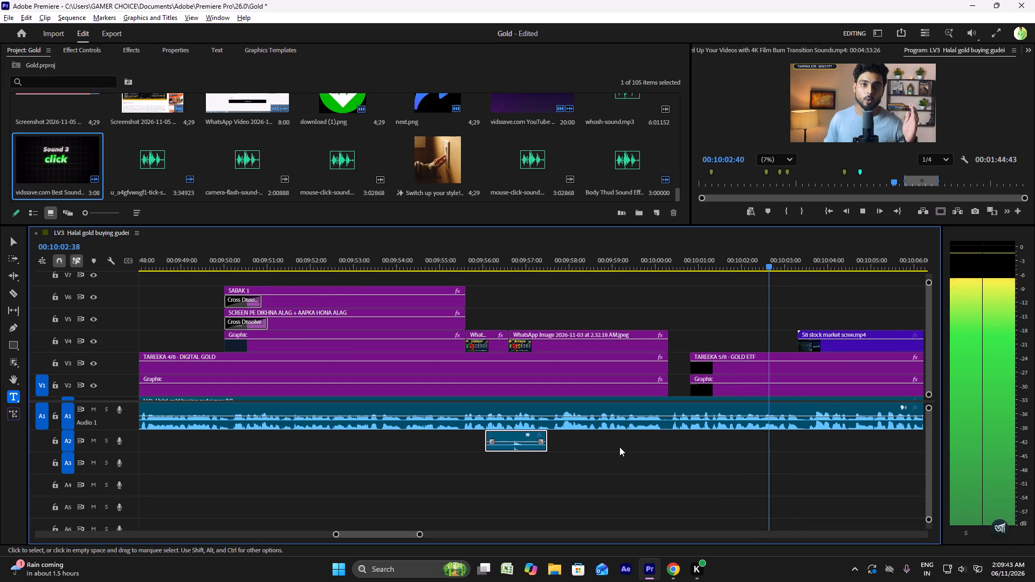
scroll(619, 447, "down", 13, "alt")
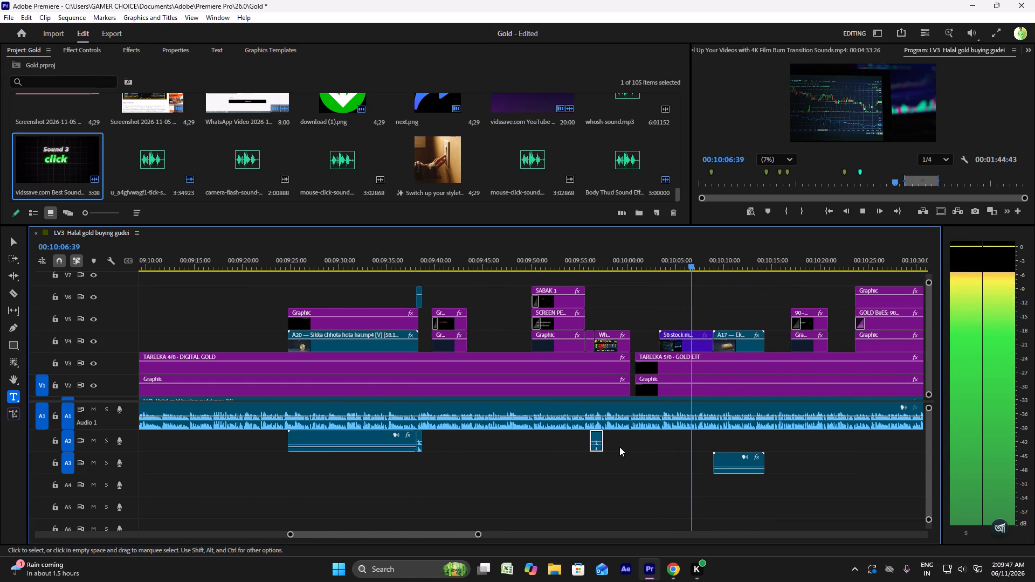
left_click(674, 571)
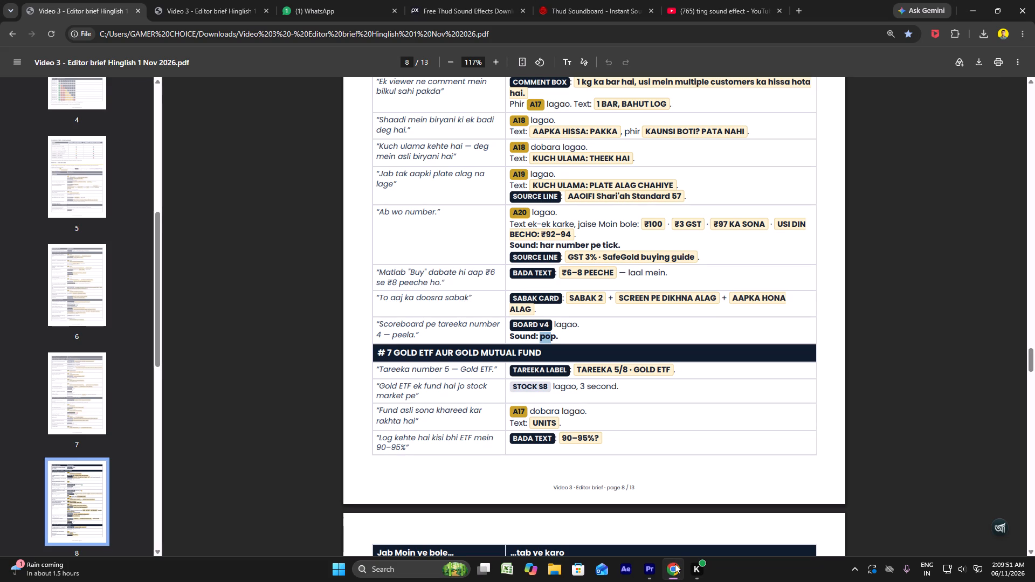
scroll(614, 485, "down", 6)
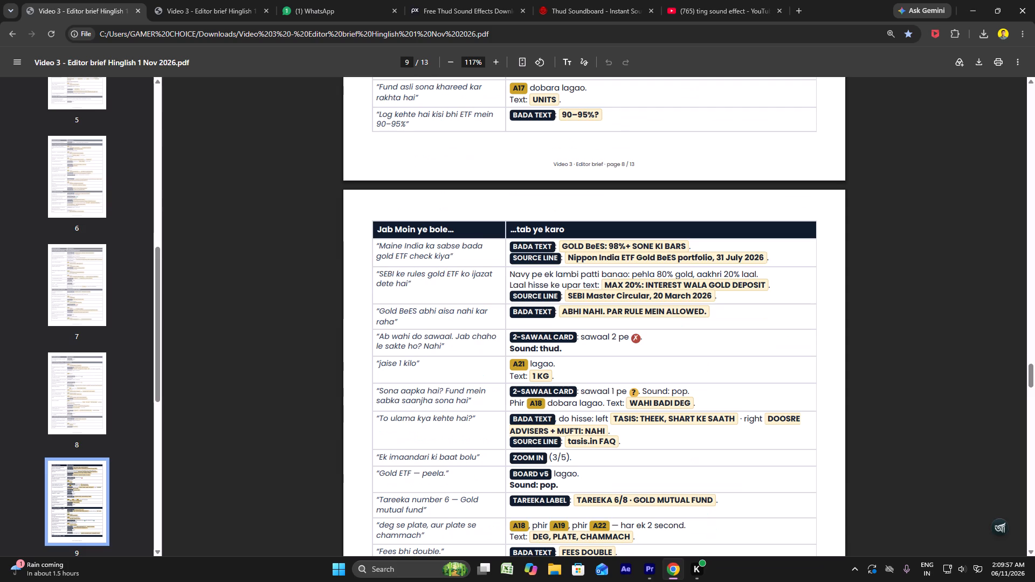
scroll(611, 485, "down", 1)
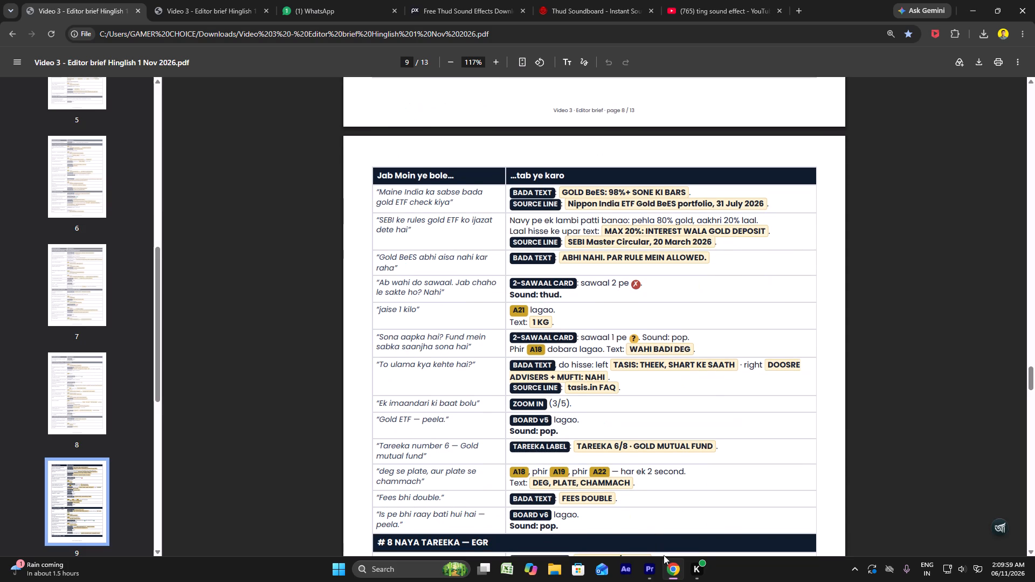
Back in Premiere, locate the two-question card in the TAREEKA 5/8 section and play it from about 00:10:52.
left_click(651, 569)
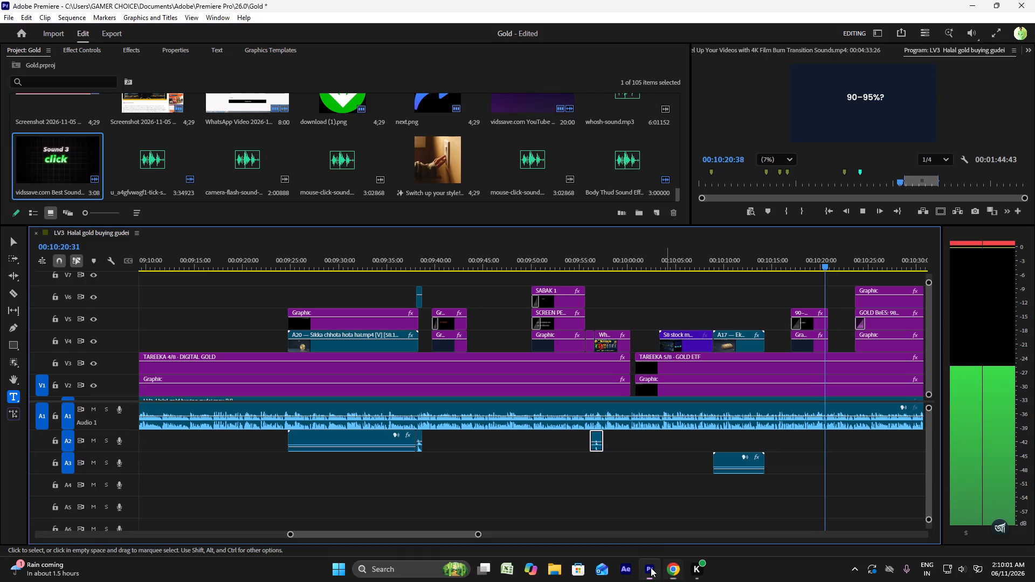
scroll(684, 501, "down", 16)
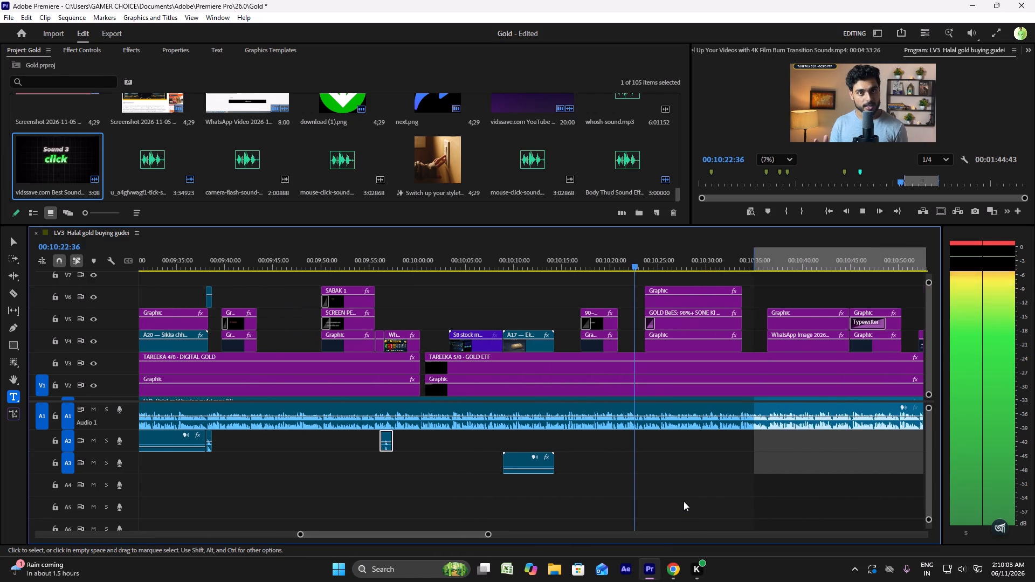
scroll(684, 501, "down", 7)
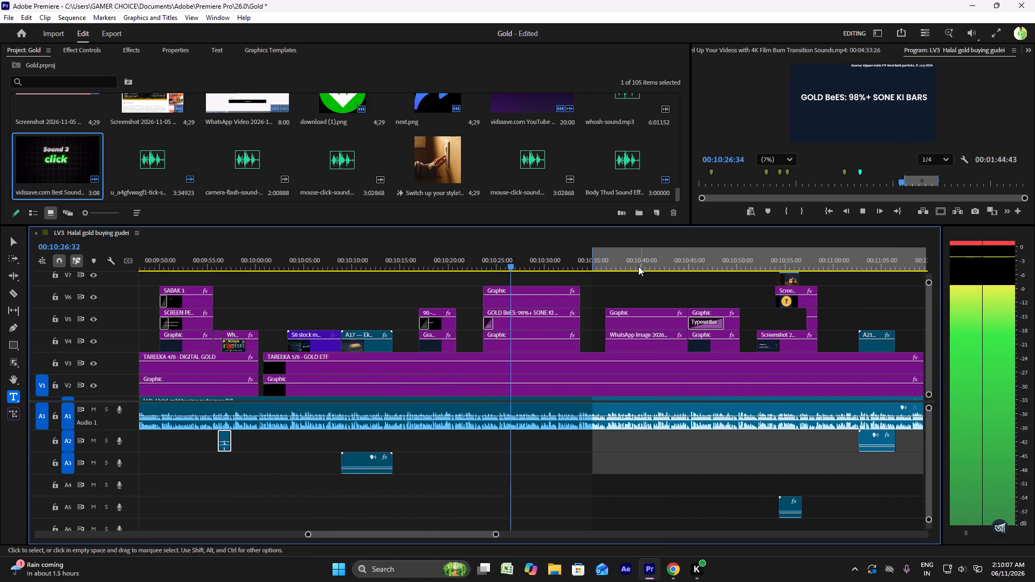
left_click(763, 256)
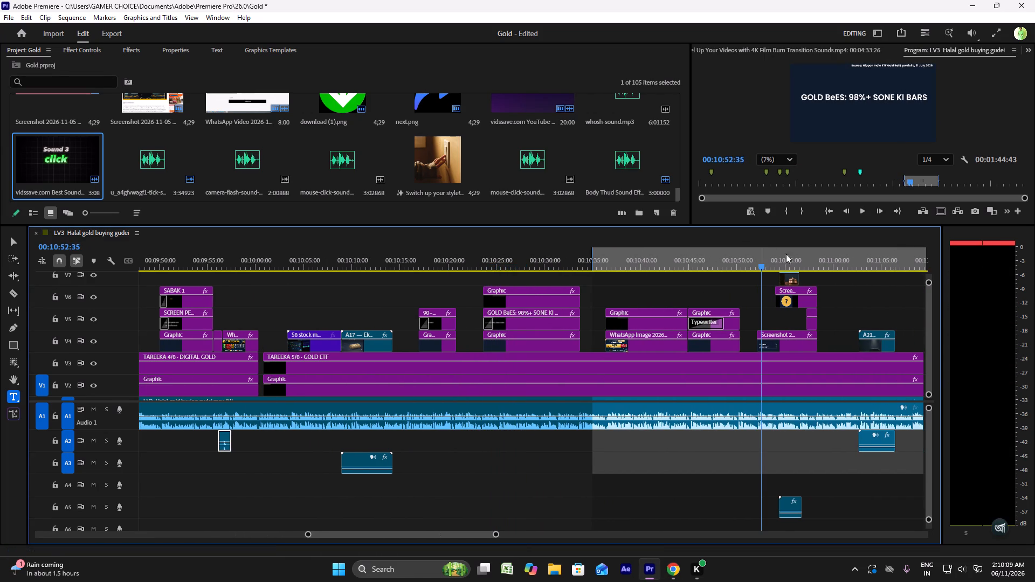
left_click_drag(922, 183, 749, 183)
key("space")
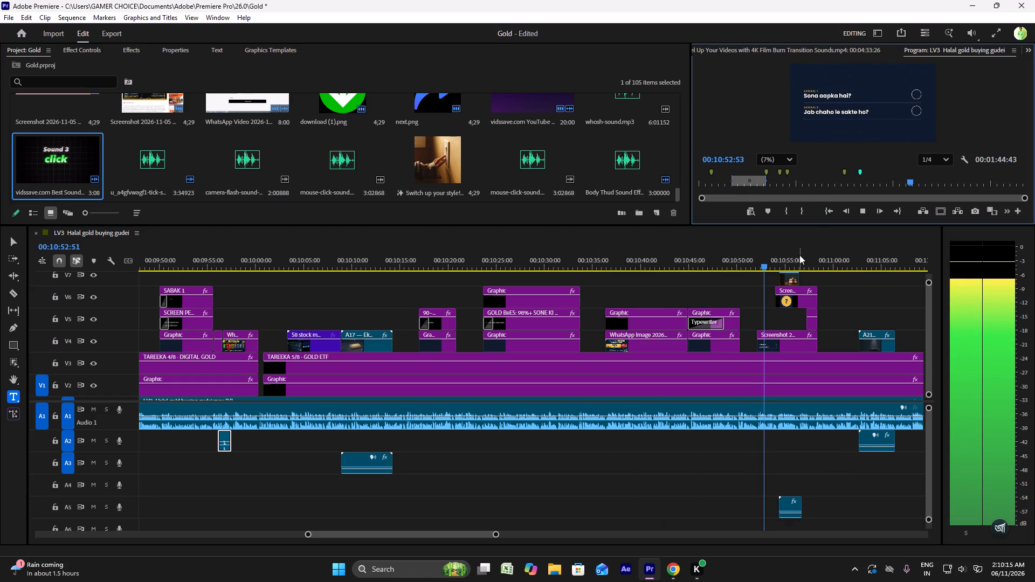
scroll(799, 255, "down", 5)
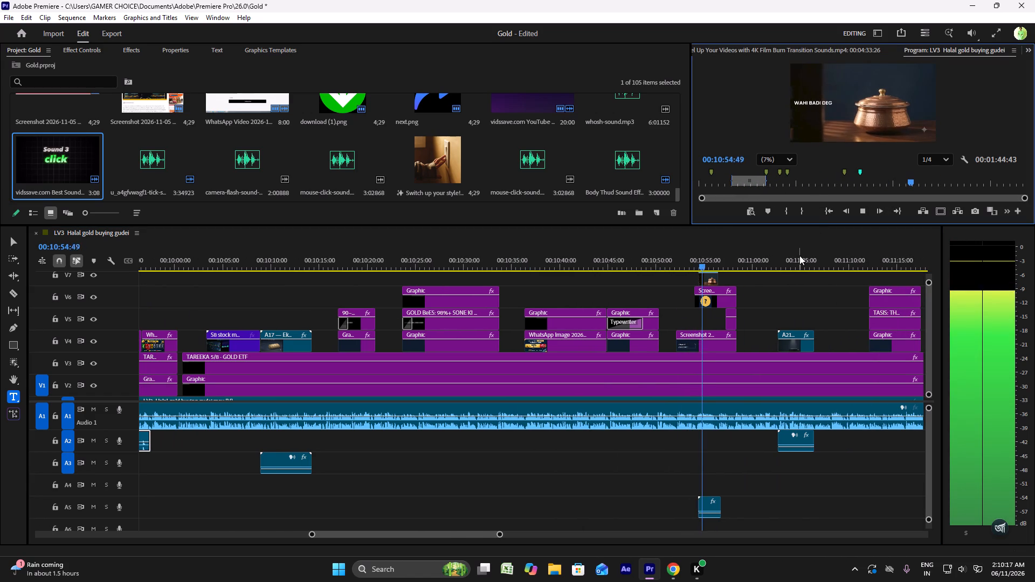
key("space")
Place the Body Thud sound effect on A2 at the question-mark image's start, about 00:10:54, and trim its end to about 00:10:55.
scroll(741, 274, "up", 4, "alt")
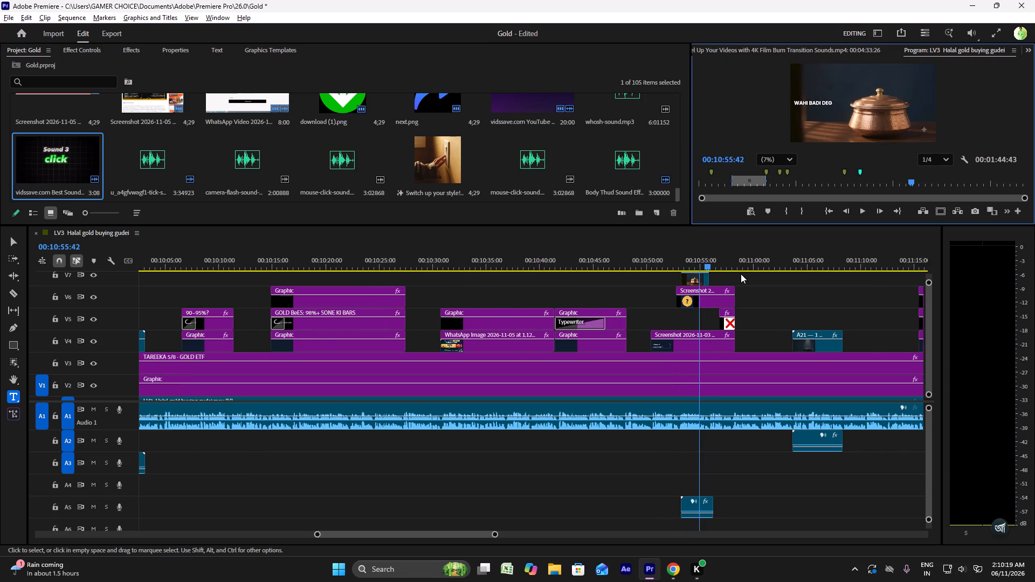
scroll(741, 274, "up", 5, "alt")
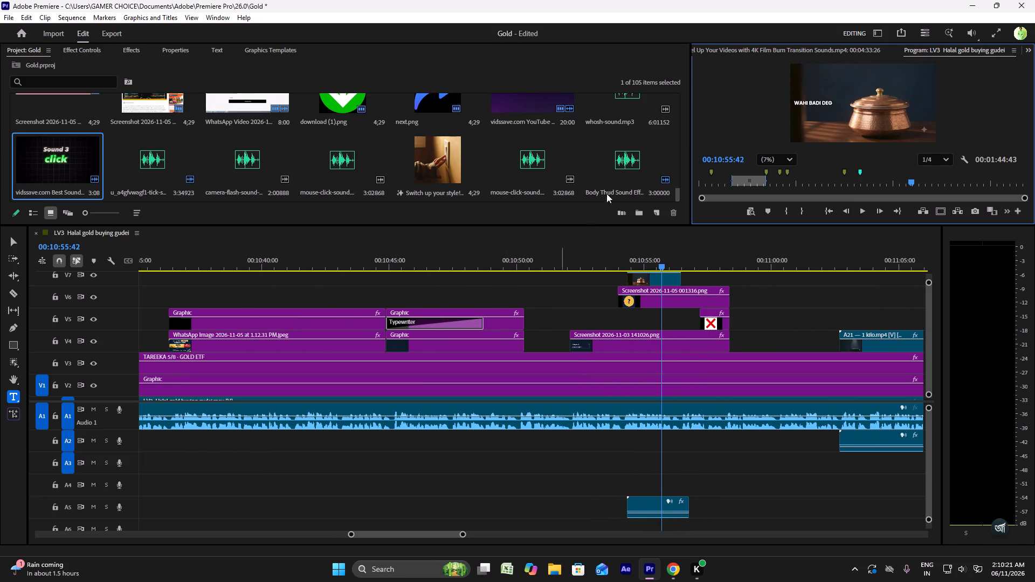
left_click_drag(604, 172, 618, 291)
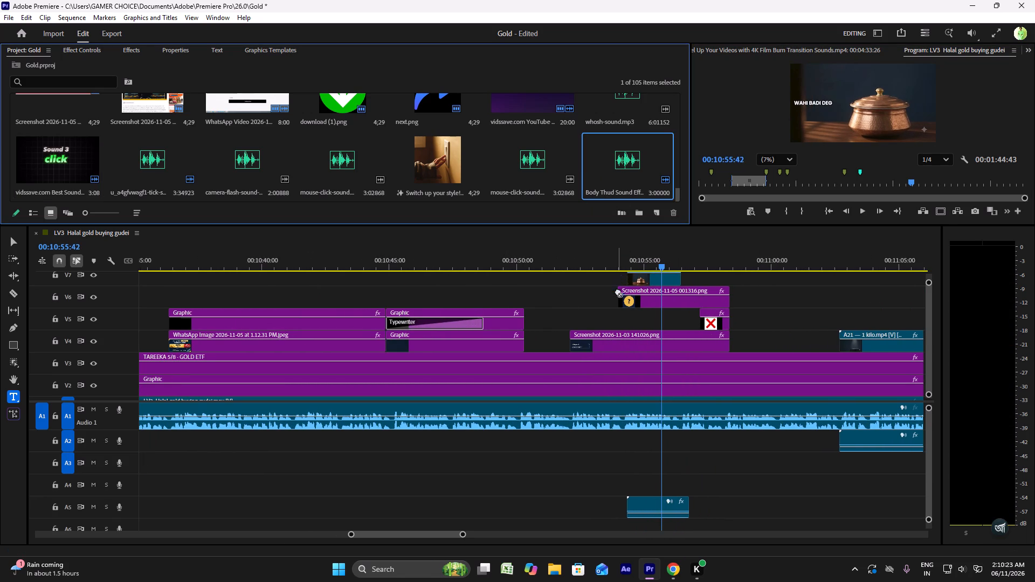
left_click_drag(618, 291, 630, 440)
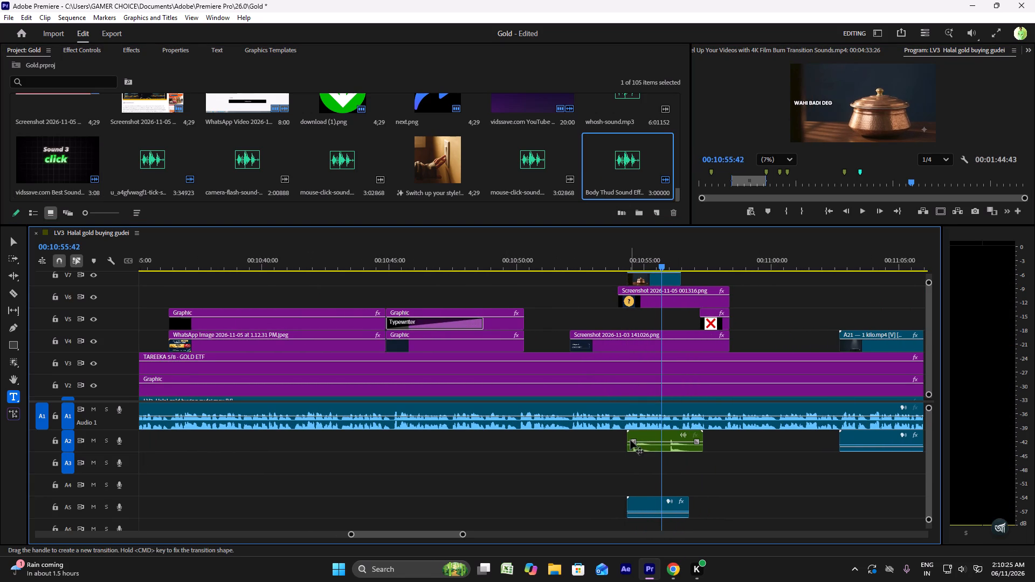
left_click_drag(648, 451, 641, 449)
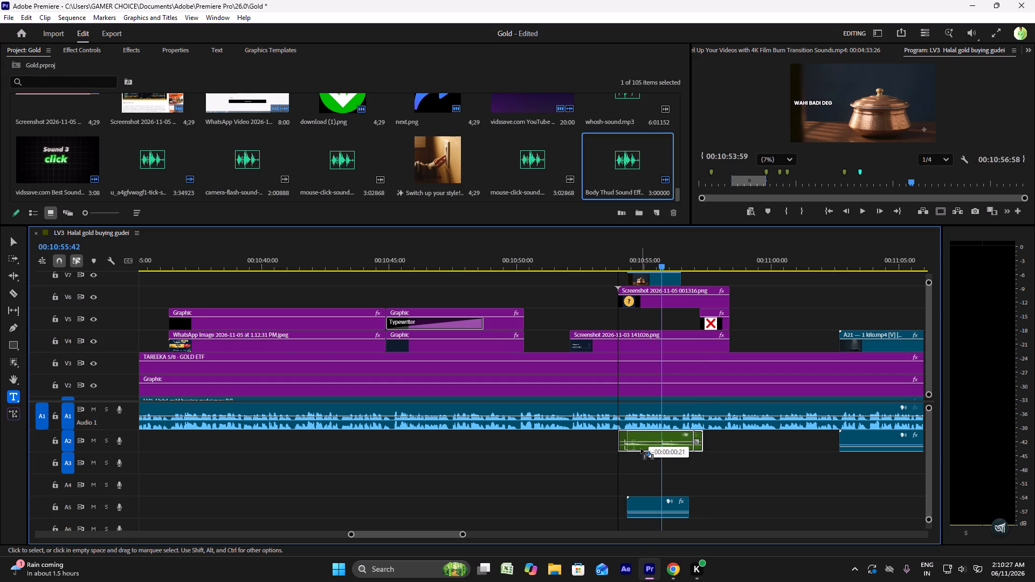
left_click(615, 255)
key("space")
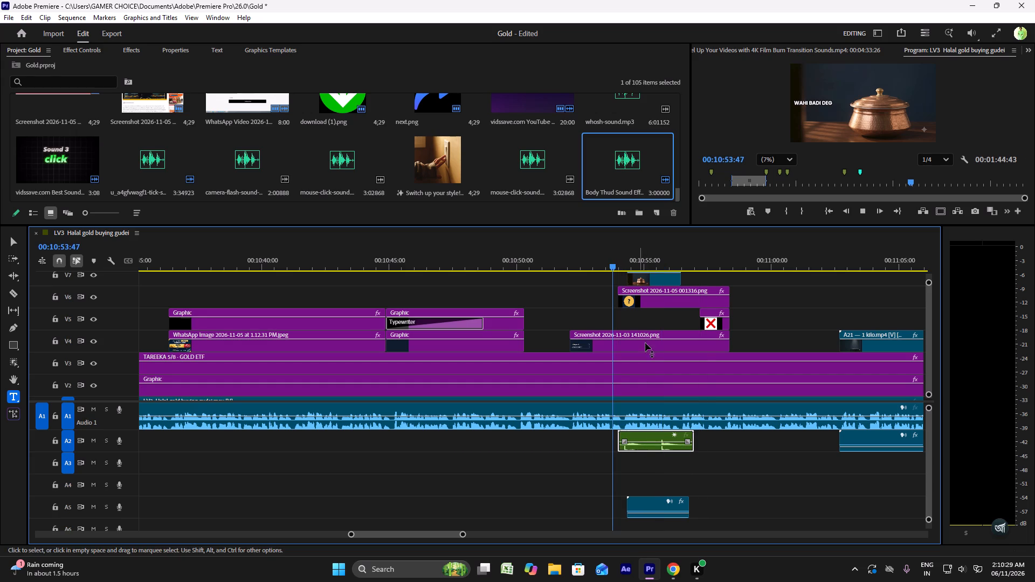
left_click_drag(696, 441, 652, 444)
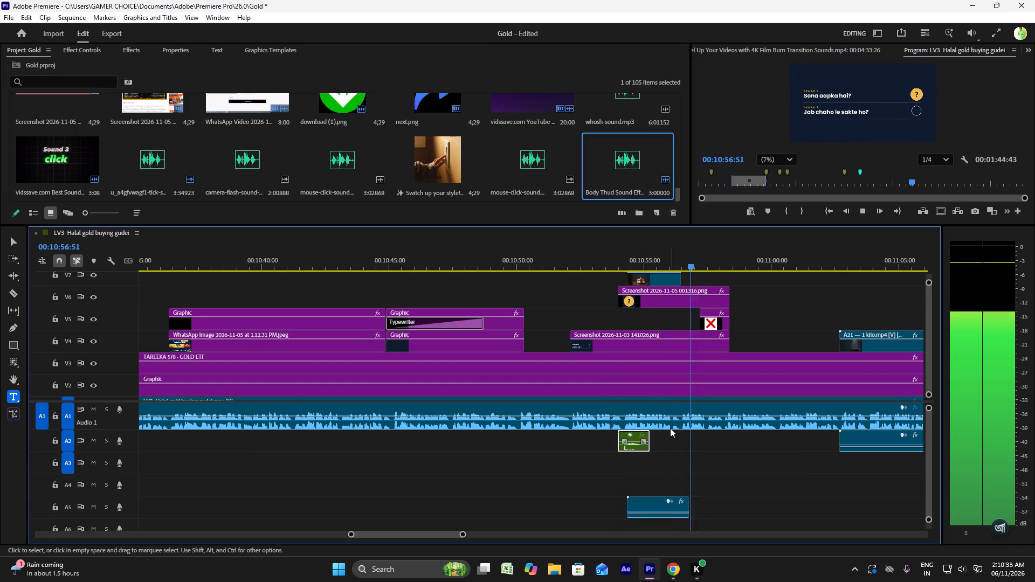
Recheck the brief's thud cue and move the thud audio along A2 to the red cross image's start, about 00:10:57.
scroll(670, 428, "down", 6)
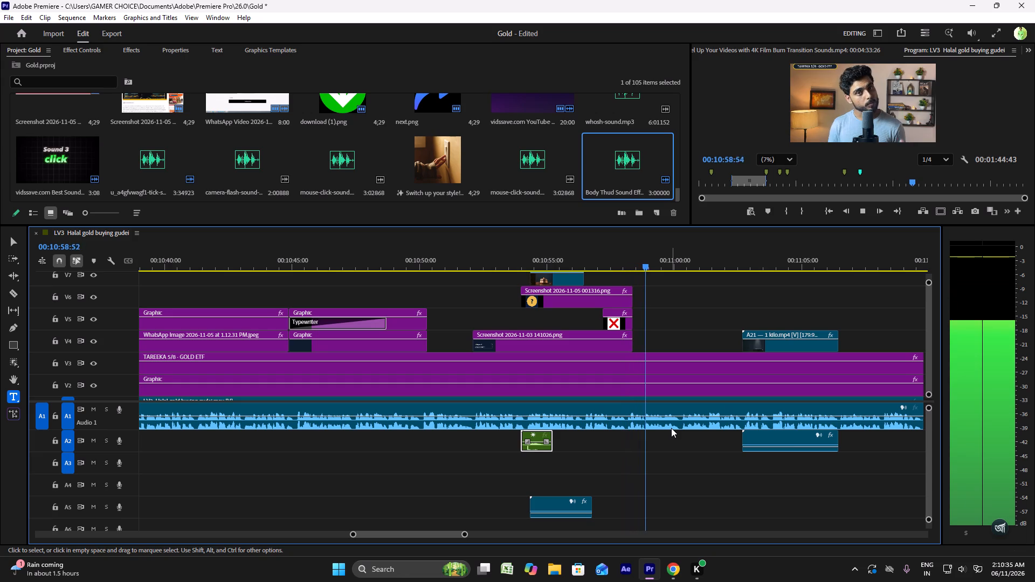
left_click(592, 259)
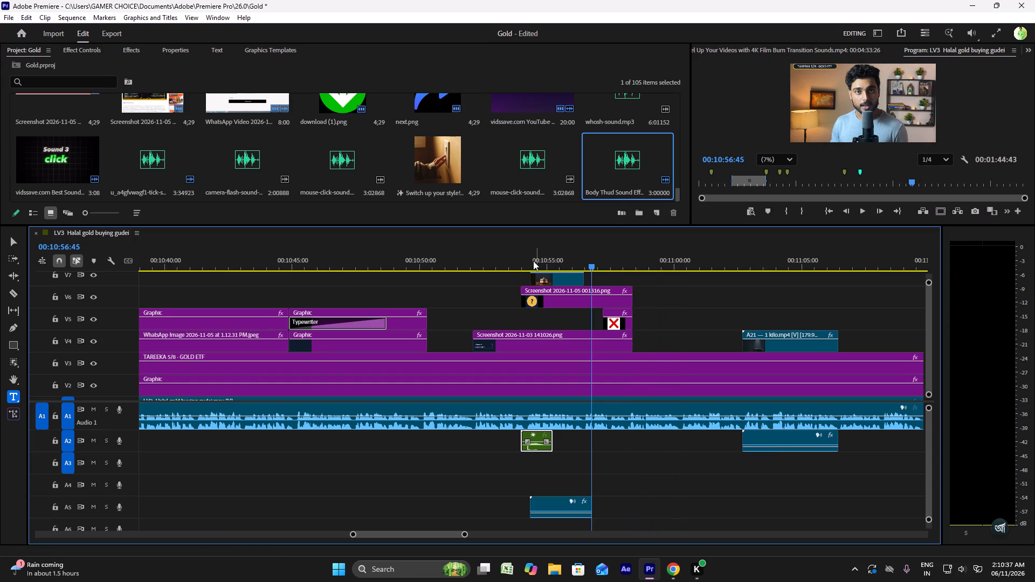
left_click(523, 261)
left_click(675, 565)
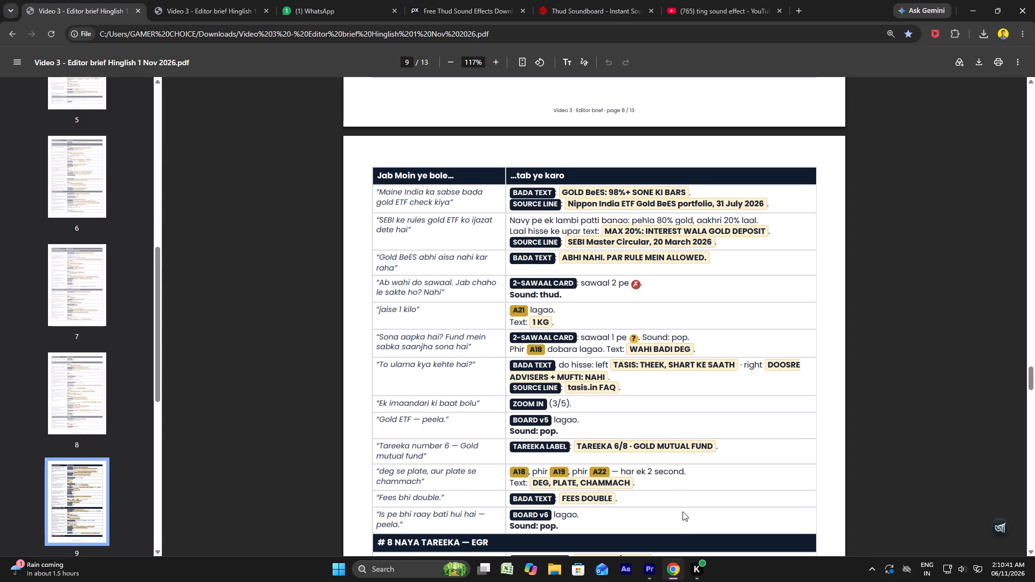
left_click(655, 576)
left_click_drag(535, 447, 605, 442)
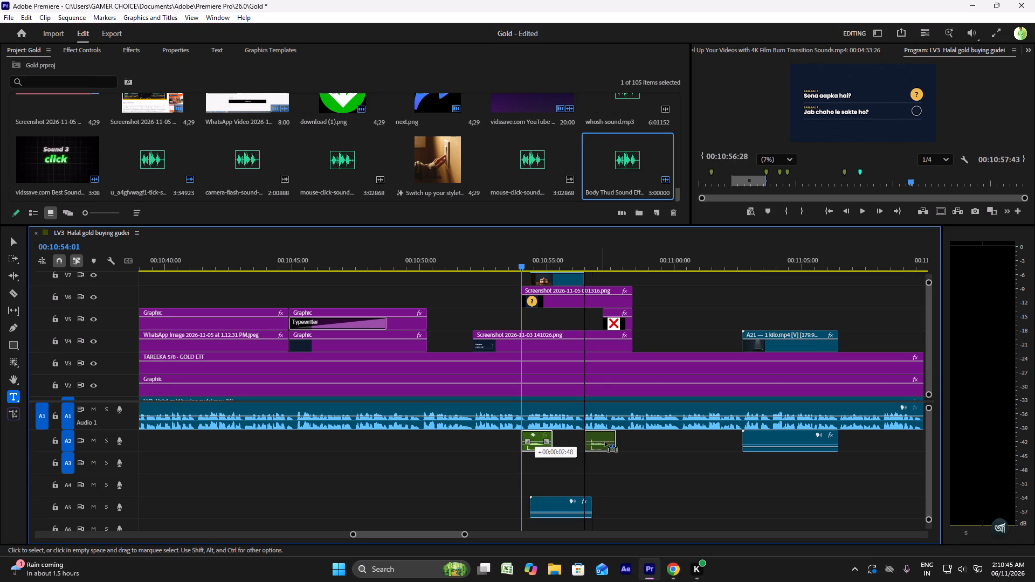
left_click_drag(605, 442, 616, 442)
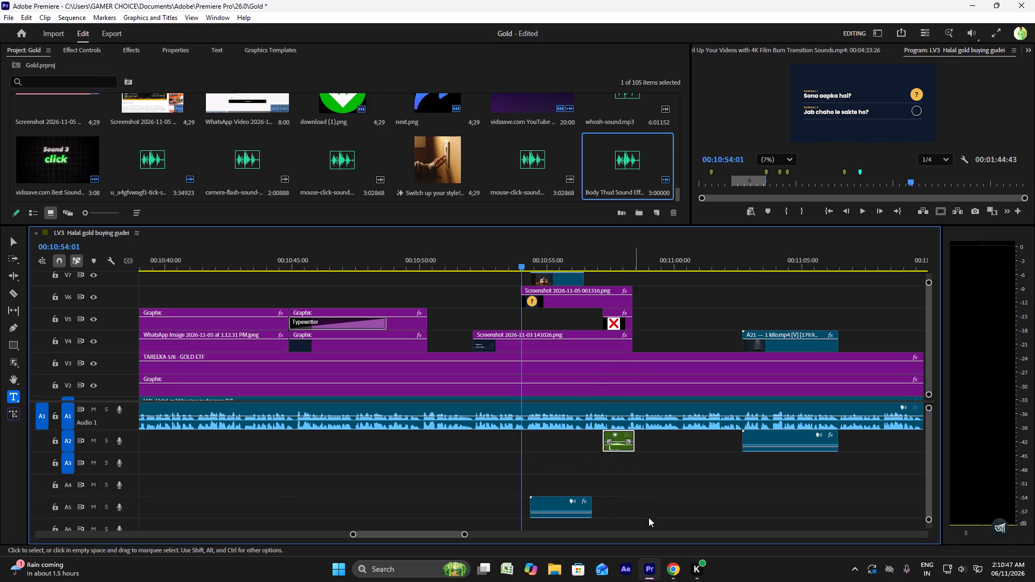
Compare the brief's section 7 sound cues with playback from the red cross image, about 00:10:57, through the TASIS card.
left_click(672, 574)
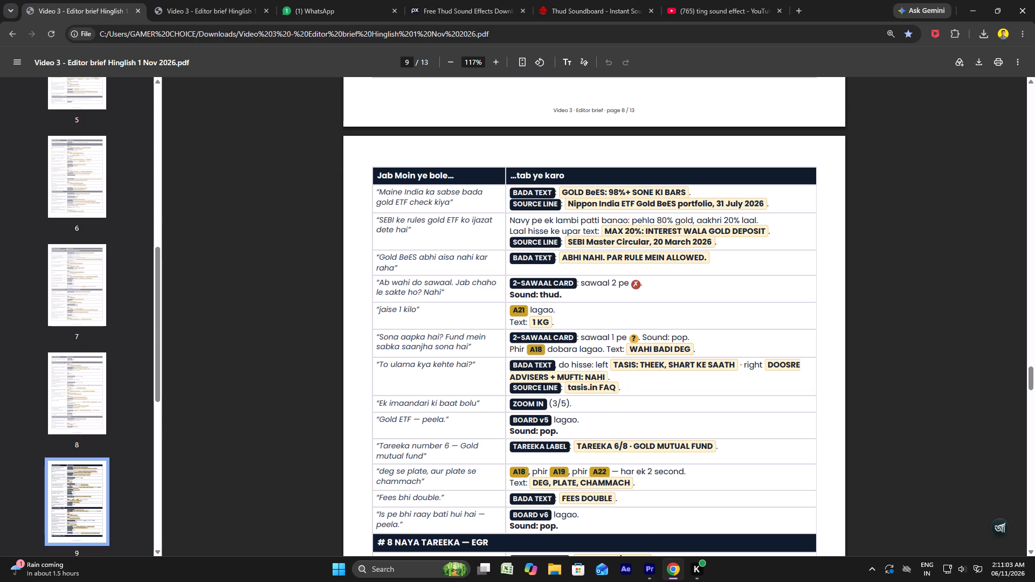
left_click(649, 567)
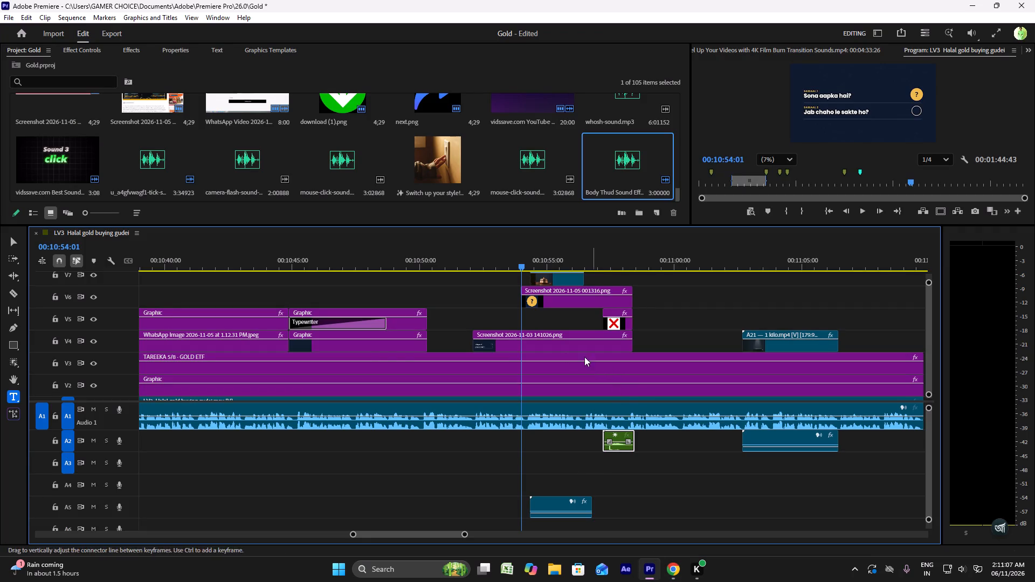
scroll(377, 349, "down", 8, "alt")
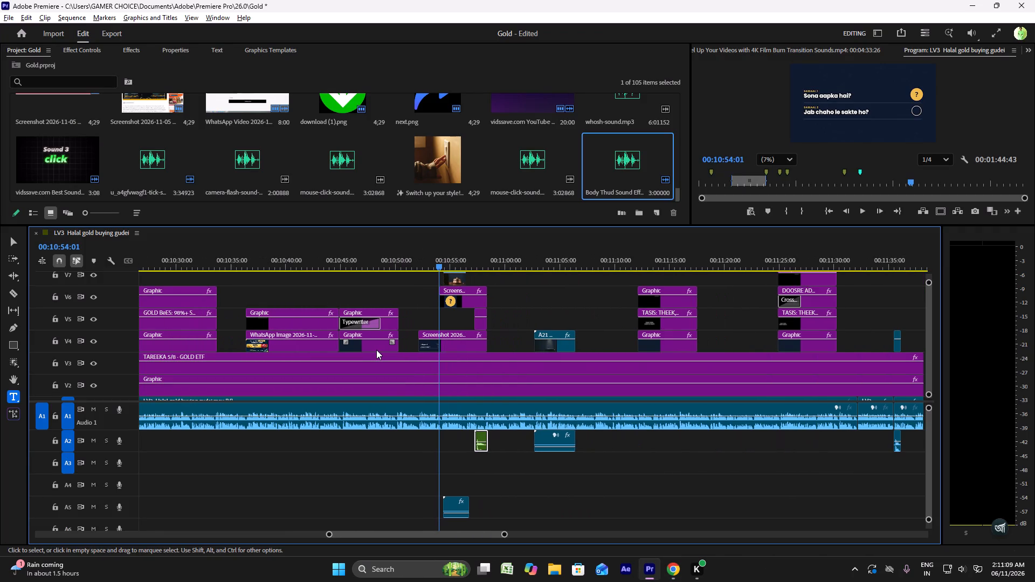
left_click(477, 261)
key("space")
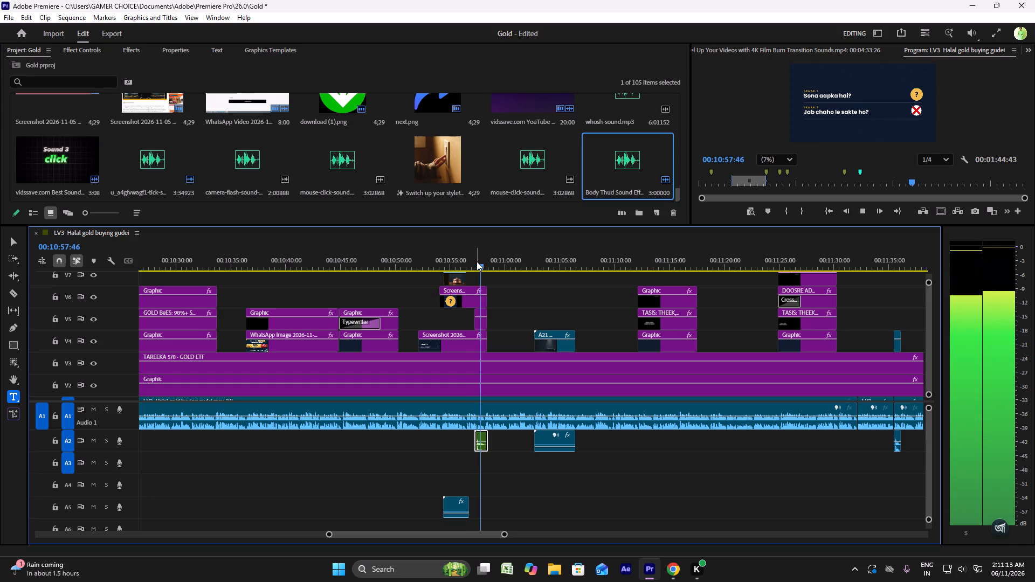
scroll(319, 282, "down", 5, "alt")
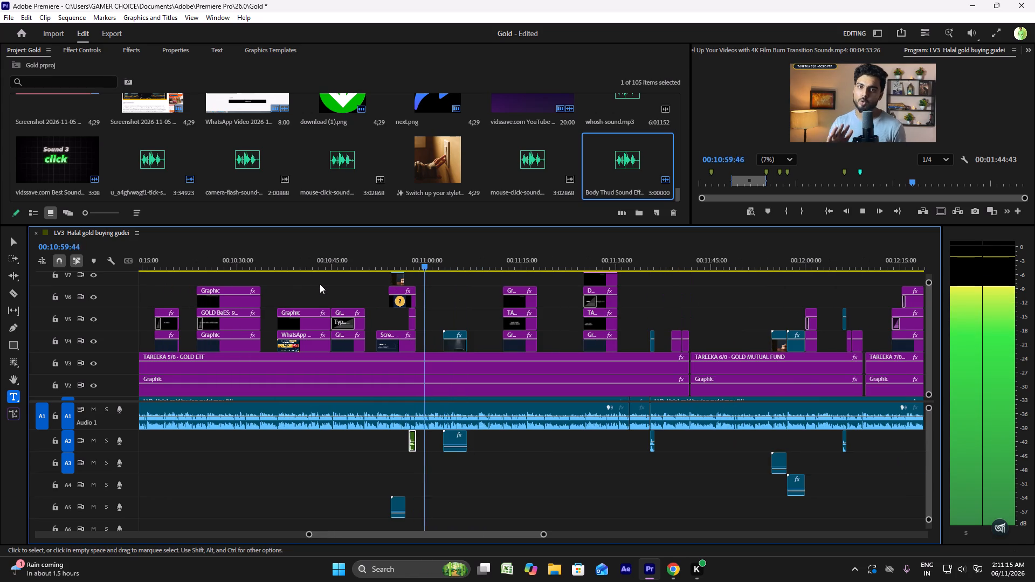
scroll(320, 284, "up", 5)
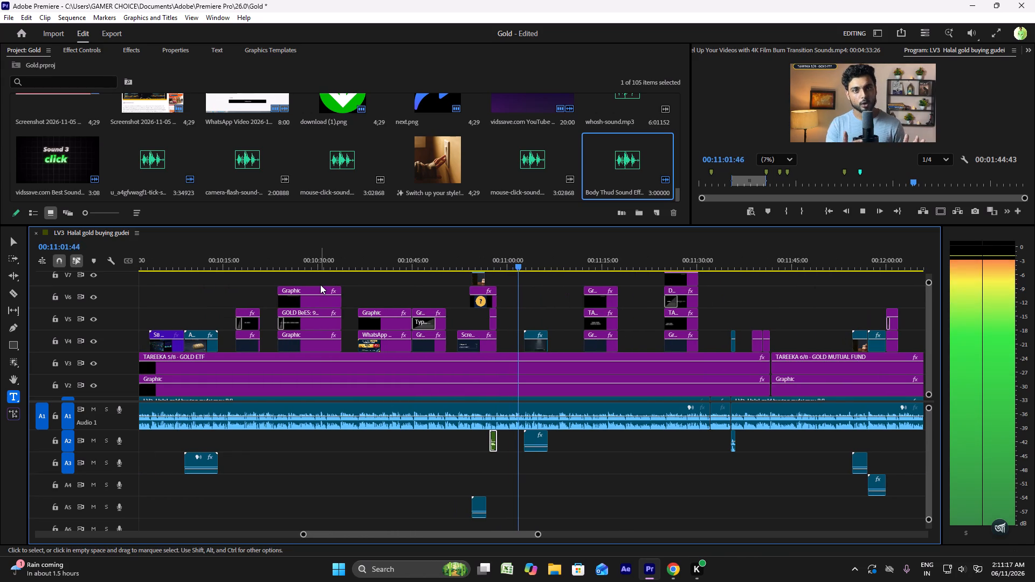
scroll(544, 303, "down", 5)
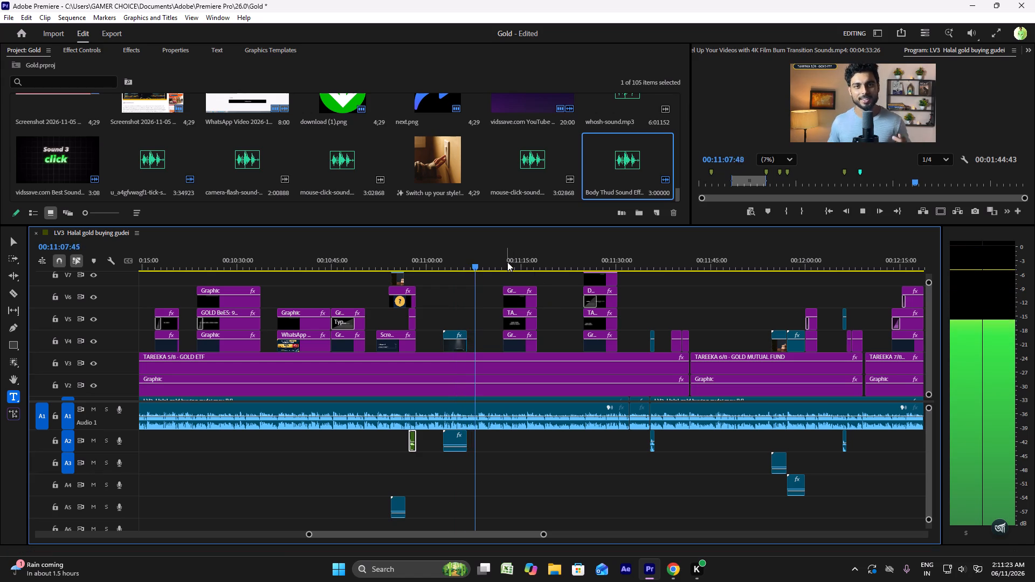
left_click(677, 566)
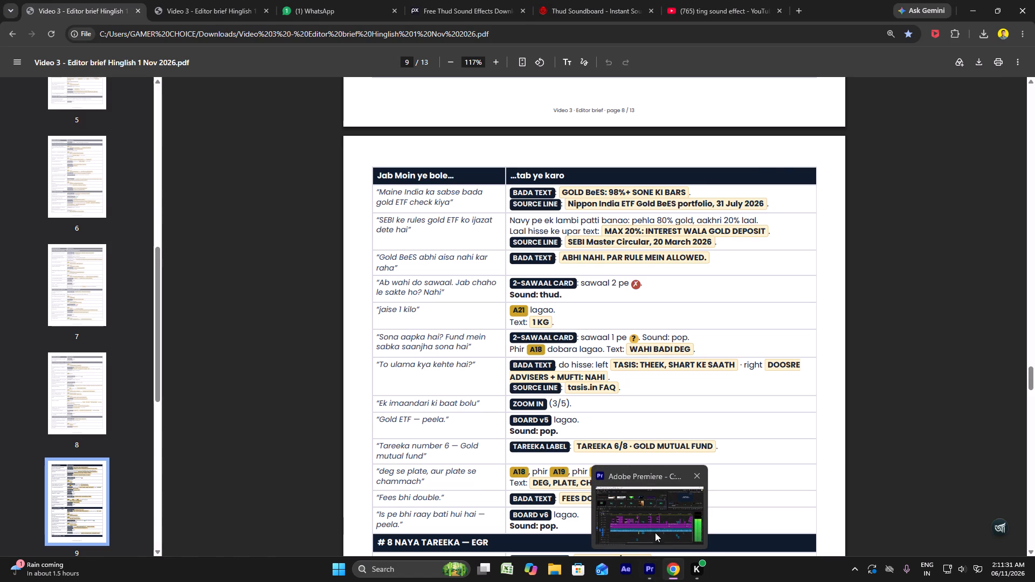
left_click(654, 531)
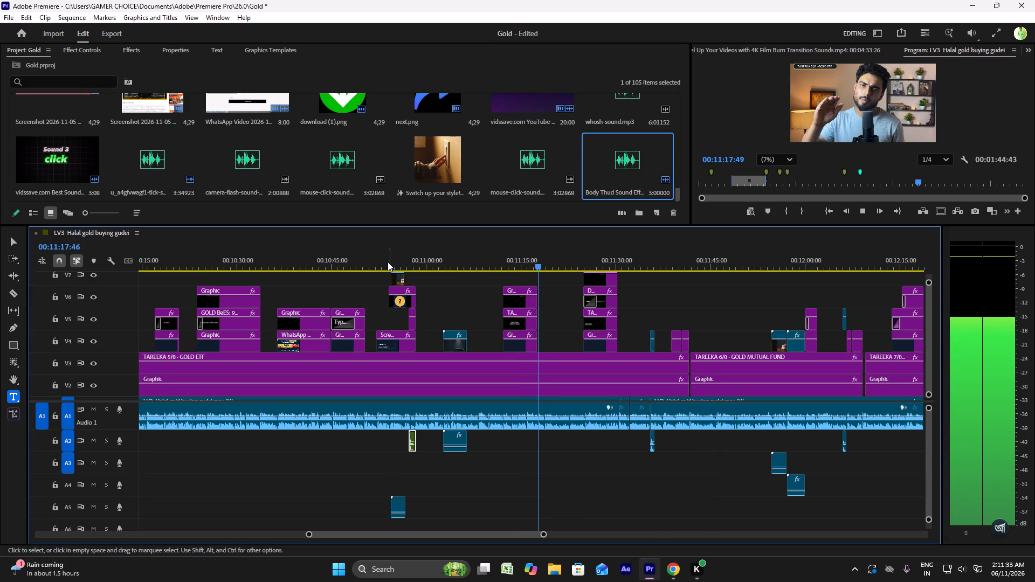
Play from about 00:10:53, place the "Sound 3 click" vidssave clip on V5/A4 there, and trim its end to about 00:10:55.
left_click(387, 262)
key("space")
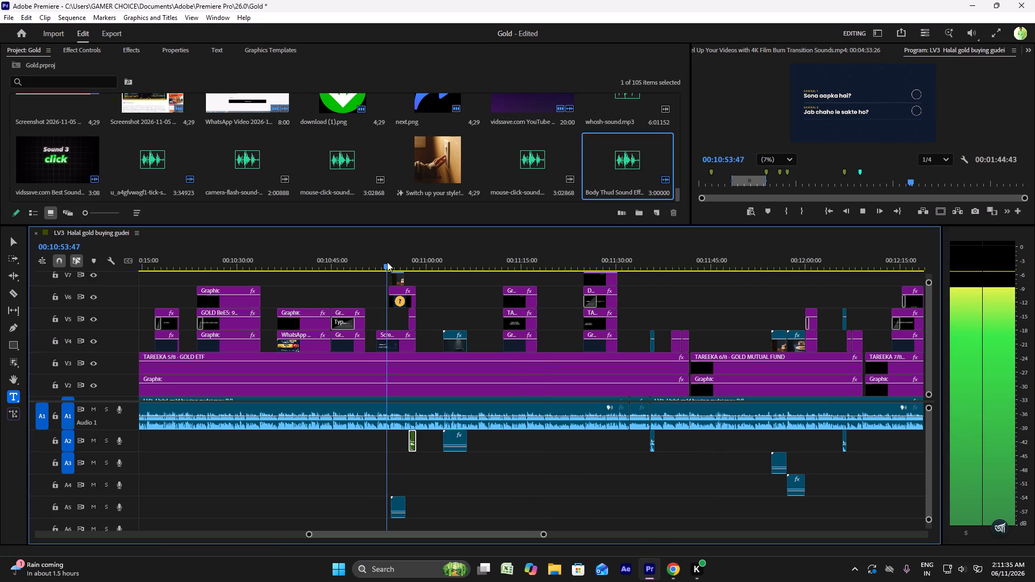
key("space")
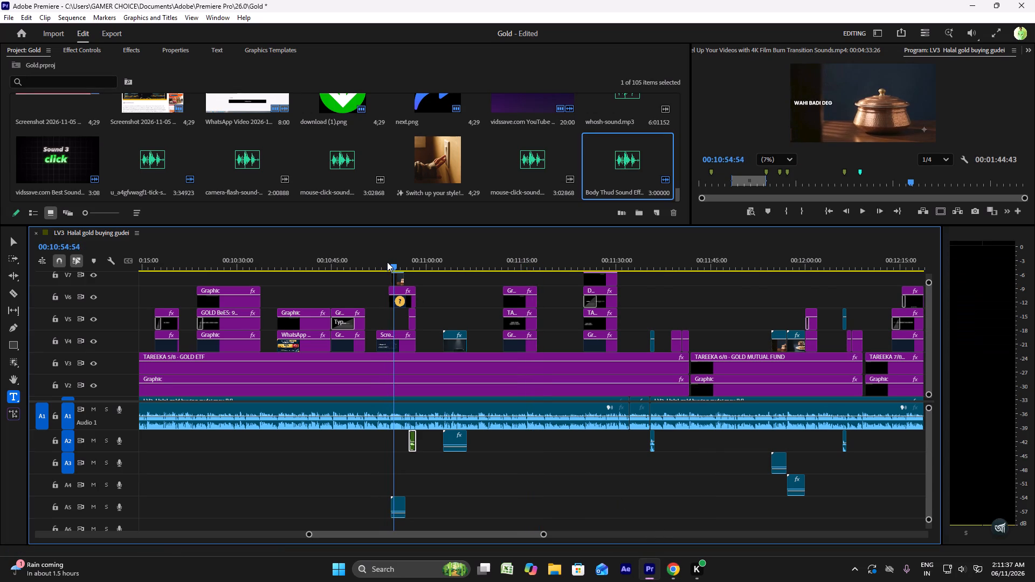
scroll(387, 262, "up", 9, "alt")
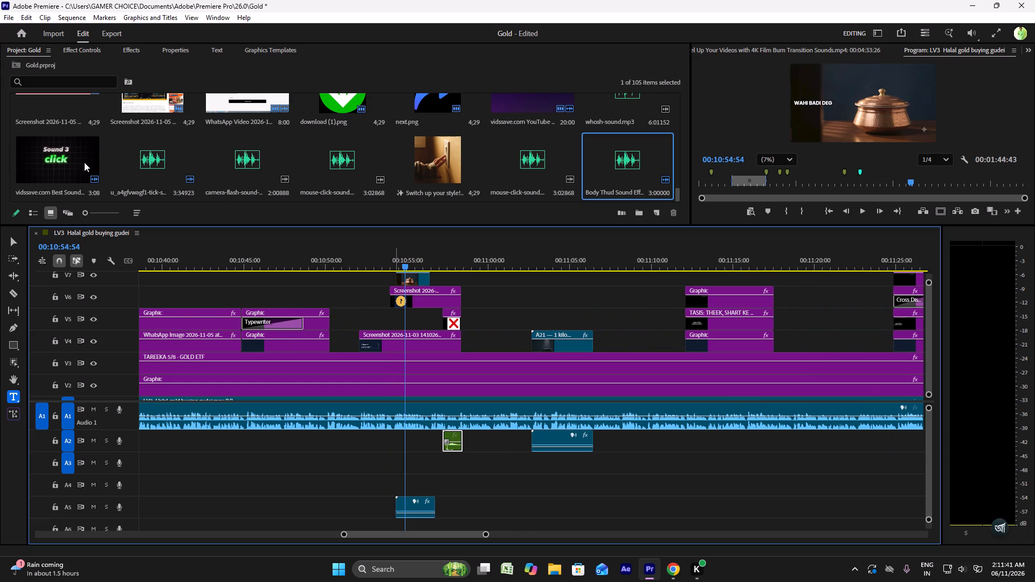
left_click_drag(75, 161, 391, 300)
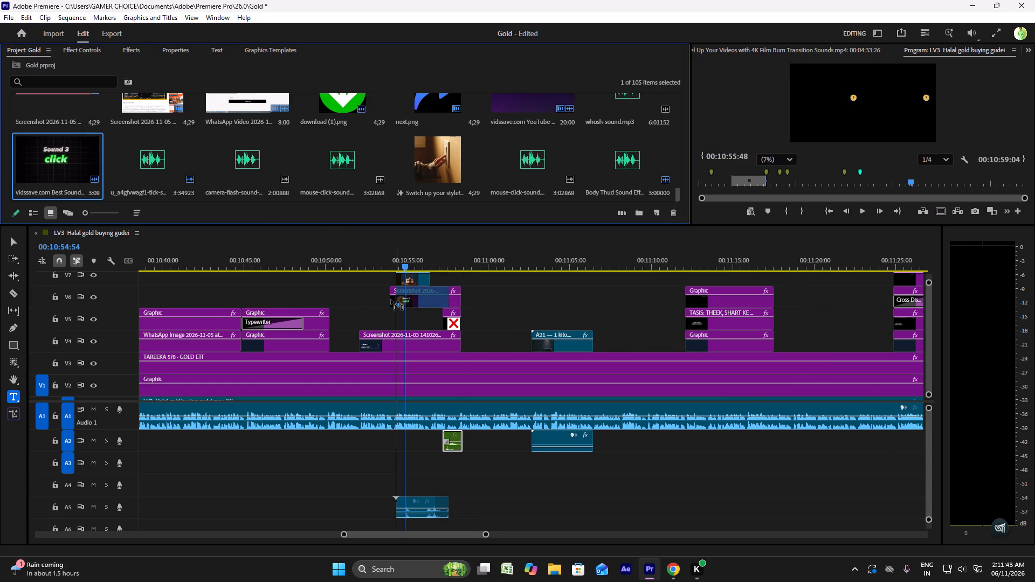
left_click_drag(391, 300, 385, 311)
left_click(439, 489)
left_click_drag(436, 489, 428, 489)
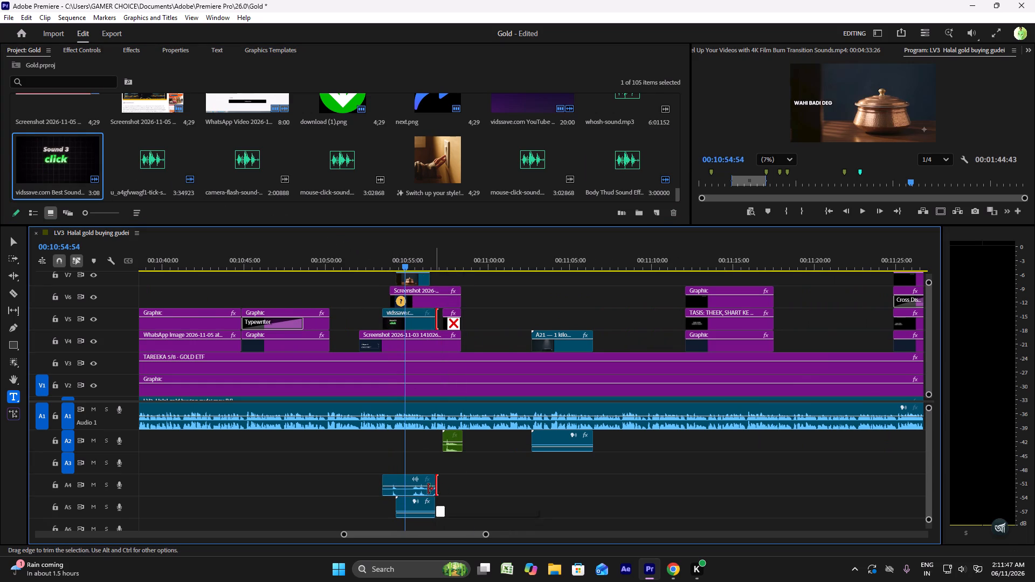
left_click_drag(428, 489, 409, 488)
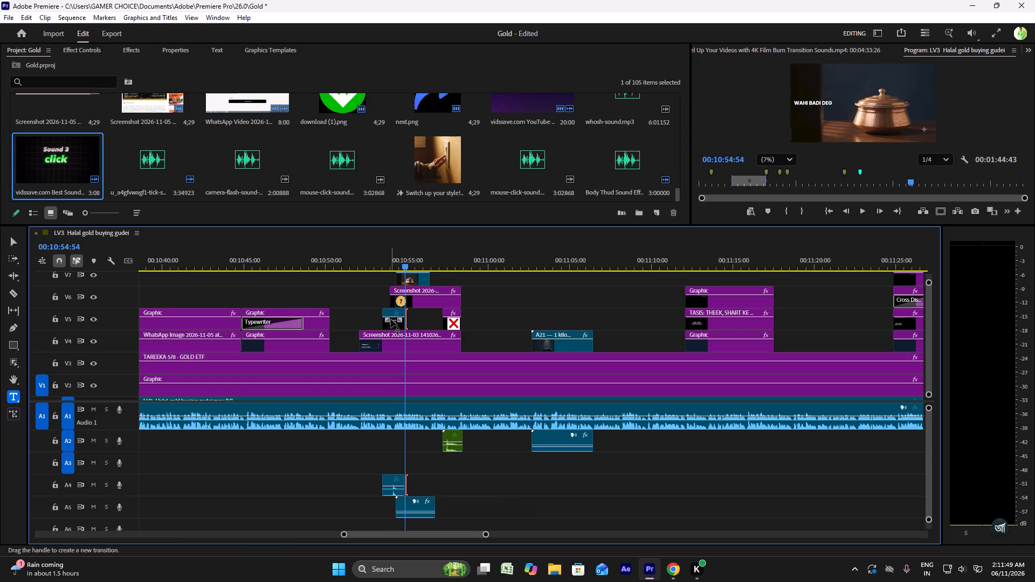
Unlink the click clip's video and audio, move the audio to A2 under the question-mark image, and delete the video part.
left_click(391, 319)
right_click(391, 319)
left_click(416, 205)
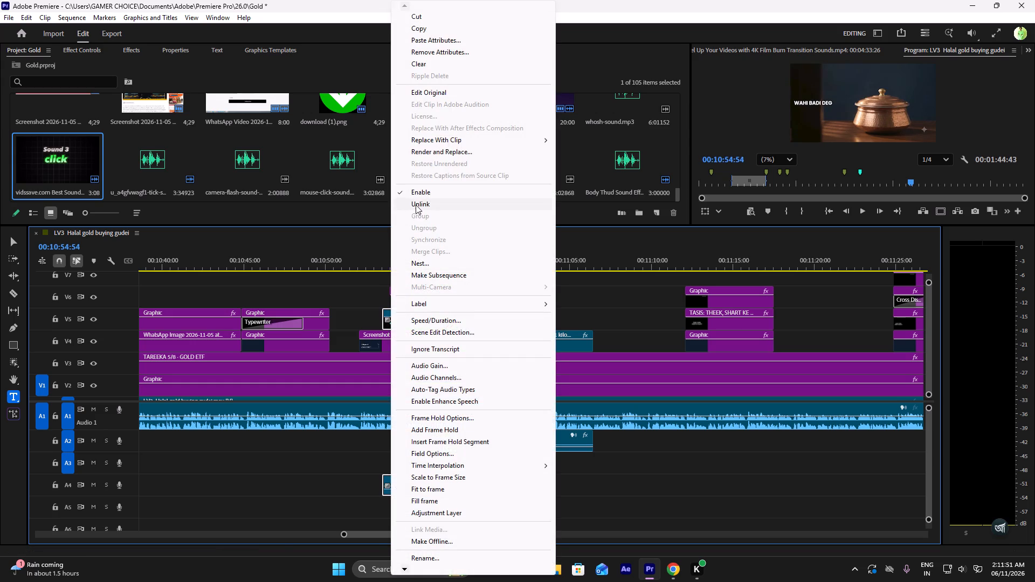
left_click_drag(391, 492, 399, 444)
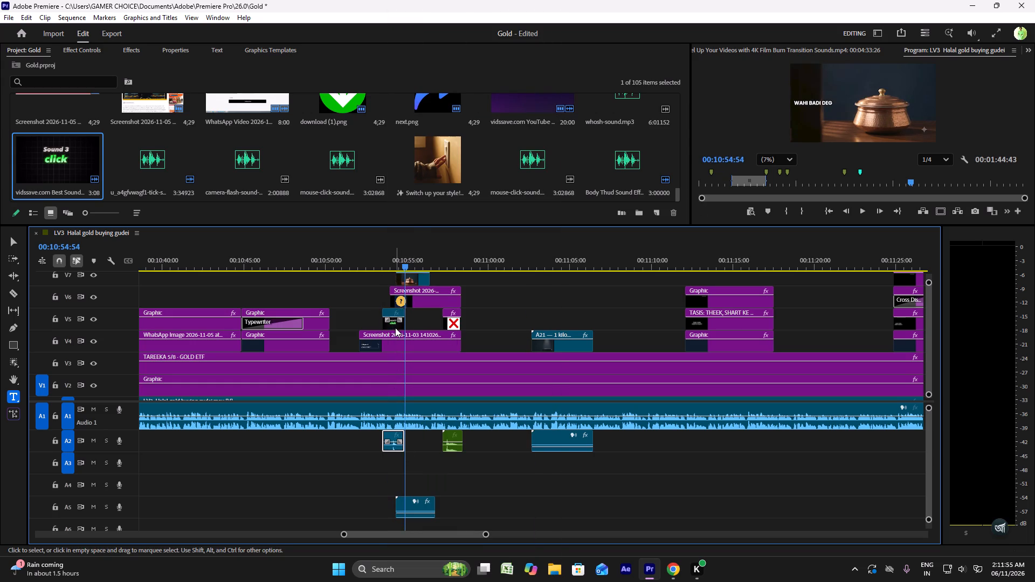
left_click(397, 321)
left_click(396, 323)
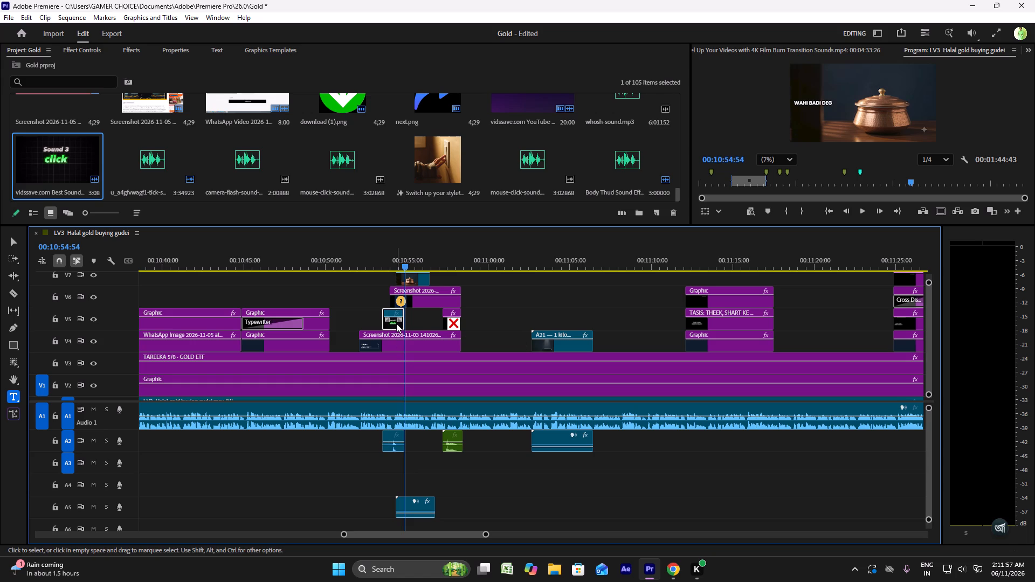
key("Delete")
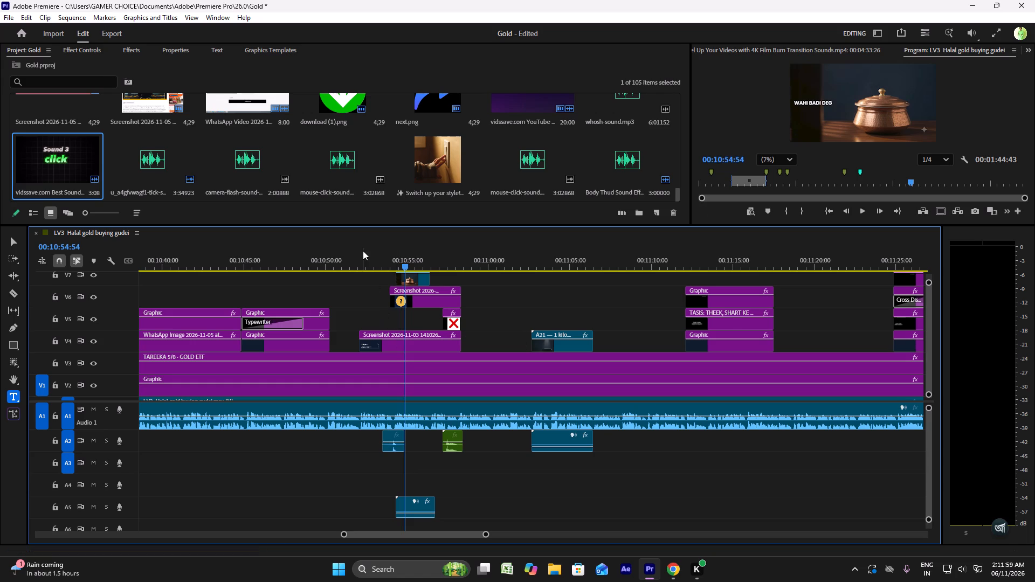
Play the click and thud sounds, set the thud clip's volume on A2 to -5.0 dB, and replay from about 00:10:56.
left_click(370, 261)
key("space")
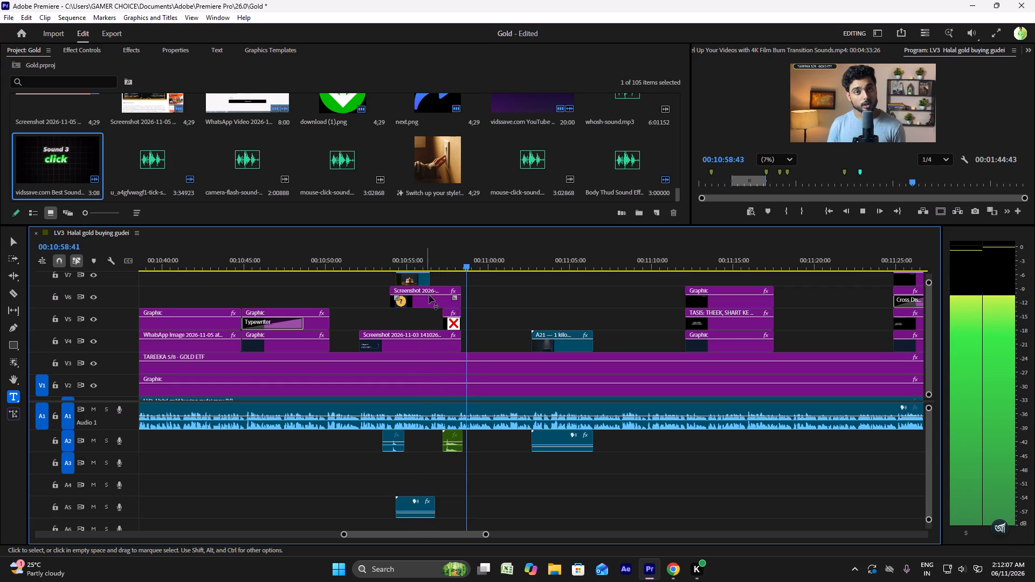
left_click(456, 444)
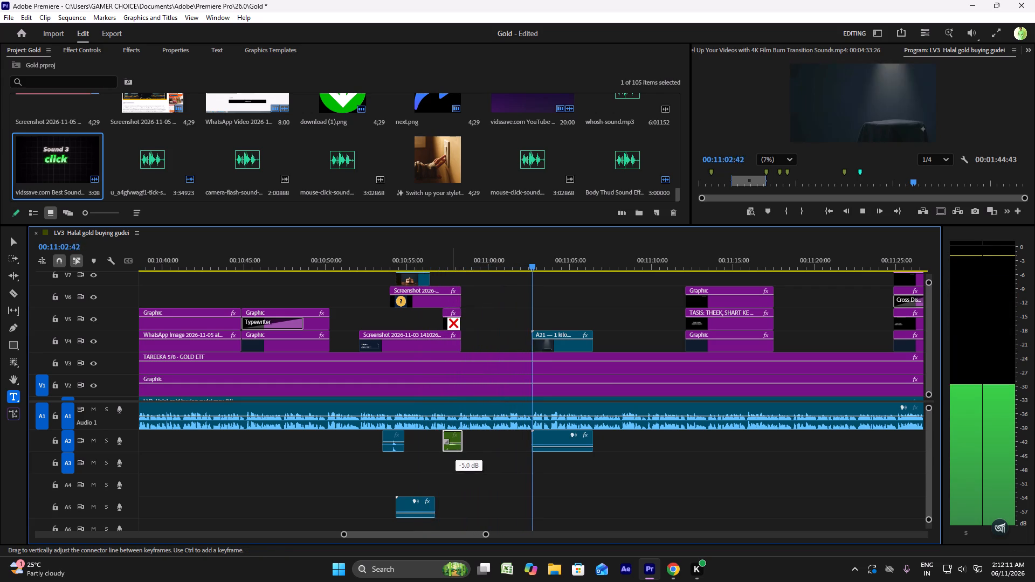
left_click(439, 268)
key("space")
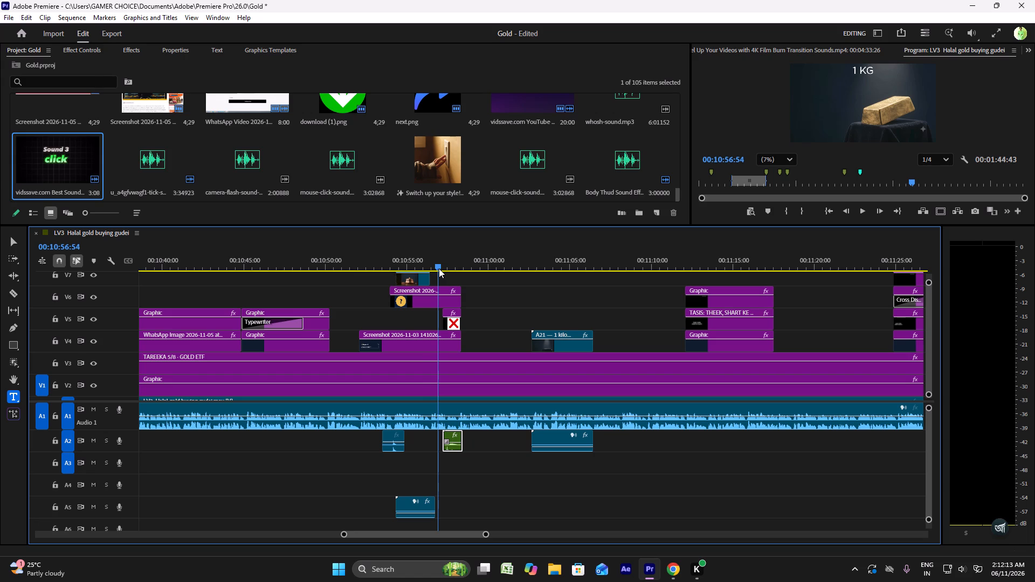
Check the brief for the cues after the 1 KG clip and play the timeline through the TASIS card against them.
scroll(440, 267, "down", 5)
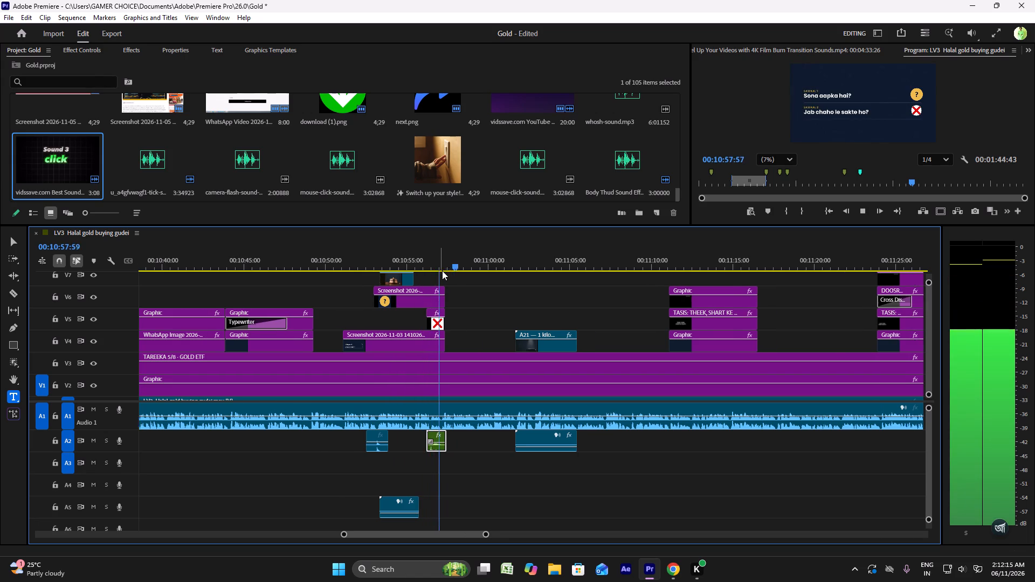
scroll(442, 271, "down", 3)
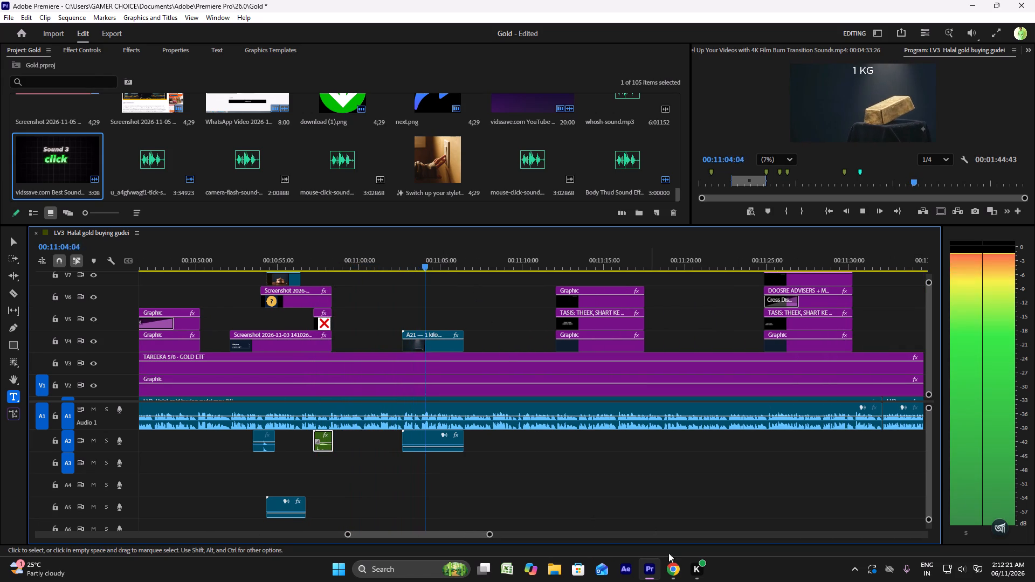
left_click(684, 572)
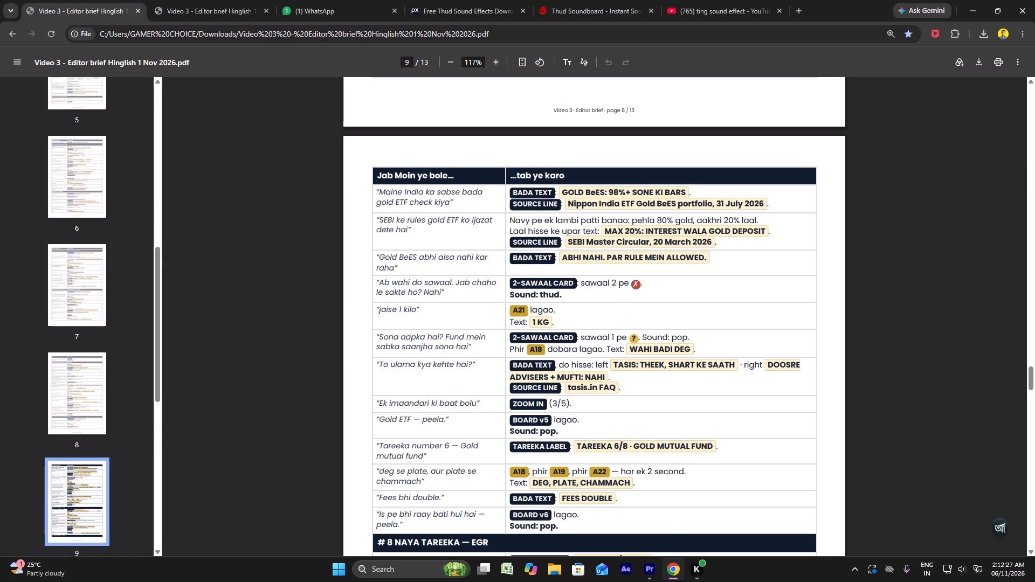
scroll(566, 378, "down", 2)
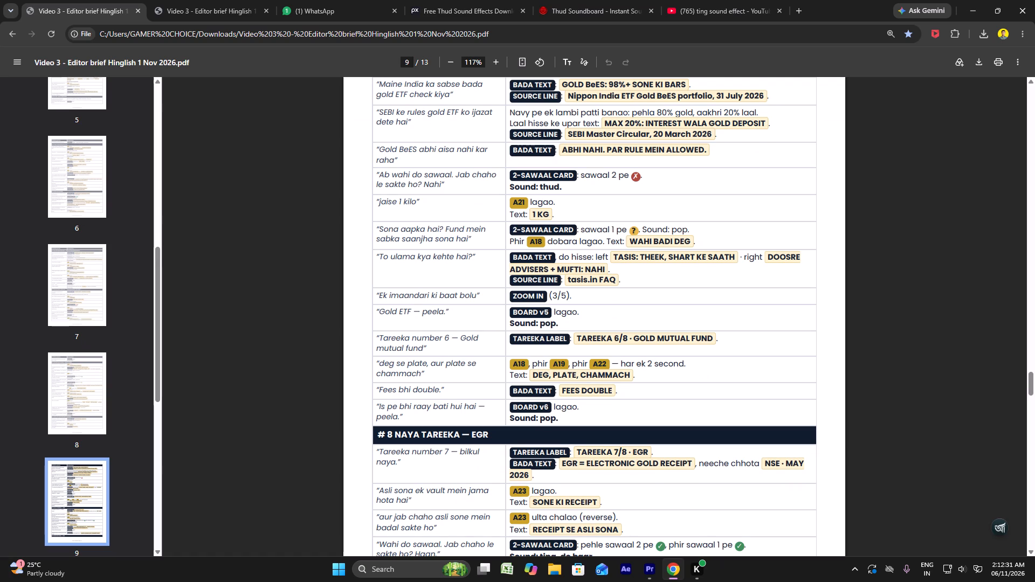
double_click(657, 571)
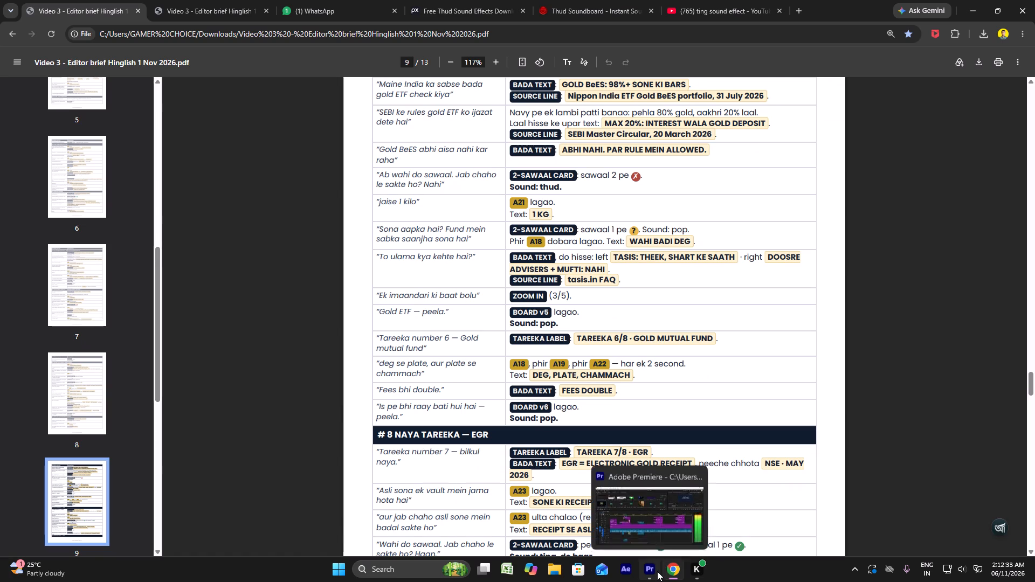
left_click(440, 262)
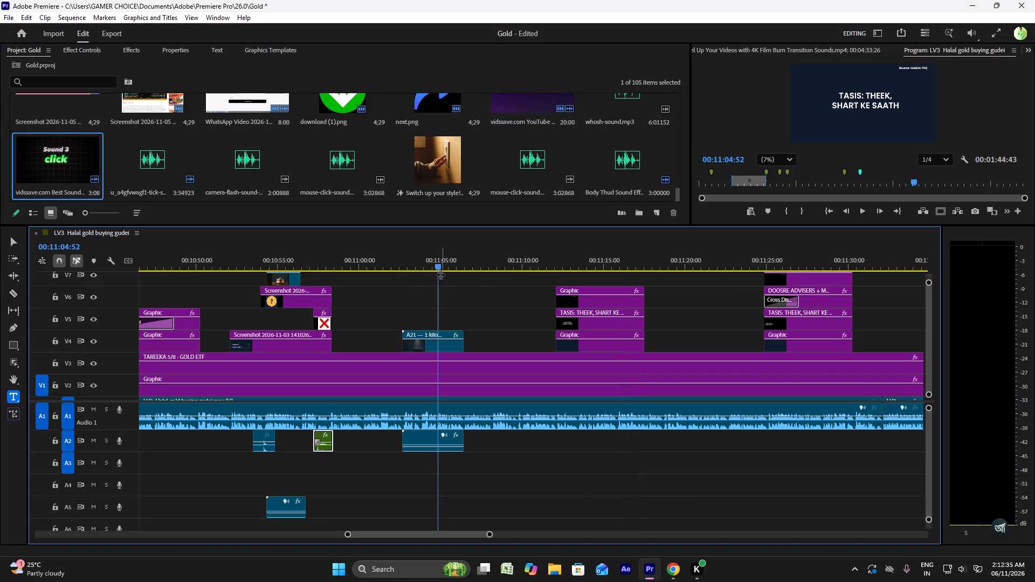
key("space")
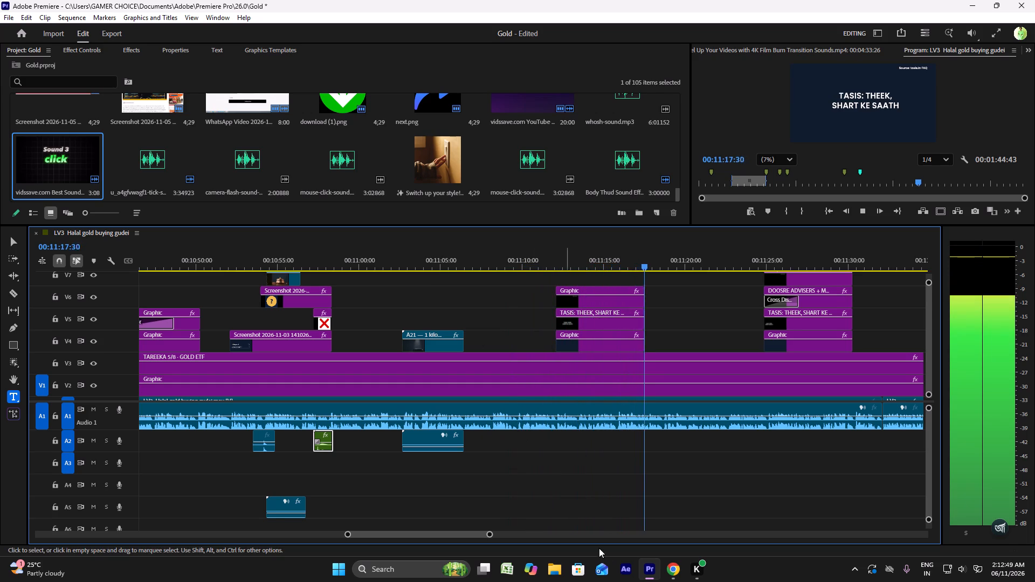
left_click(675, 573)
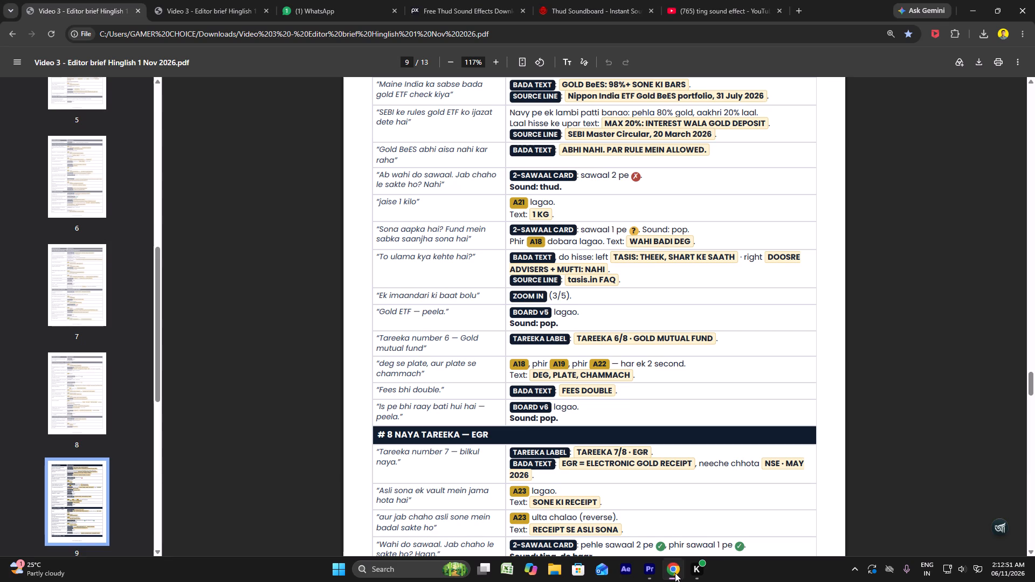
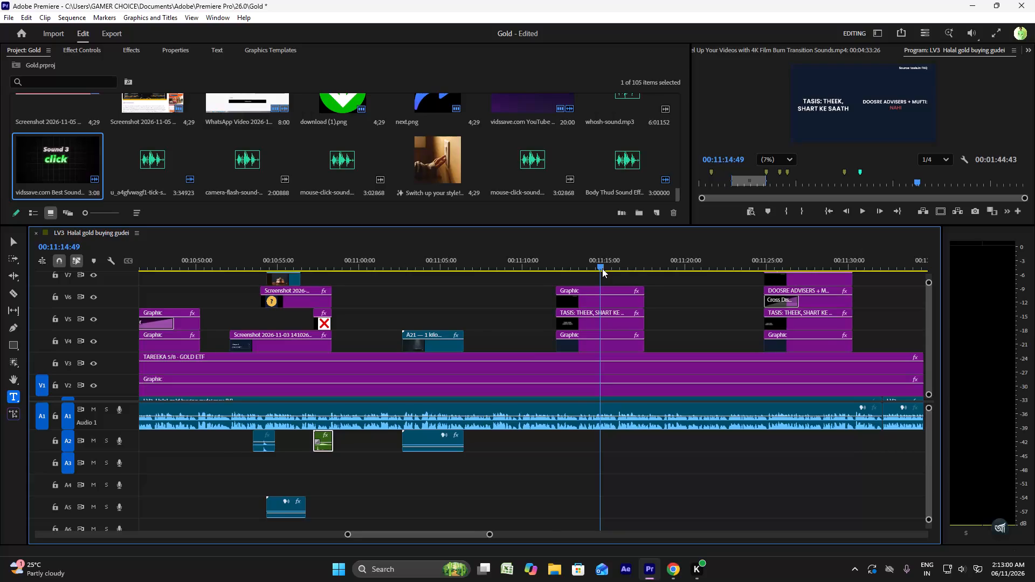
Shorten the three stacked TASIS card graphics on V4–V6 to end at about 00:11:16, replaying the section to judge the timing.
scroll(602, 270, "down", 5)
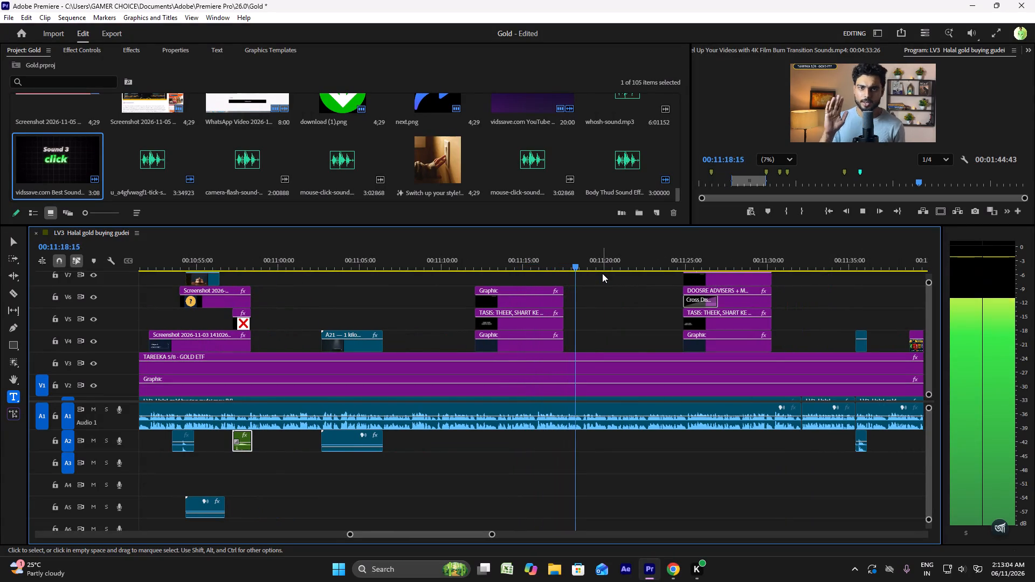
key("space")
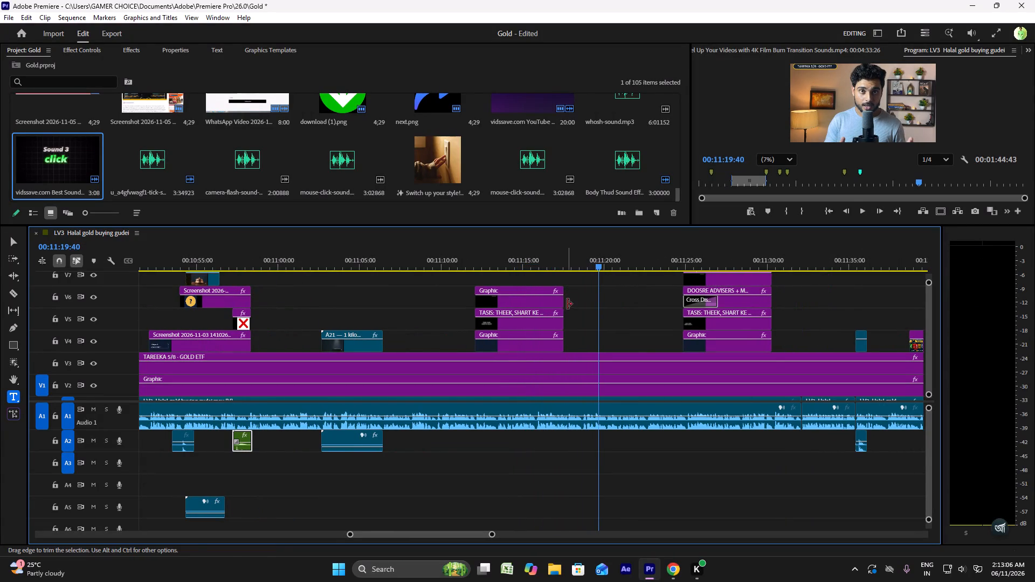
left_click_drag(578, 299, 538, 338)
left_click_drag(567, 297, 556, 300)
left_click(492, 247)
key("space")
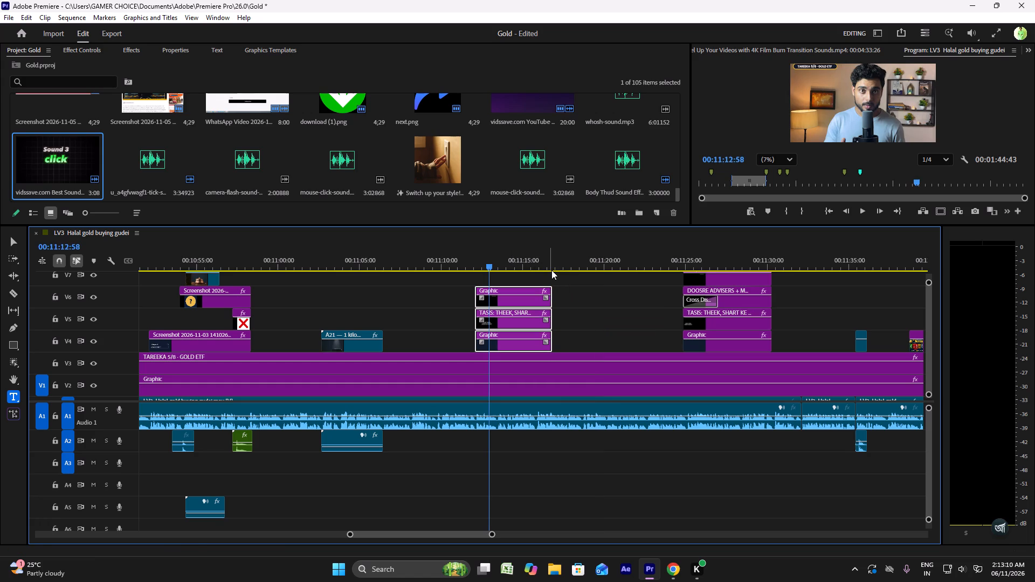
key("space")
key("space")
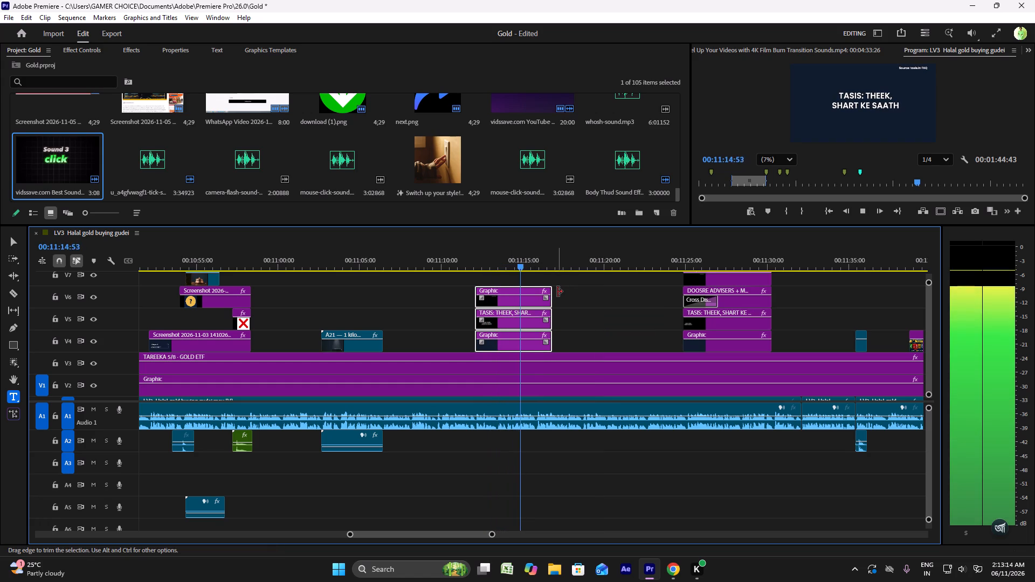
left_click_drag(557, 292, 540, 297)
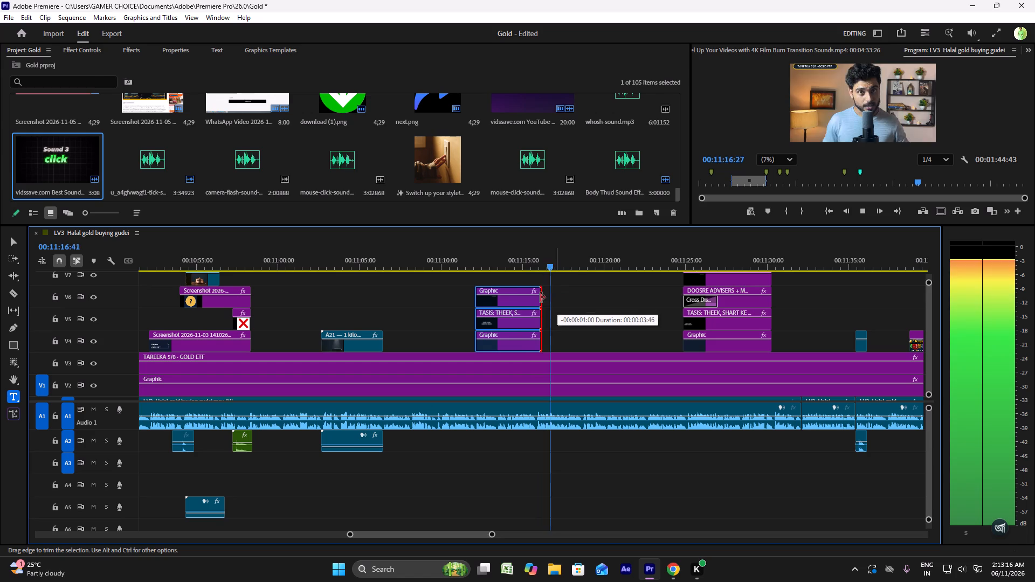
left_click_drag(540, 297, 539, 298)
left_click(519, 263)
key("space")
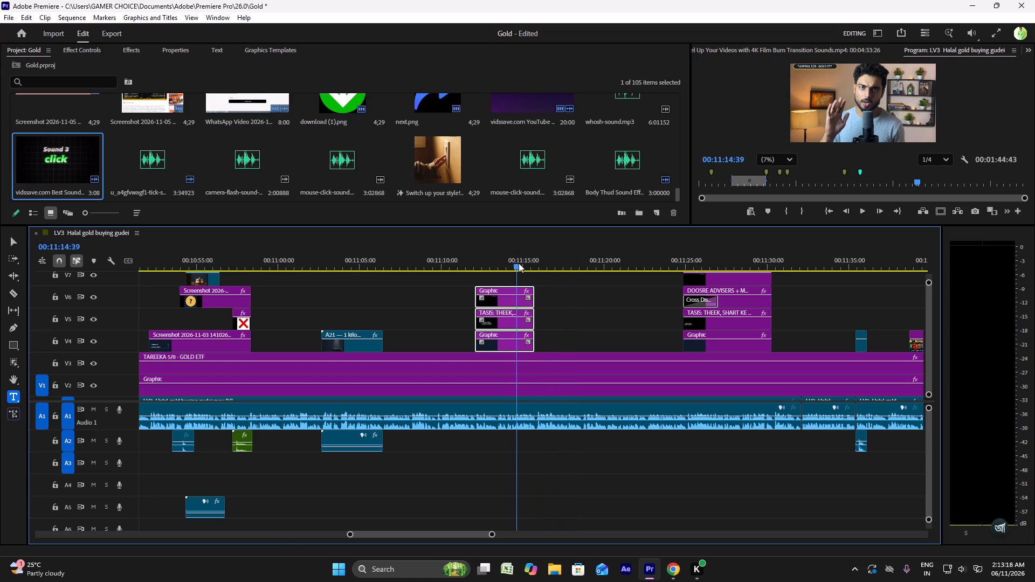
key("space")
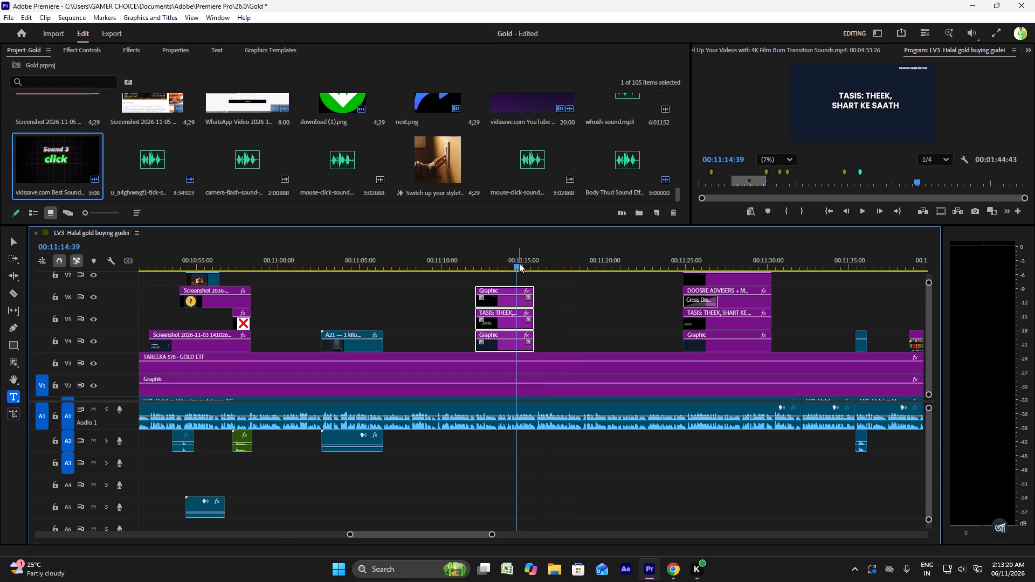
key("space")
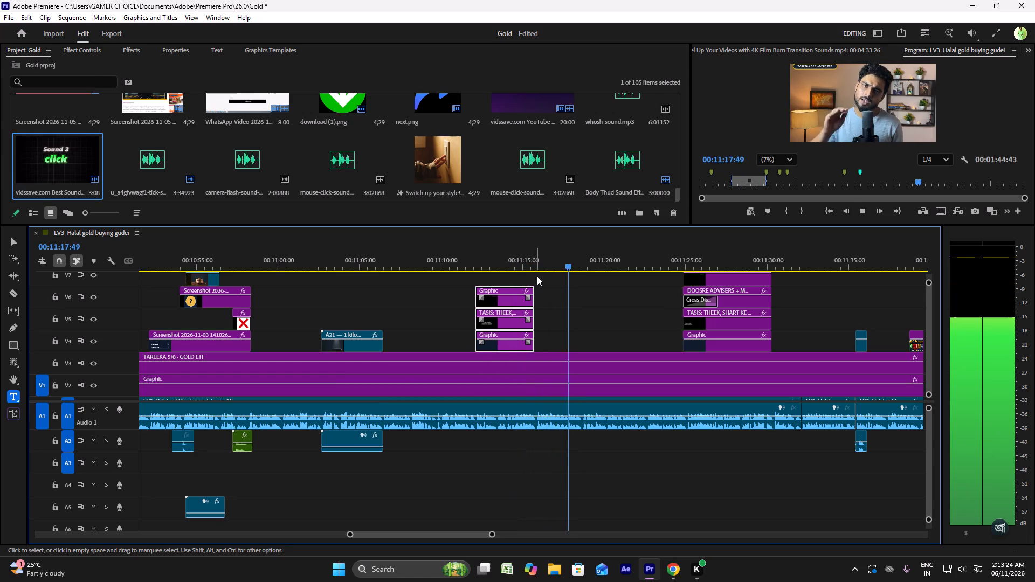
left_click_drag(536, 291, 542, 292)
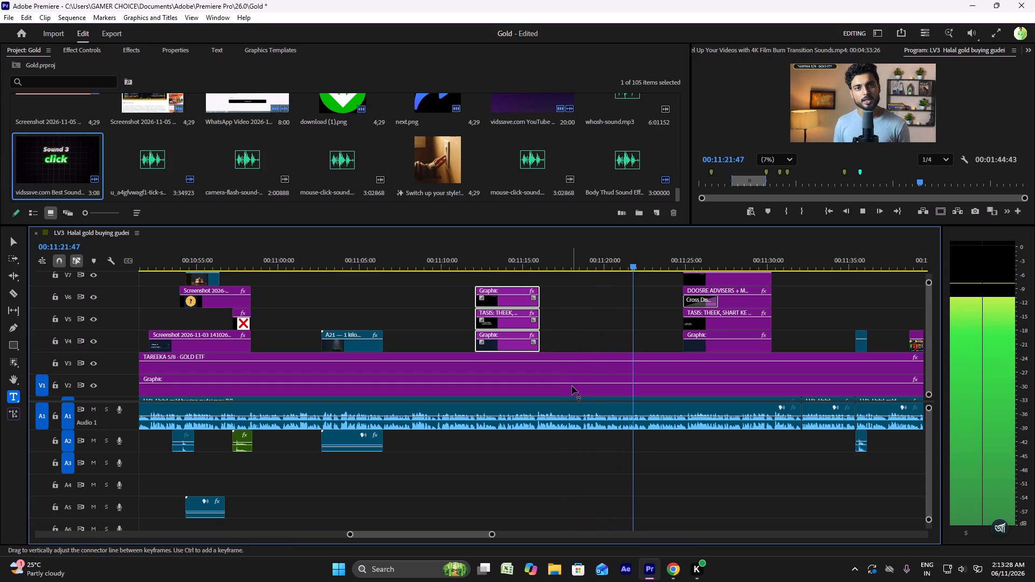
Check the brief for the sound cues after the TASIS card and play through the Gold ETF board images near 00:11:40 against them.
left_click(673, 571)
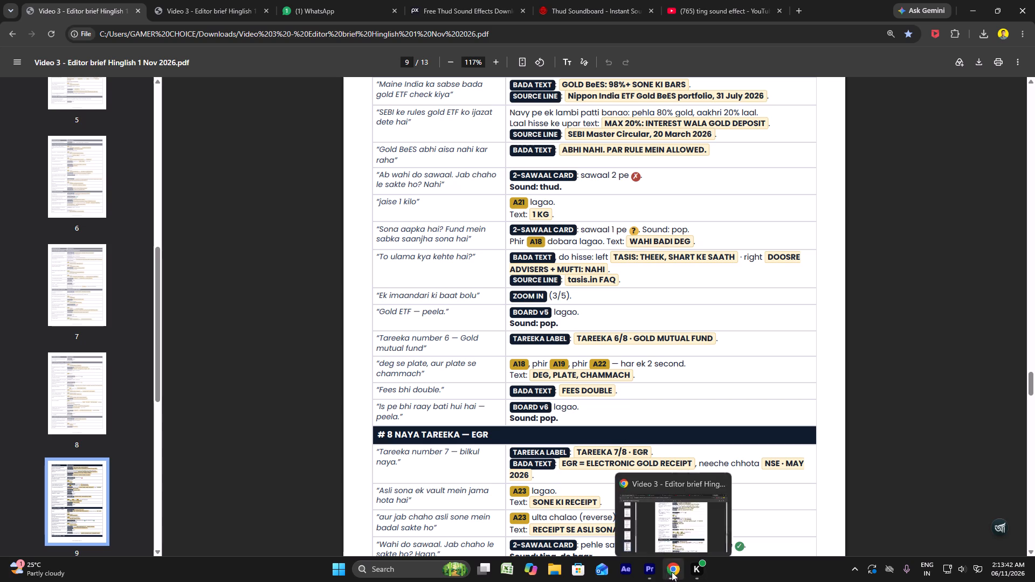
left_click(647, 570)
scroll(644, 356, "down", 6)
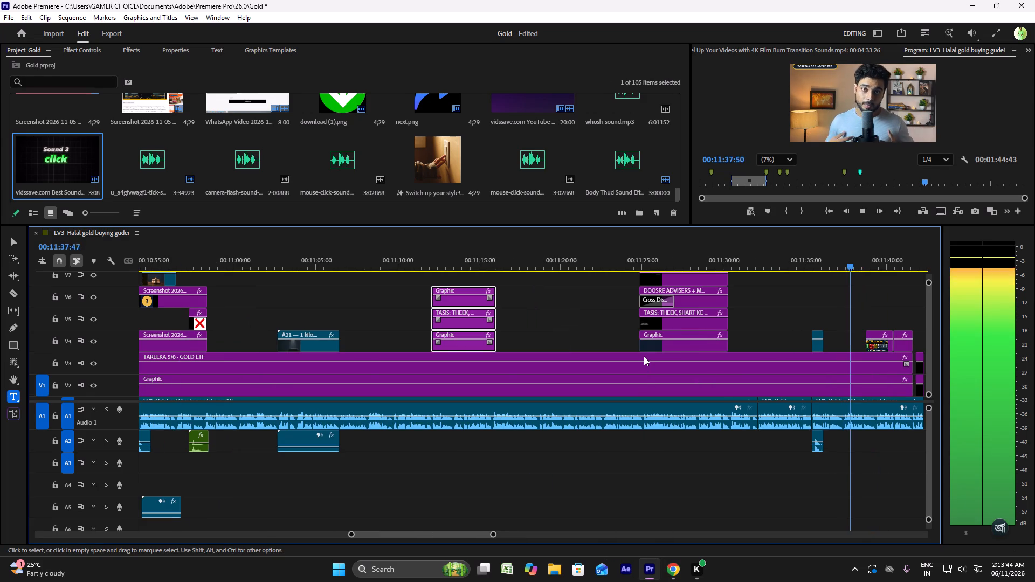
key("space")
scroll(646, 356, "down", 11)
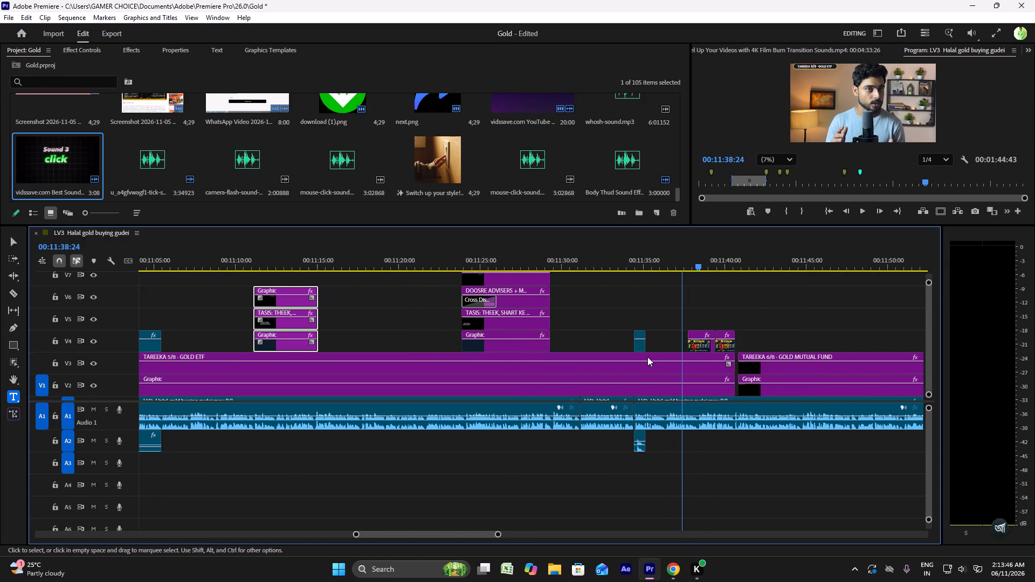
key("space")
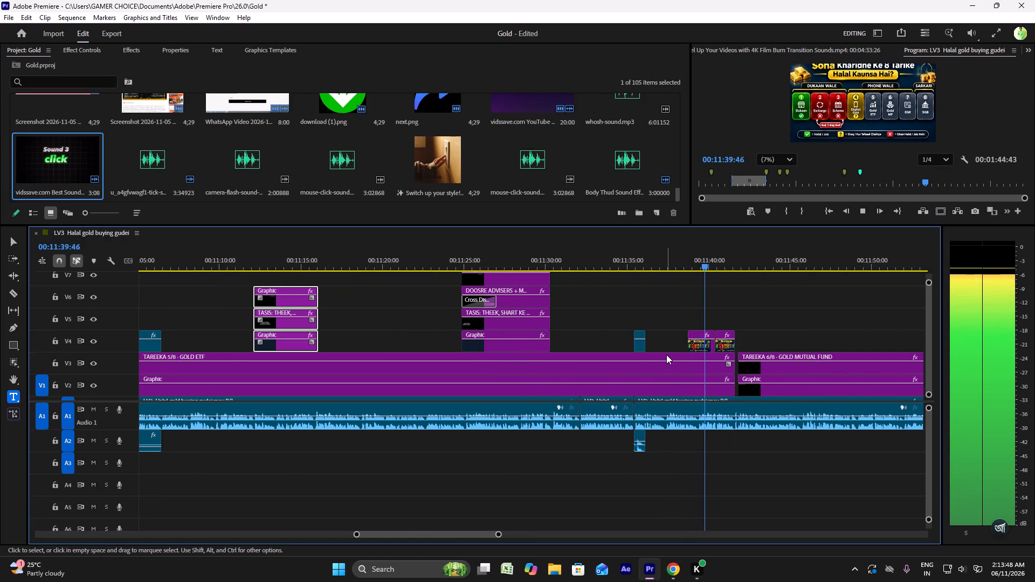
key("space")
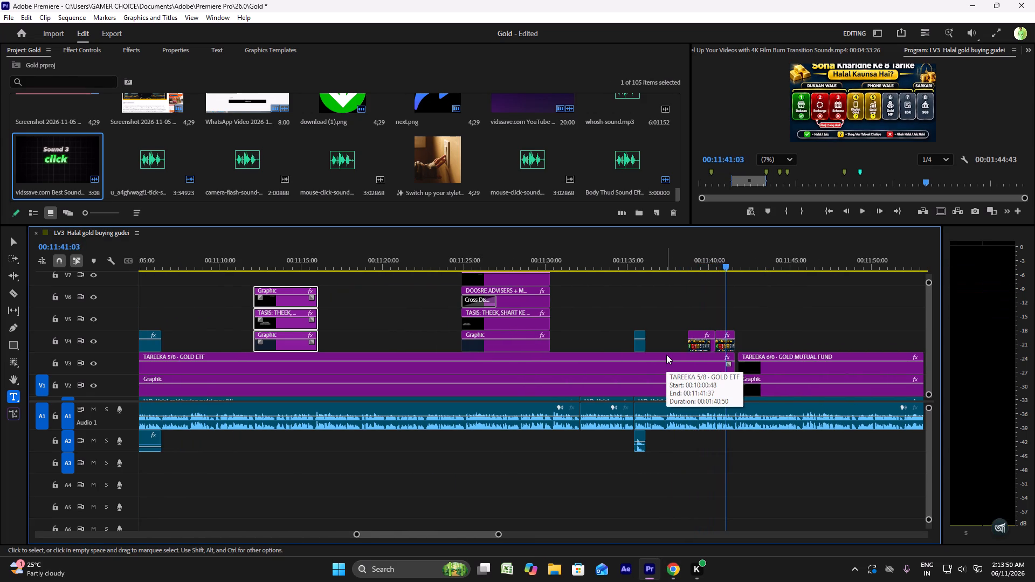
scroll(666, 355, "down", 5)
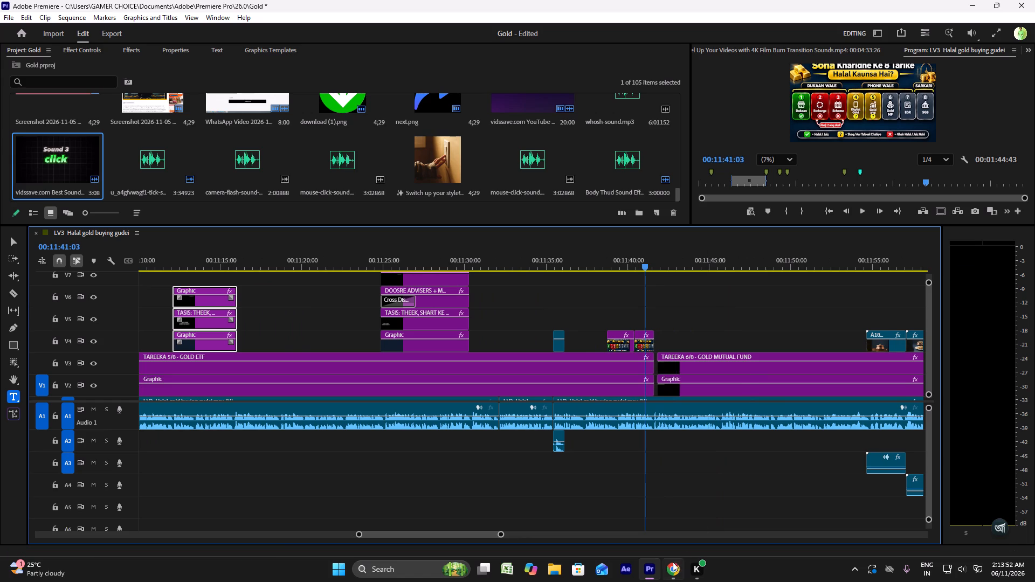
left_click(672, 566)
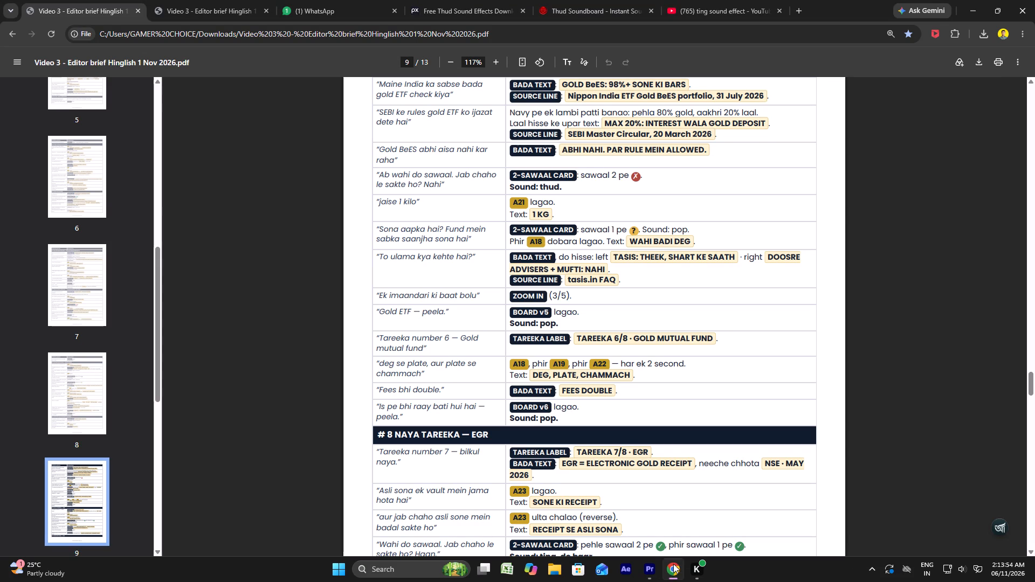
left_click(652, 570)
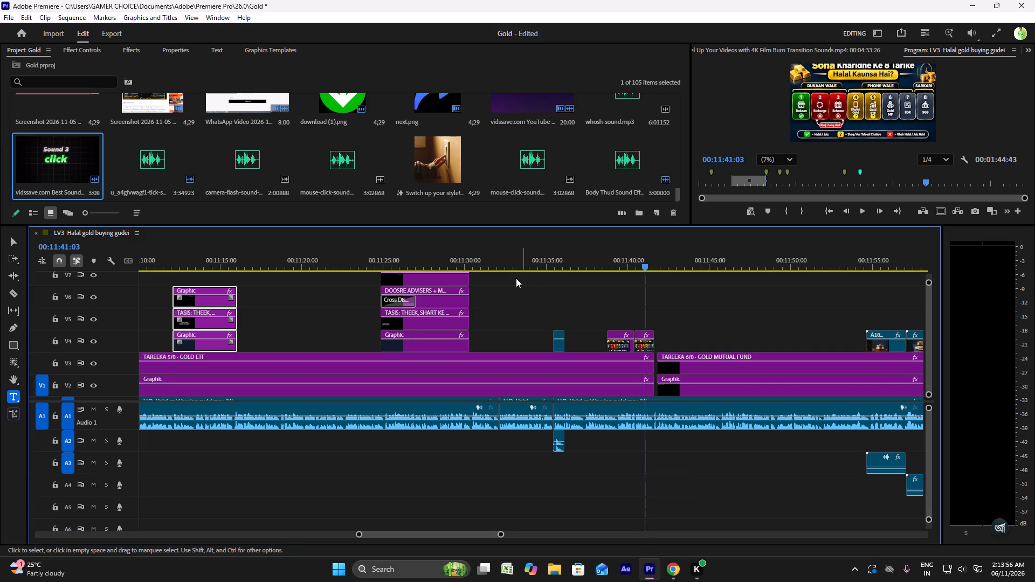
Place the "Sound 3 click" clip at about 00:11:40 with video on V6 and audio on A2, trimmed to the board's end, and play it.
left_click_drag(62, 170, 632, 295)
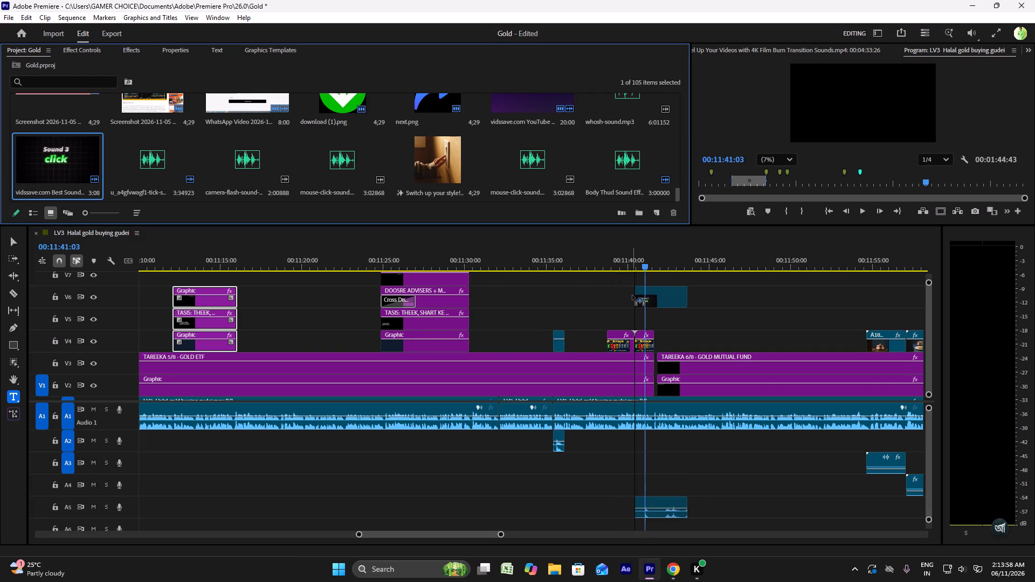
left_click_drag(632, 295, 625, 296)
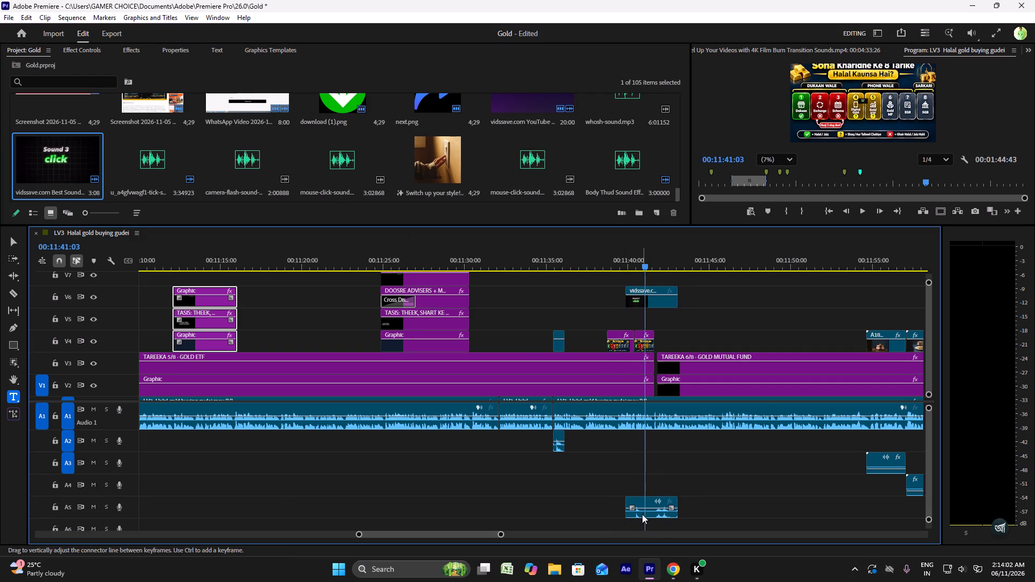
left_click_drag(646, 515, 651, 444)
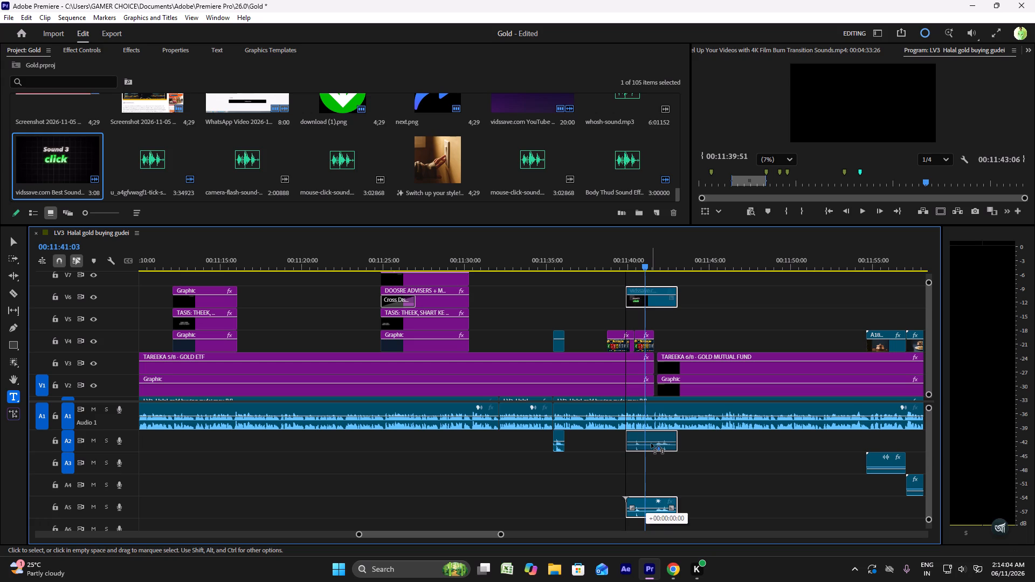
left_click_drag(651, 444, 651, 441)
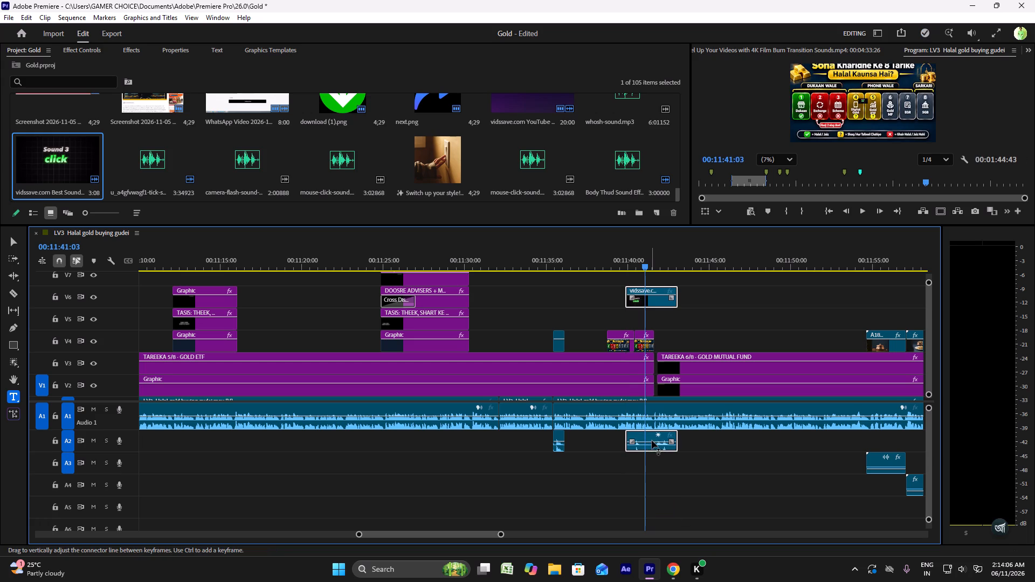
left_click_drag(677, 438, 650, 438)
left_click(625, 269)
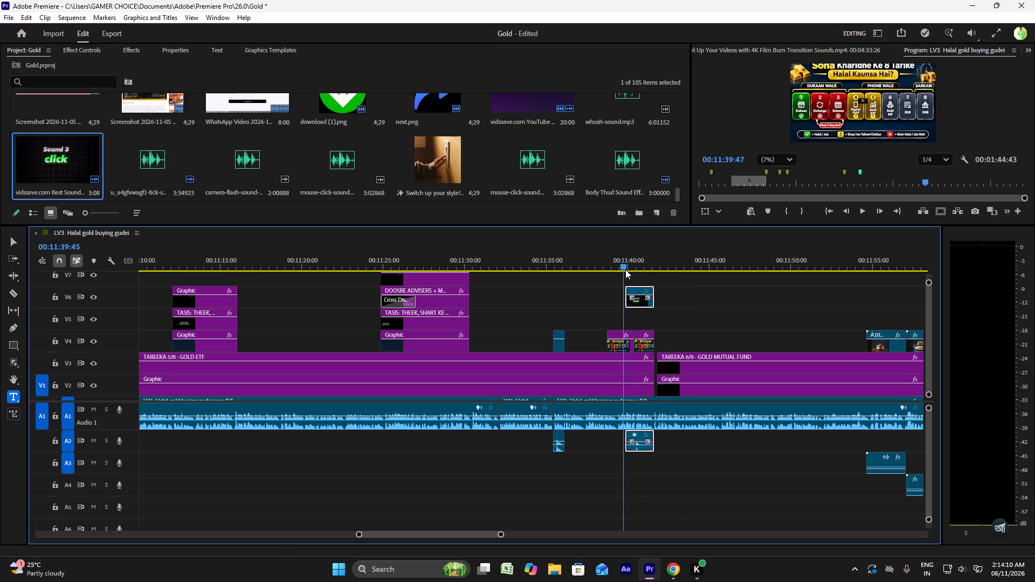
key("space")
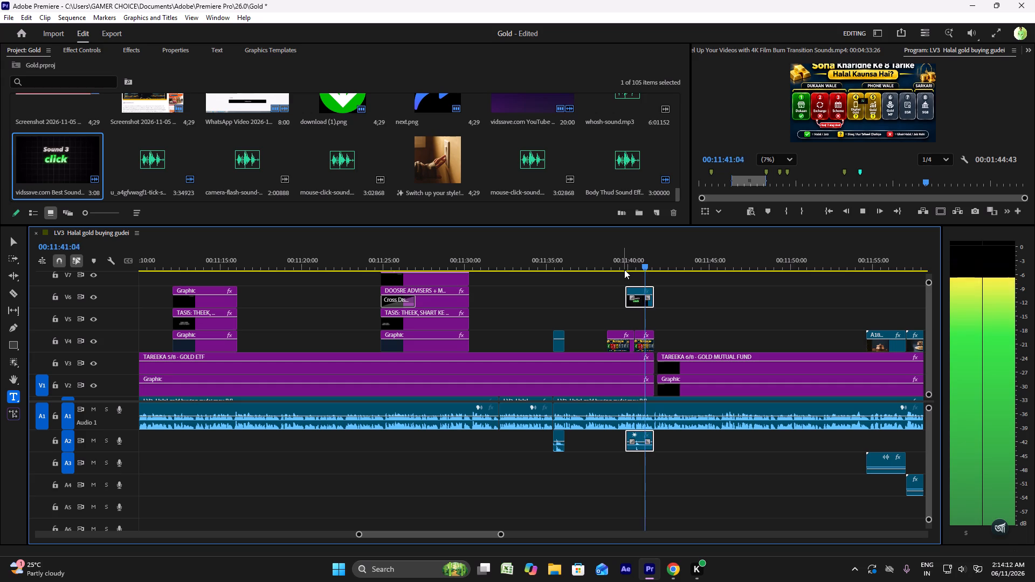
key("space")
Unlink the click clip, delete its video part from V6, and replay the audio from about 00:11:39.
right_click(643, 298)
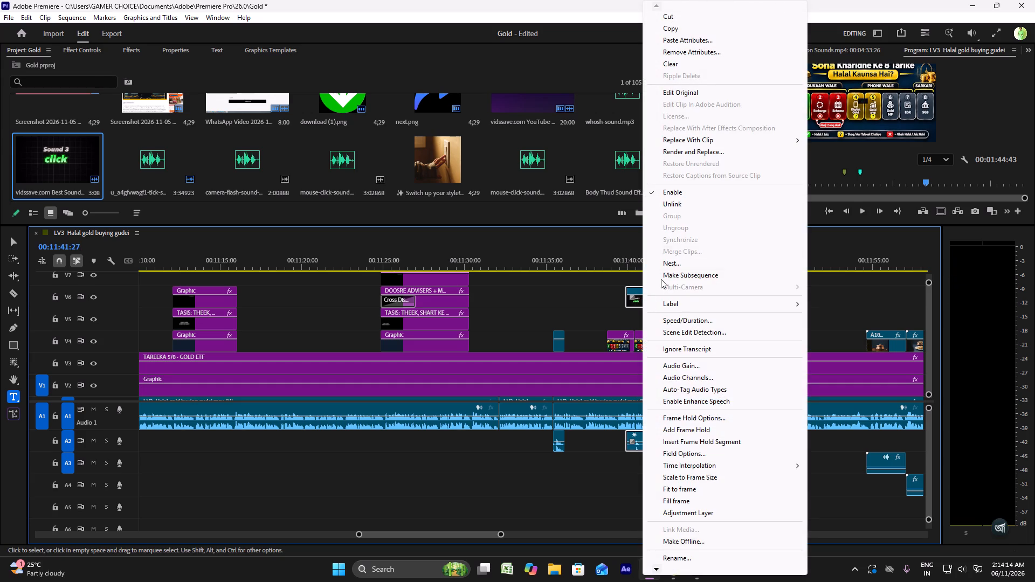
left_click(675, 211)
left_click(674, 207)
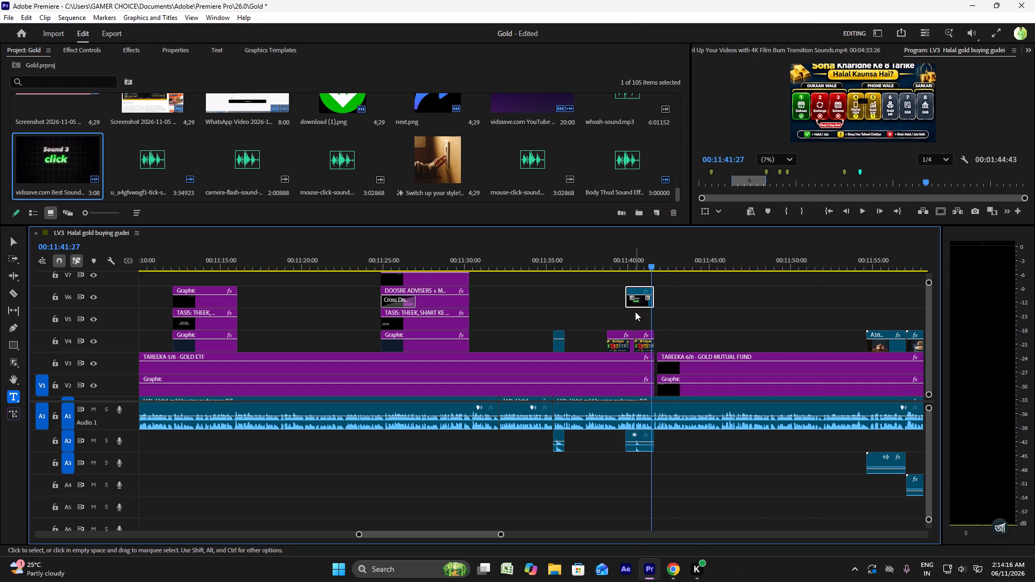
key("Delete")
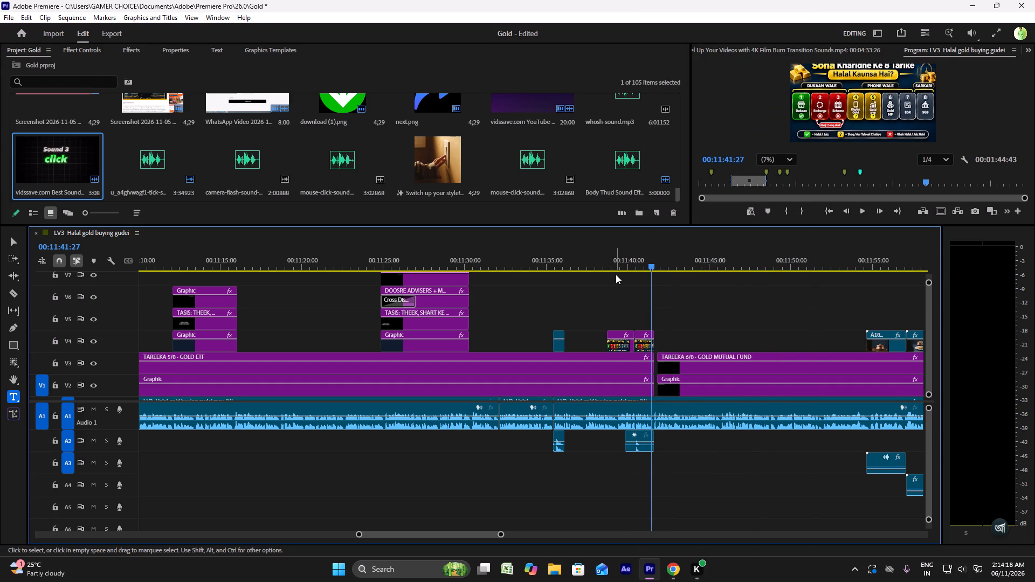
left_click(615, 266)
key("space")
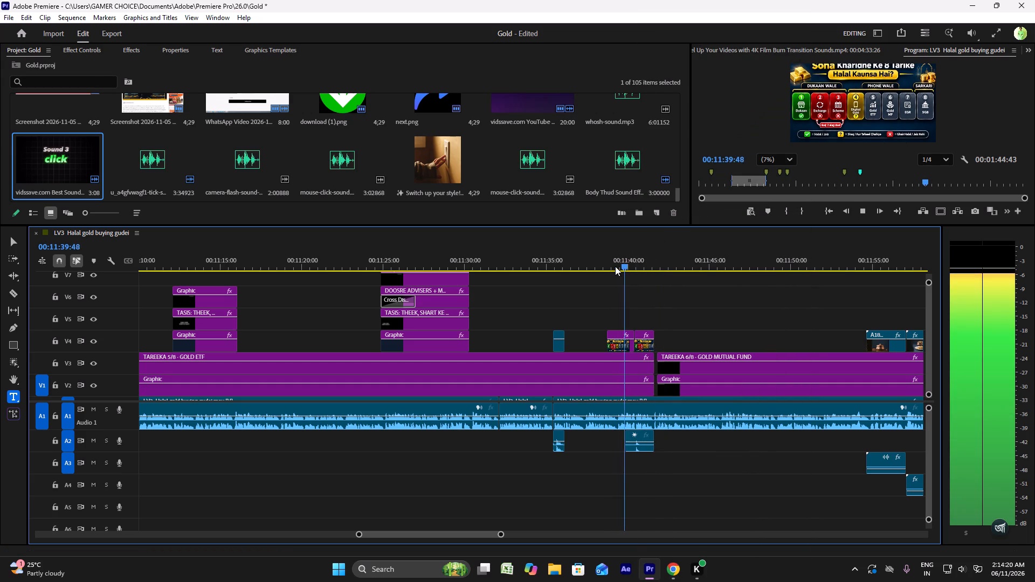
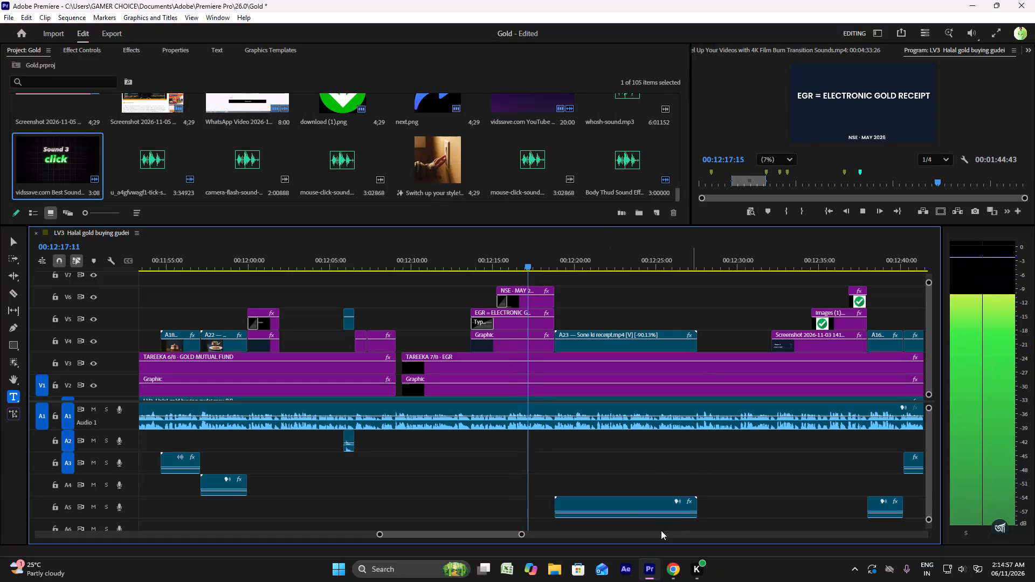
Check the brief's section 8 EGR rows for sound cues and play the timeline to the two-question card near 00:12:35.
left_click(647, 570)
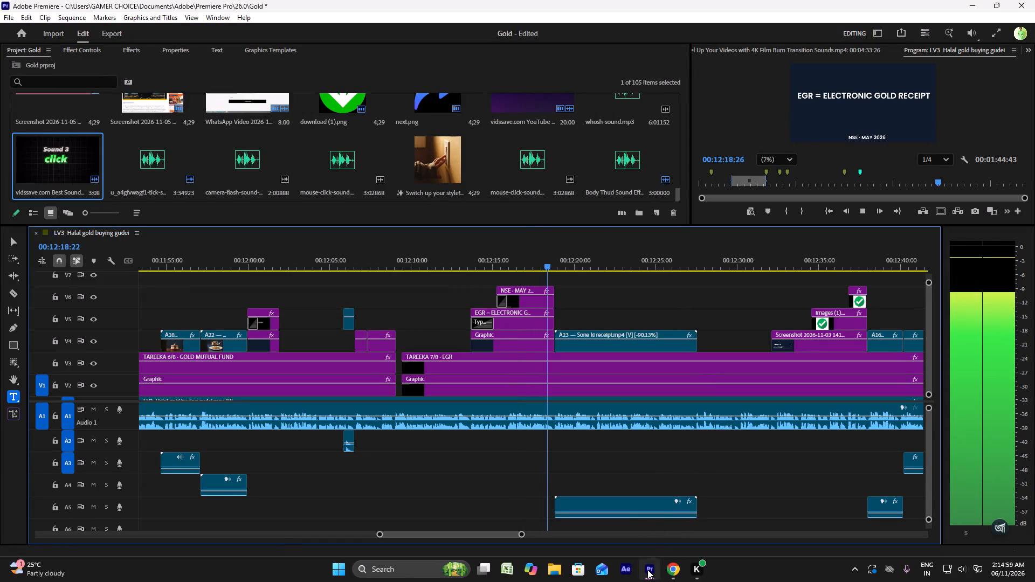
left_click(678, 570)
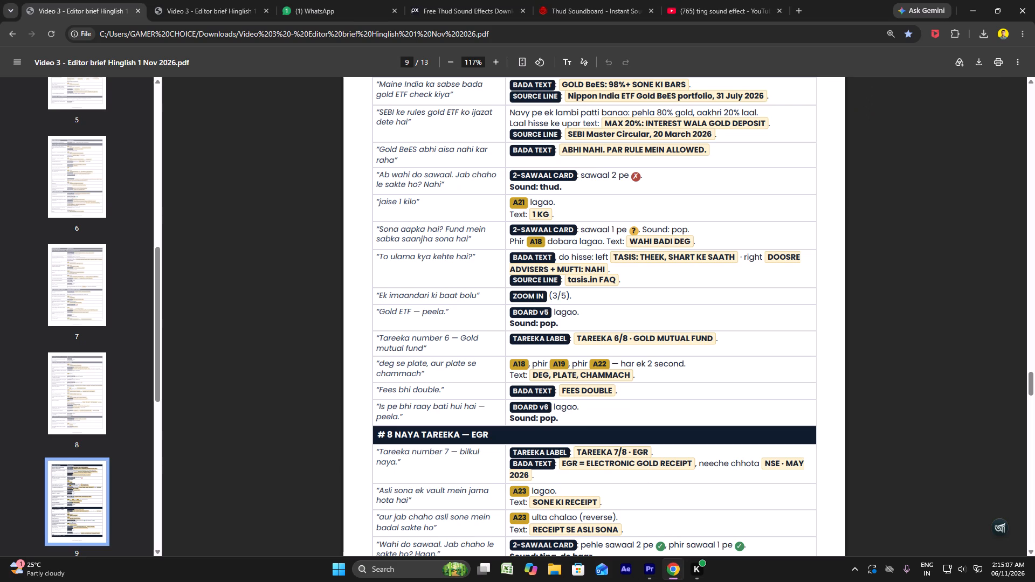
scroll(545, 393, "down", 2)
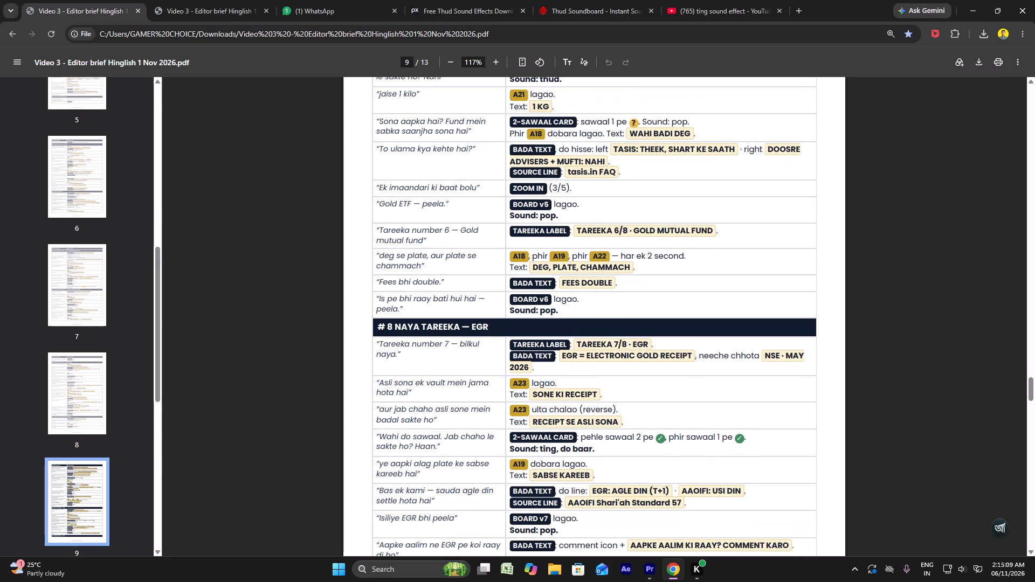
scroll(545, 393, "down", 2)
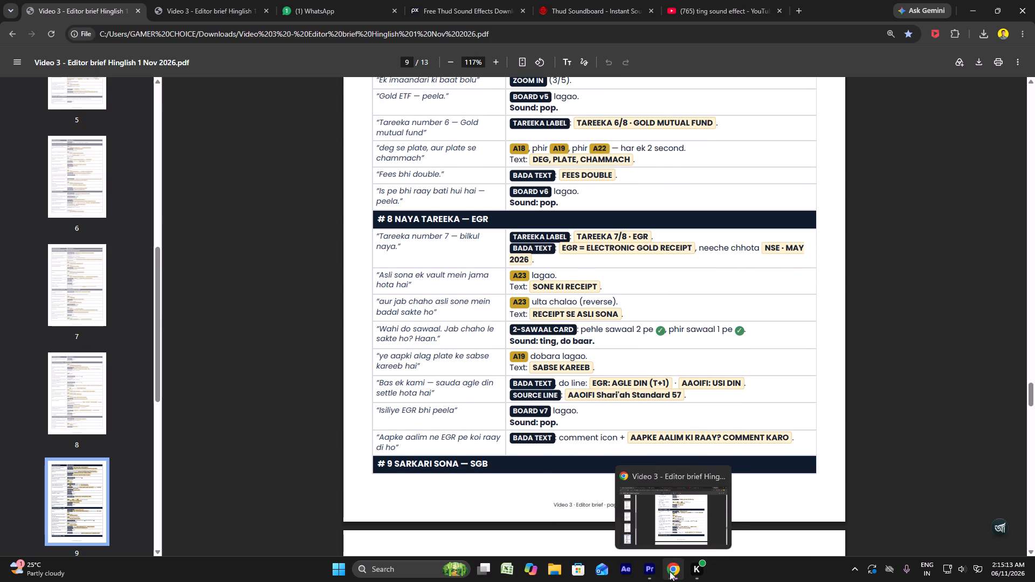
left_click(648, 570)
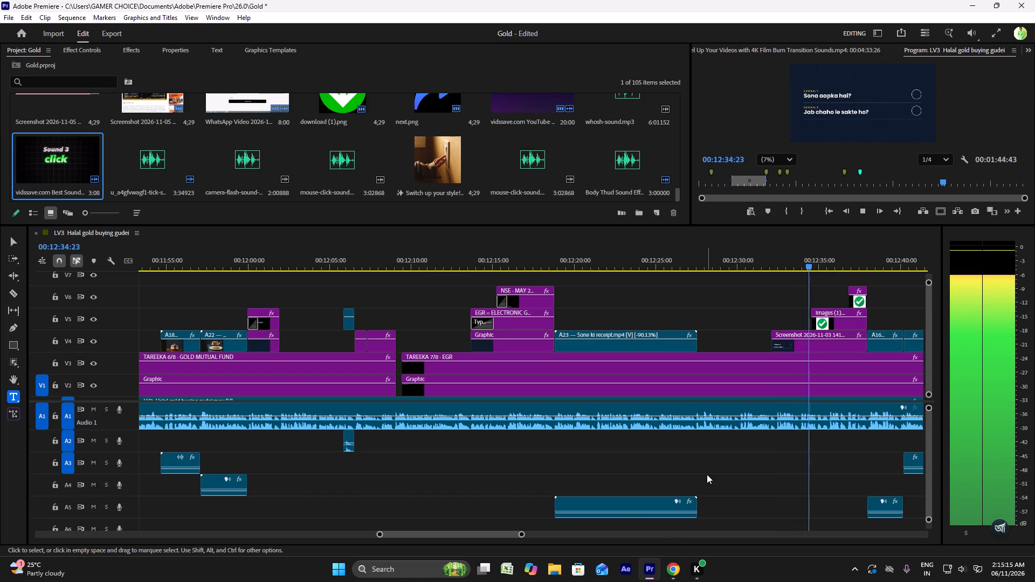
key("space")
scroll(707, 474, "down", 5)
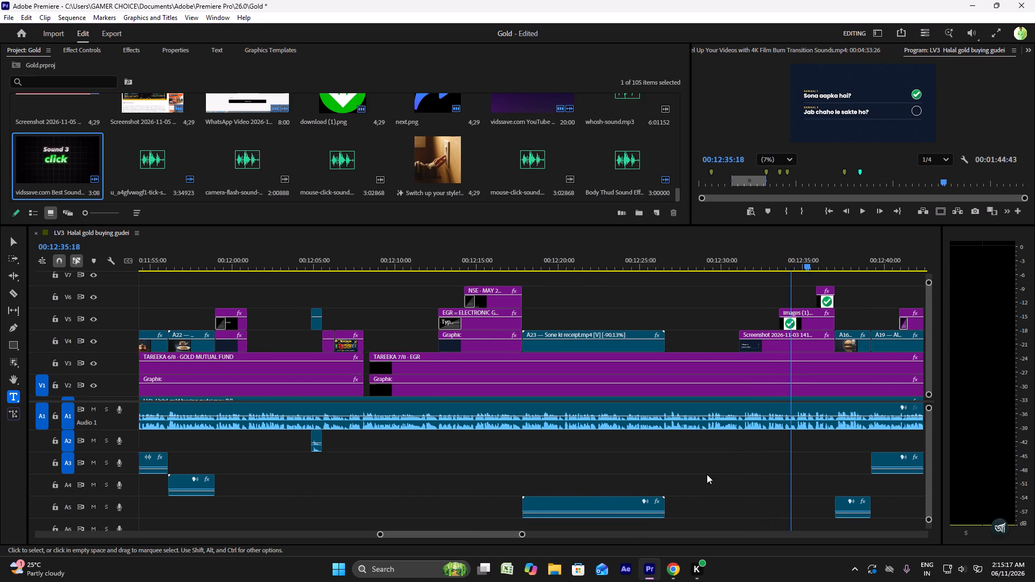
scroll(704, 474, "down", 3)
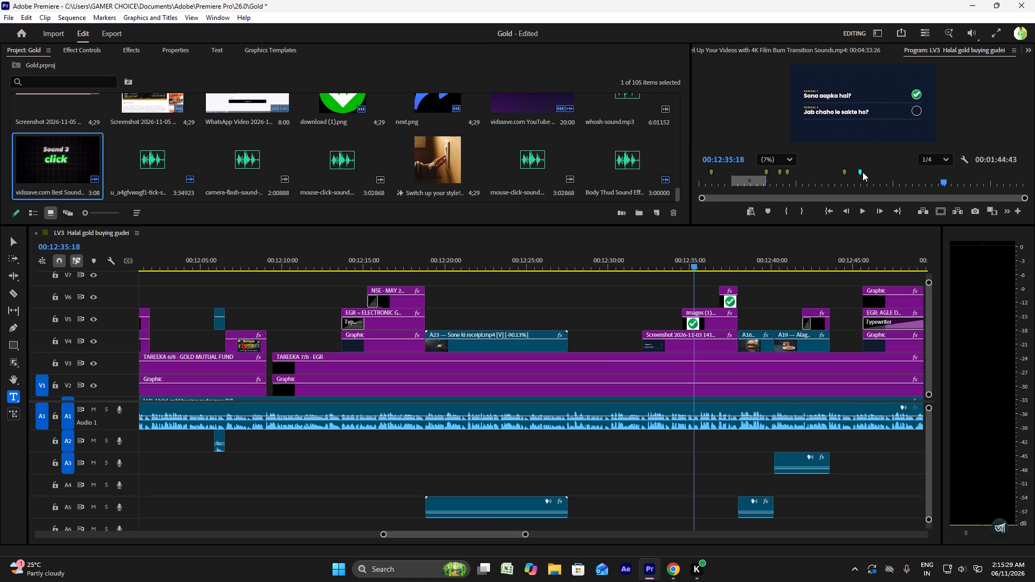
Move the green timeline marker to about 00:12:36:20, over the EGR two-question card.
left_click_drag(861, 172, 945, 176)
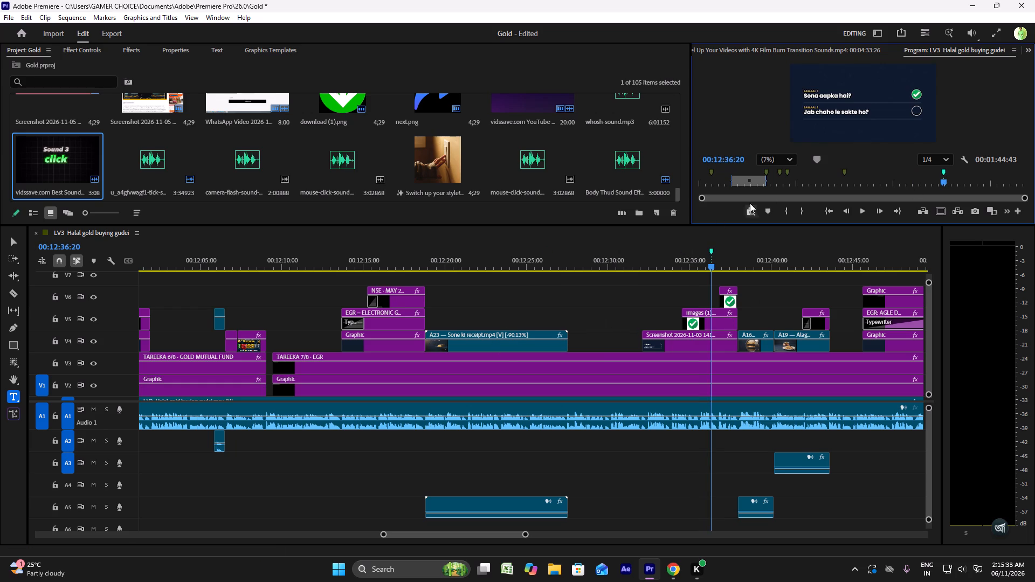
Find the earlier ting sound on A2 under the green tick near 00:08:19 and copy it.
left_click(843, 174)
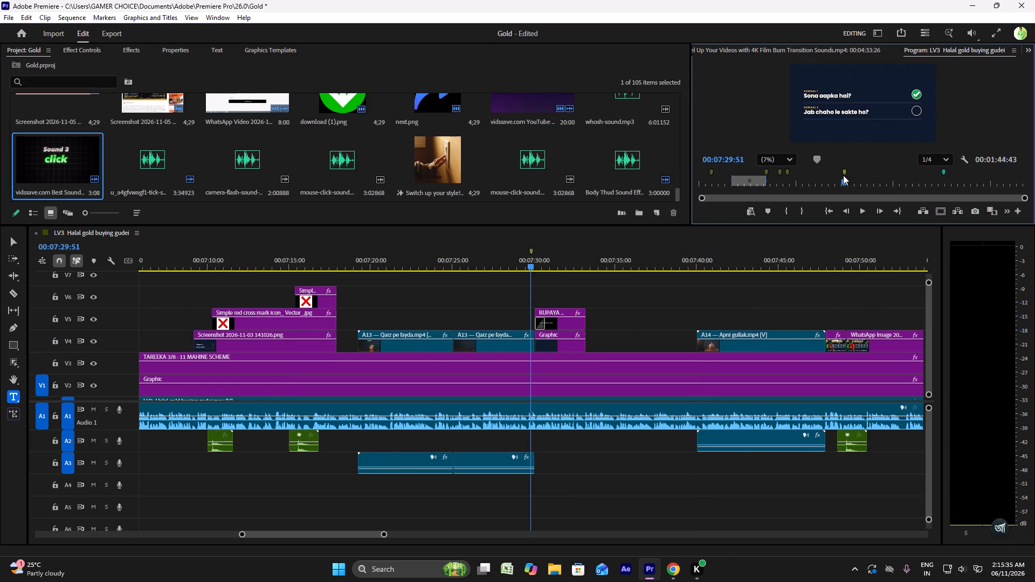
left_click(824, 267)
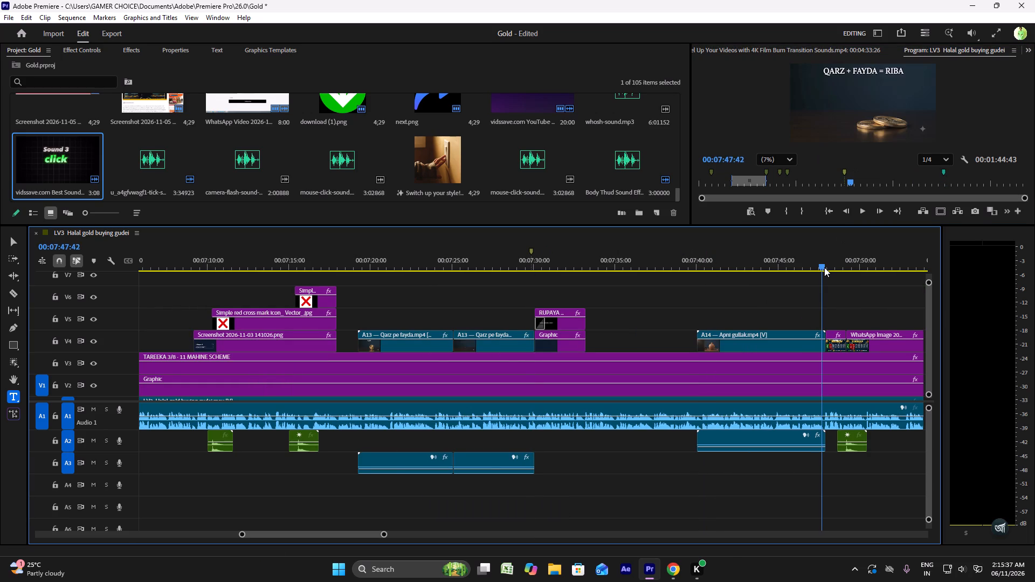
key("space")
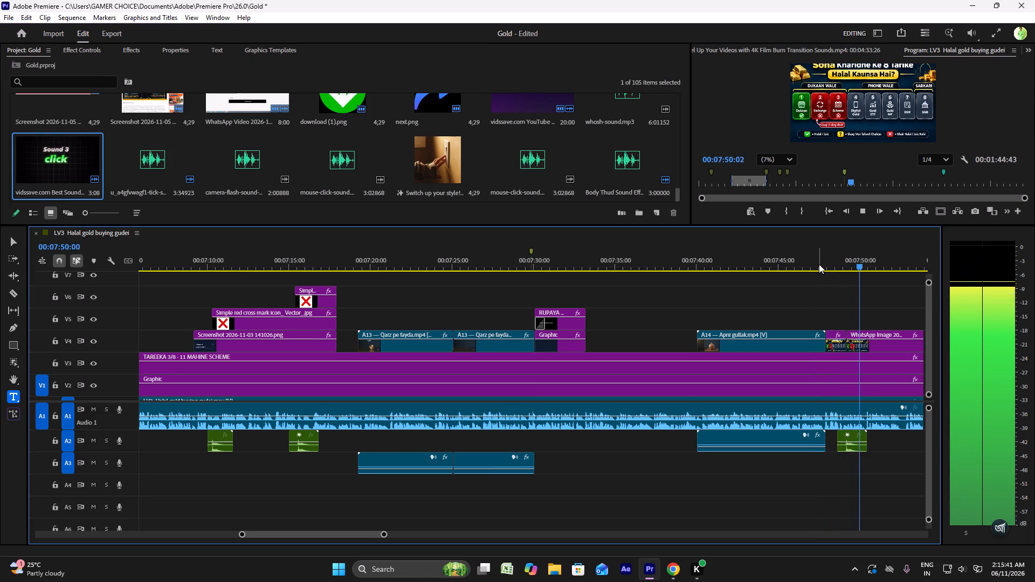
scroll(819, 264, "down", 17)
scroll(818, 271, "down", 6)
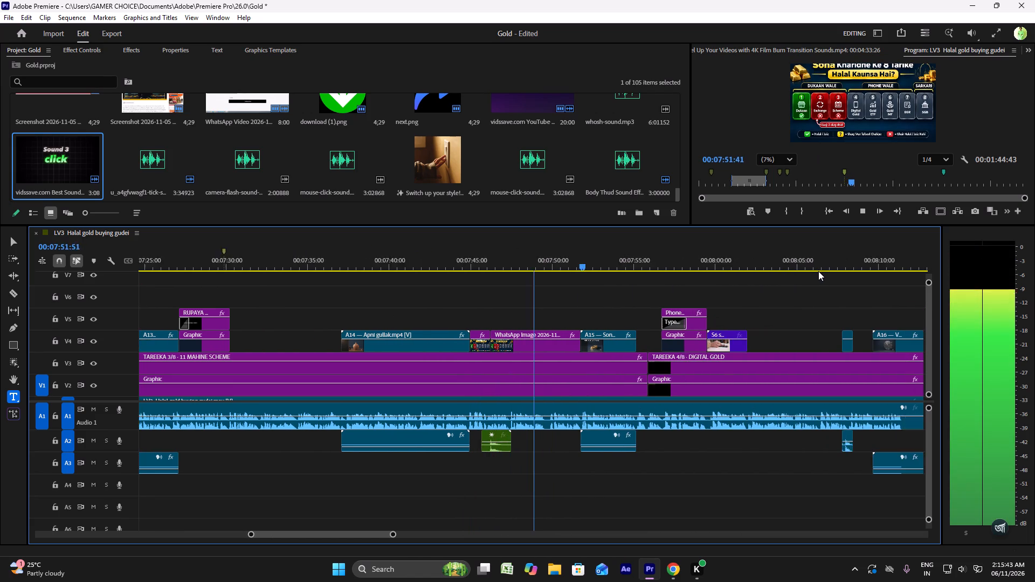
scroll(818, 271, "down", 11)
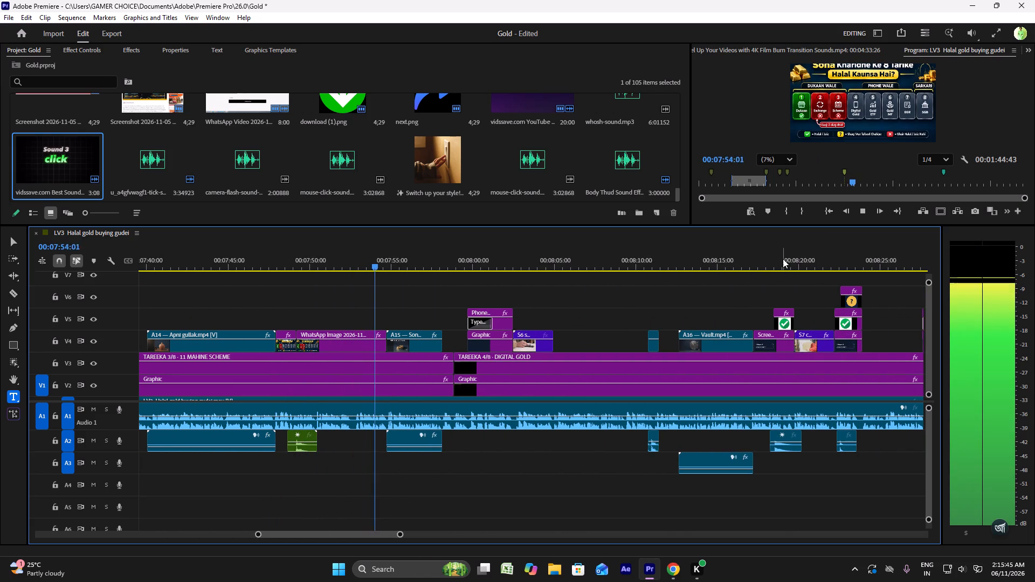
left_click(780, 260)
key("space")
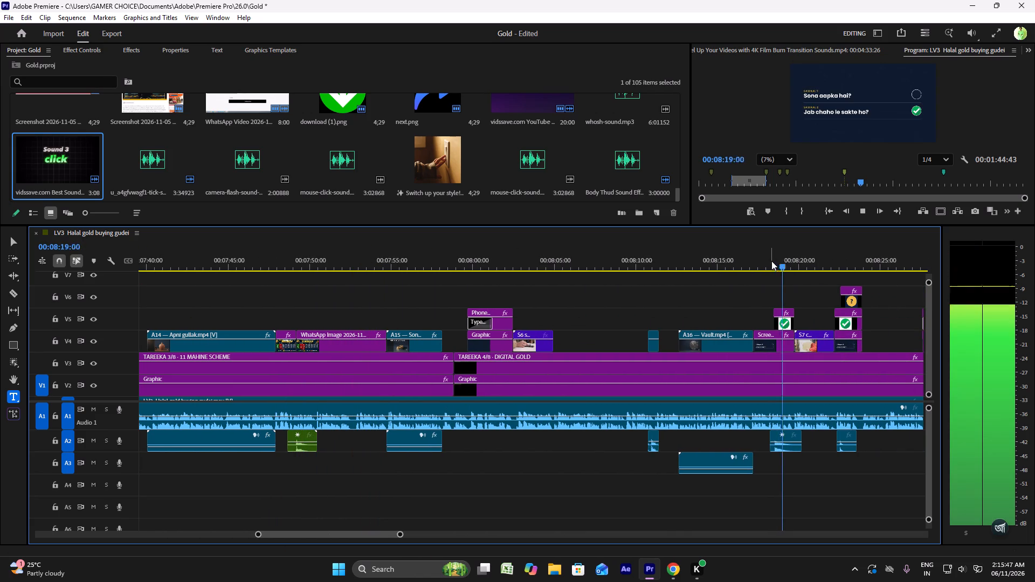
left_click(785, 448)
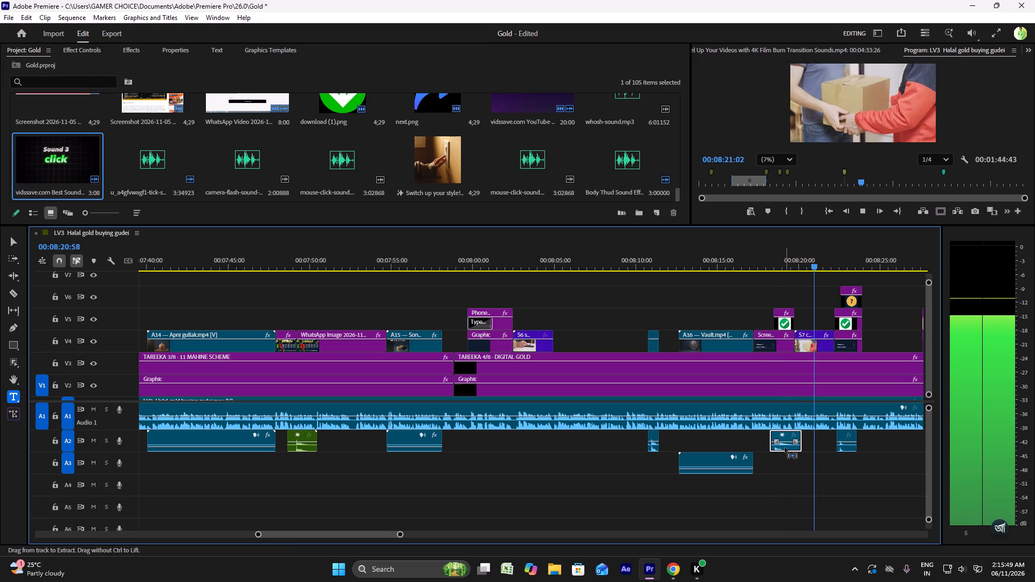
key("ctrl+c")
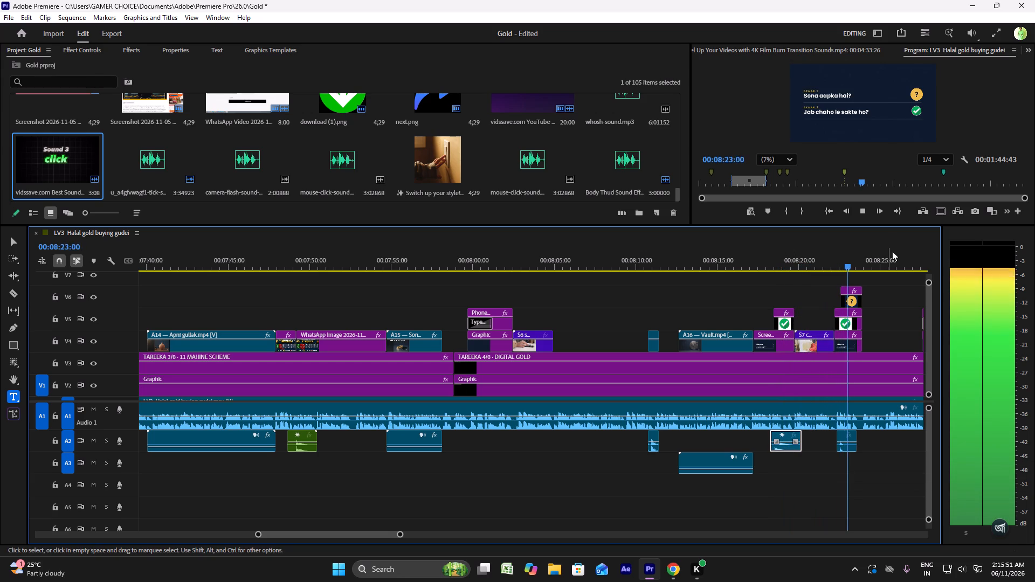
Move the olive timeline marker at 00:07:29:51 to about 00:08:23:40, near the copied ting sound.
left_click_drag(844, 171, 854, 171)
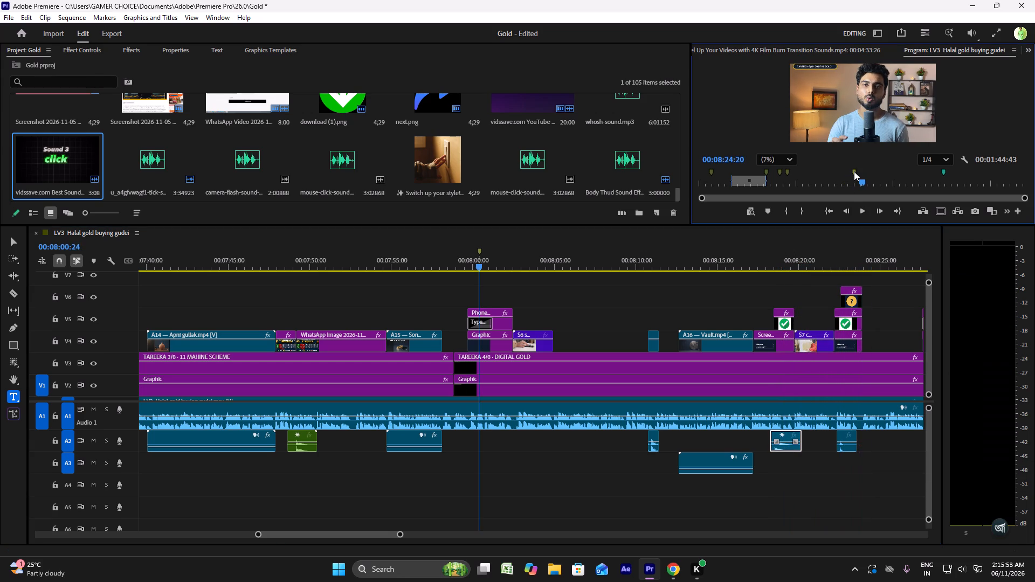
left_click_drag(854, 171, 859, 173)
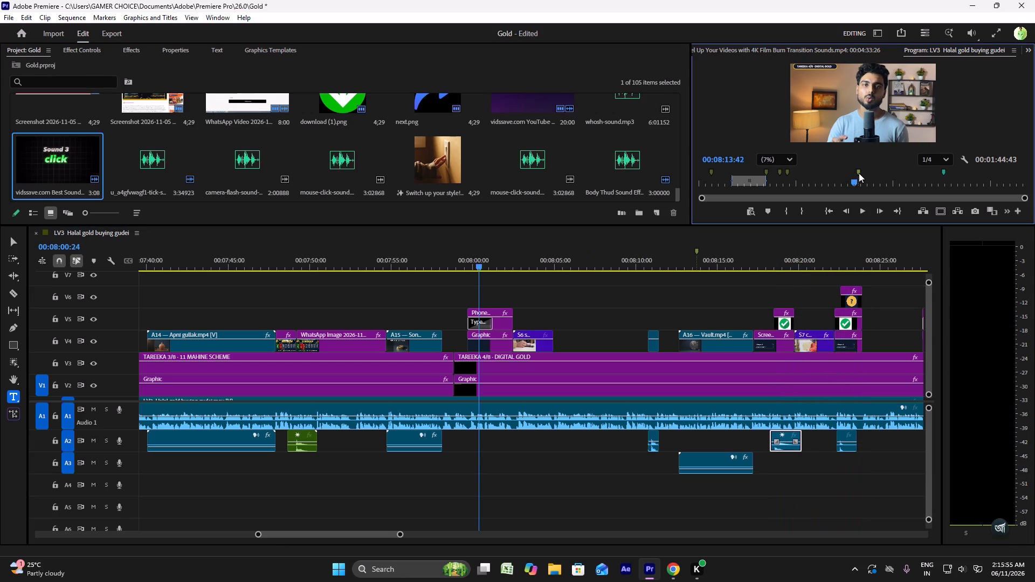
left_click_drag(859, 173, 862, 173)
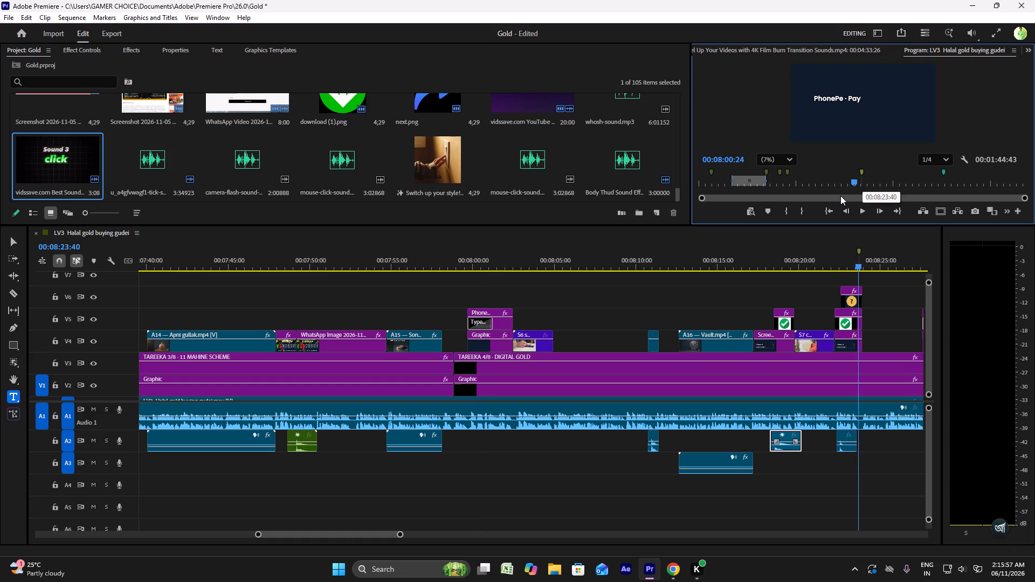
Paste the ting on A2 at the EGR two-question card, align it with the first green tick near 00:12:34, and play it.
scroll(847, 293, "down", 6, "alt")
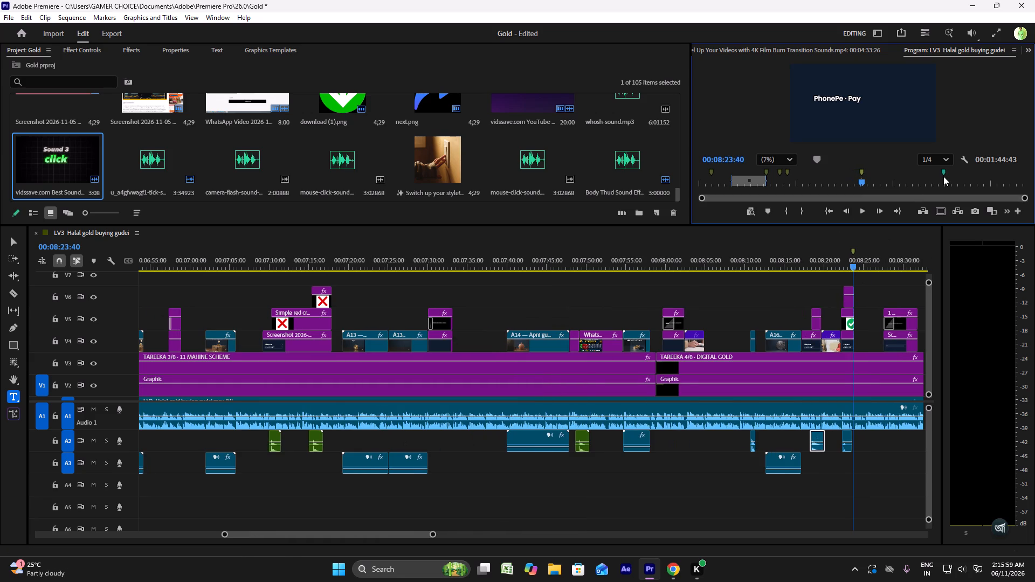
left_click(943, 176)
scroll(819, 254, "down", 6)
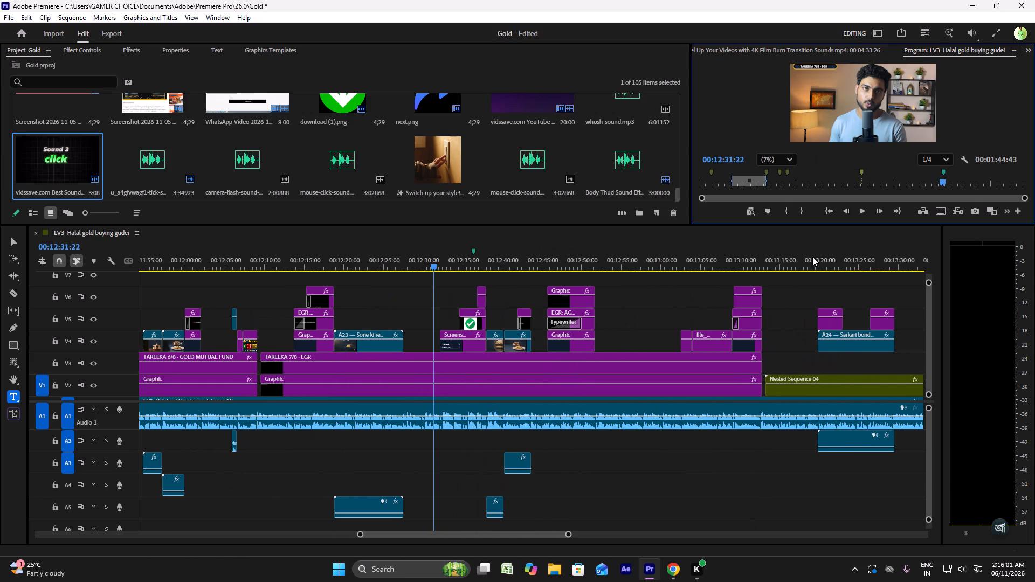
scroll(780, 287, "down", 3)
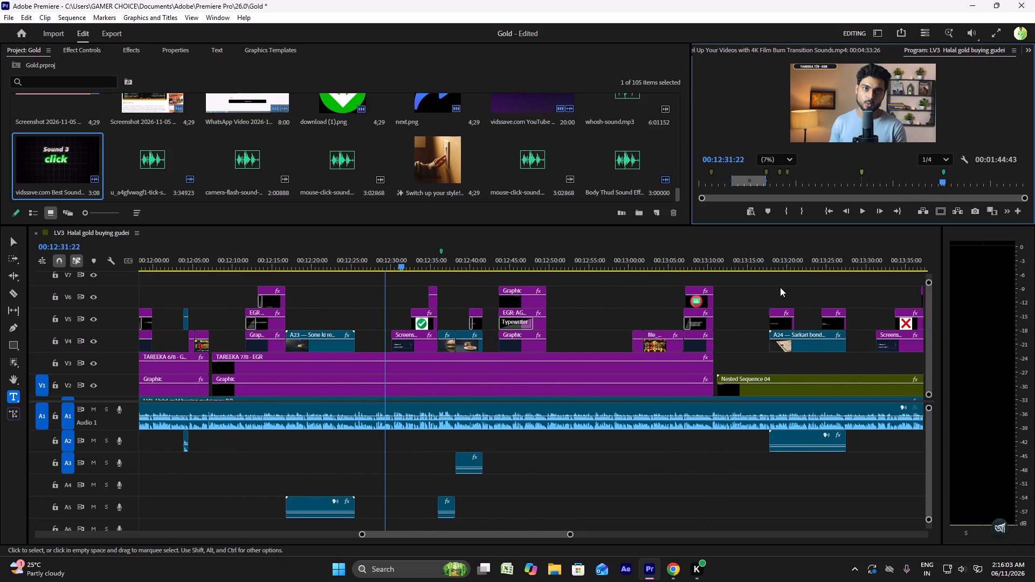
scroll(806, 274, "down", 6)
left_click(944, 181)
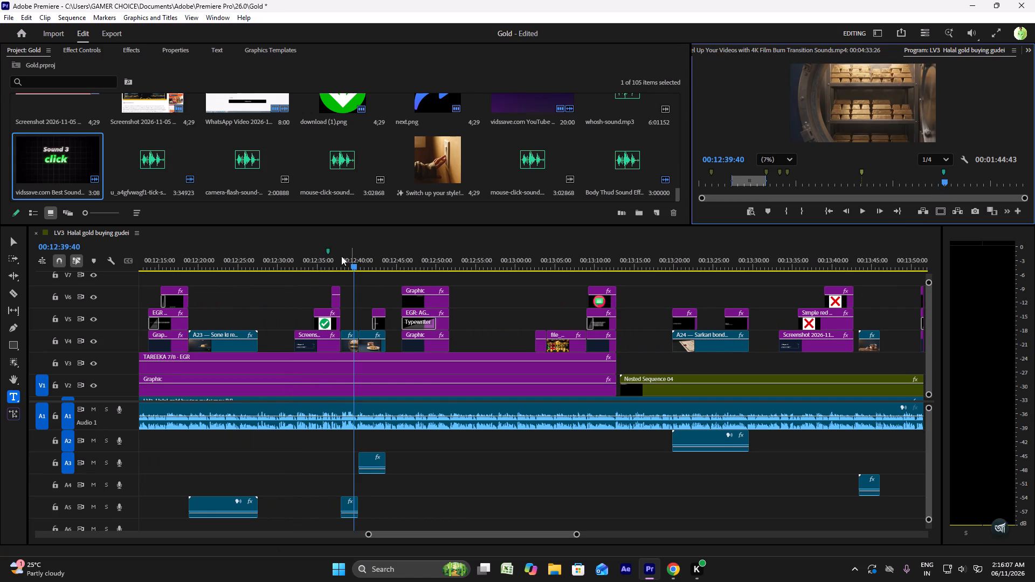
left_click(303, 258)
key("ctrl+v")
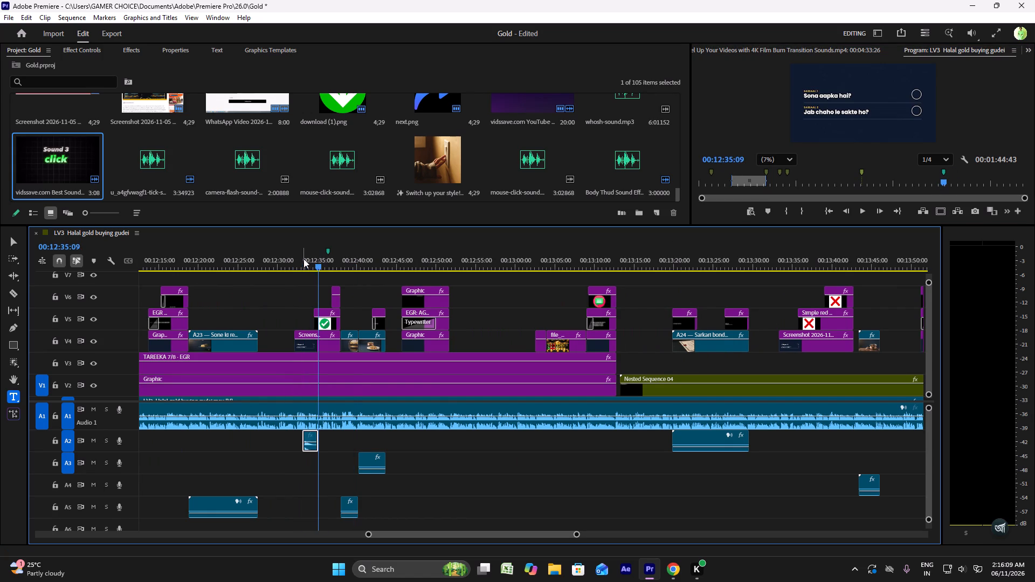
scroll(321, 324, "up", 9, "alt")
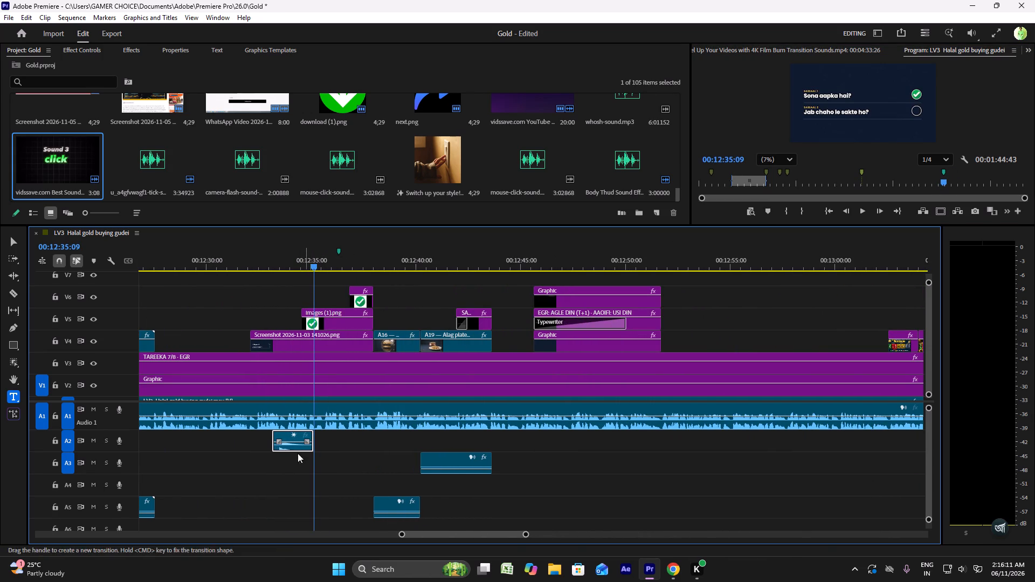
left_click_drag(288, 447, 310, 445)
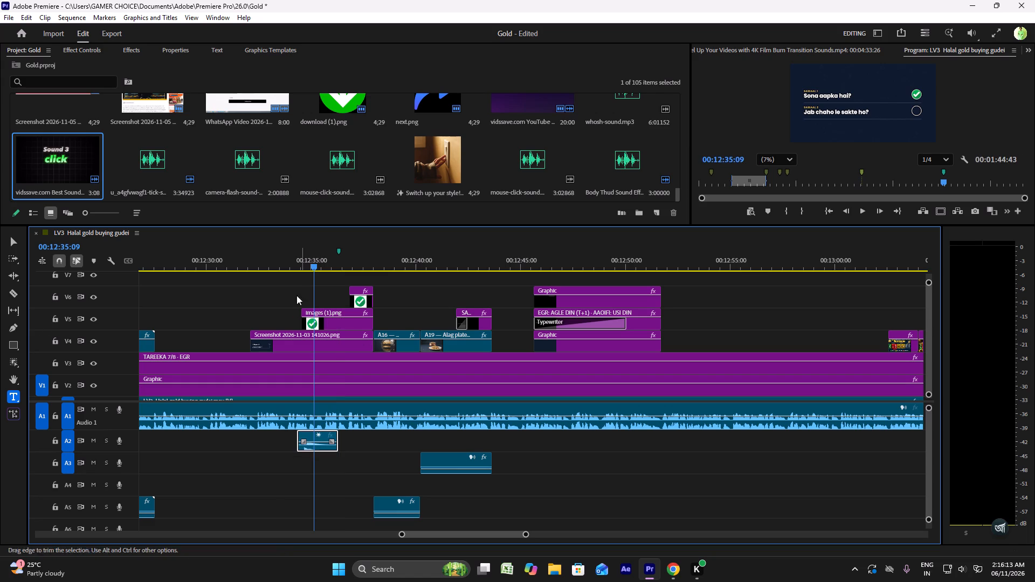
left_click(289, 253)
left_click(288, 260)
key("space")
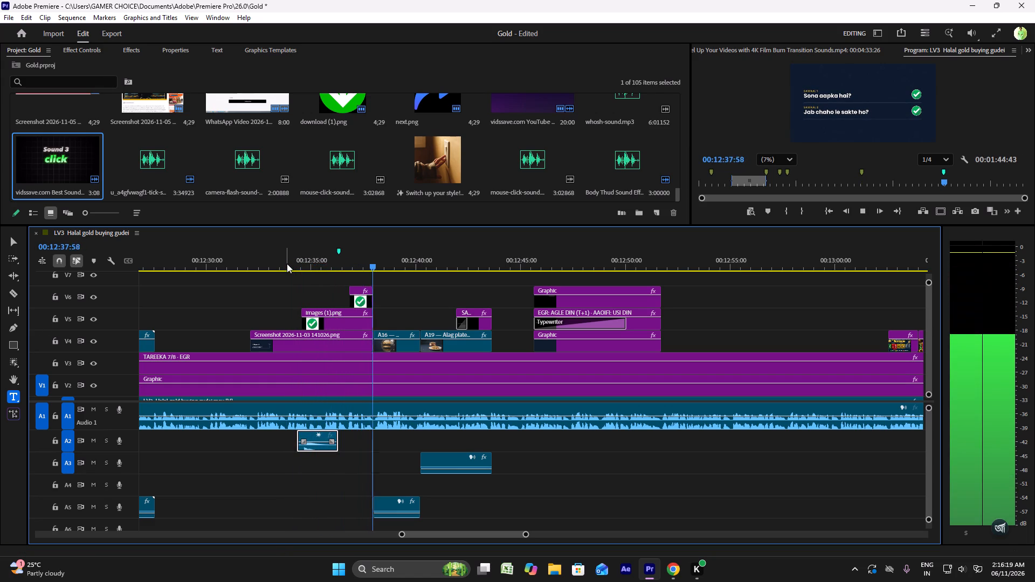
Paste a second ting on A2, starting with the second green tick at about 00:12:37, and play the card.
key("ctrl+v")
left_click_drag(391, 449, 356, 439)
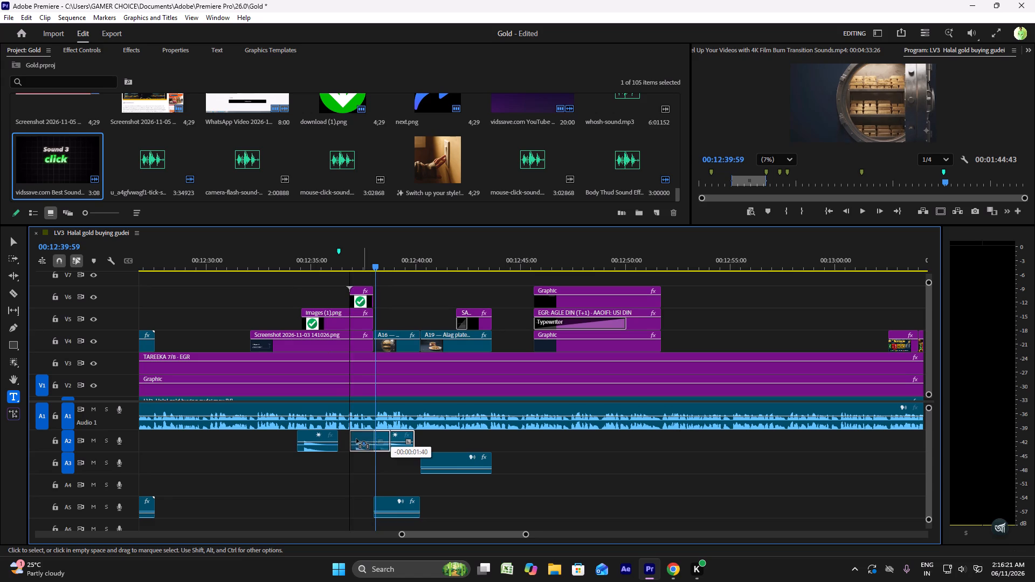
left_click_drag(356, 439, 362, 439)
left_click(260, 266)
key("space")
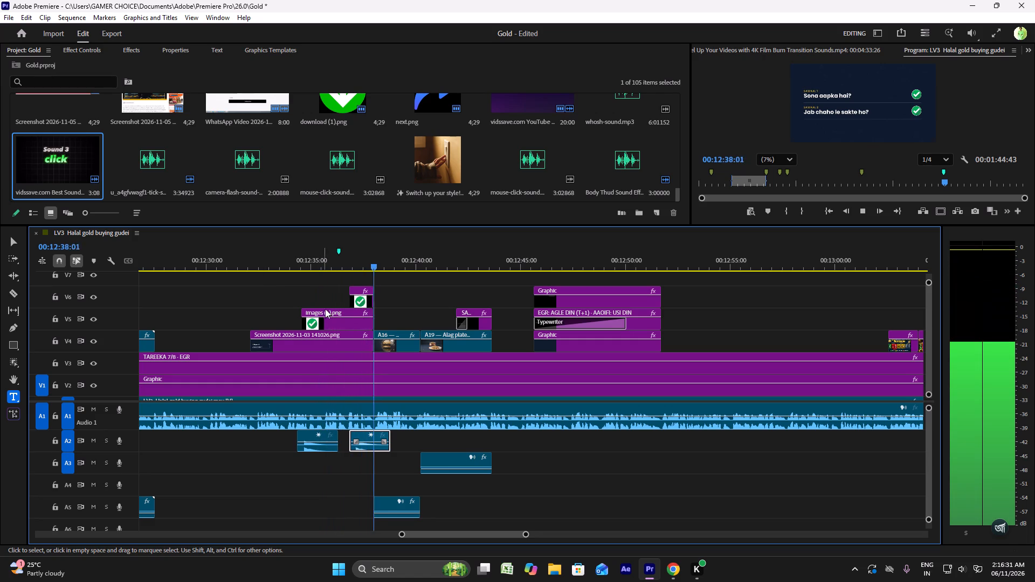
Shift the two ting clips on A2 slightly earlier, to start at about 00:12:34:10 and 00:12:36:30, and replay them.
scroll(378, 380, "up", 8, "alt")
key("space")
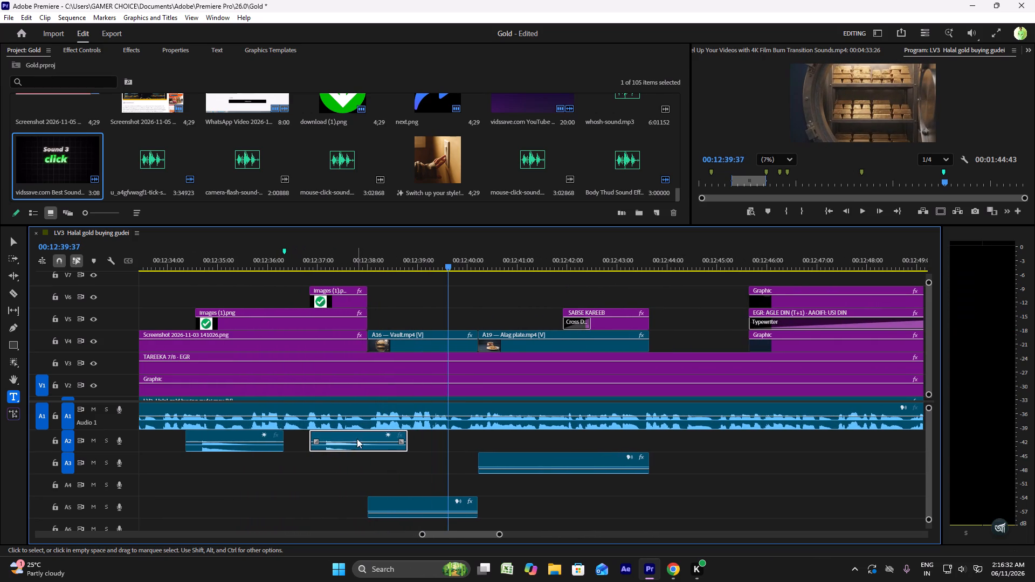
left_click_drag(358, 446, 345, 445)
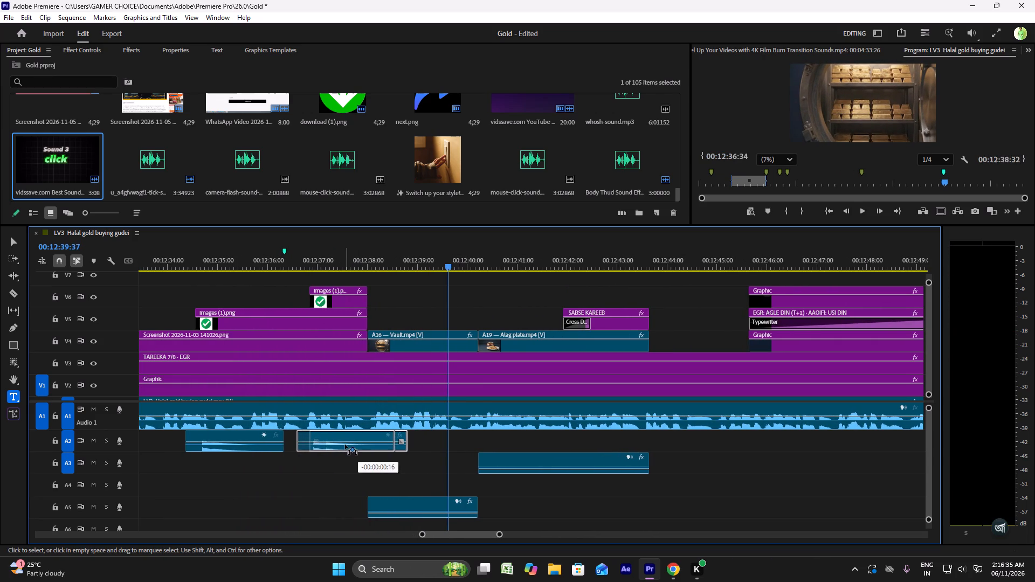
left_click_drag(345, 445, 340, 443)
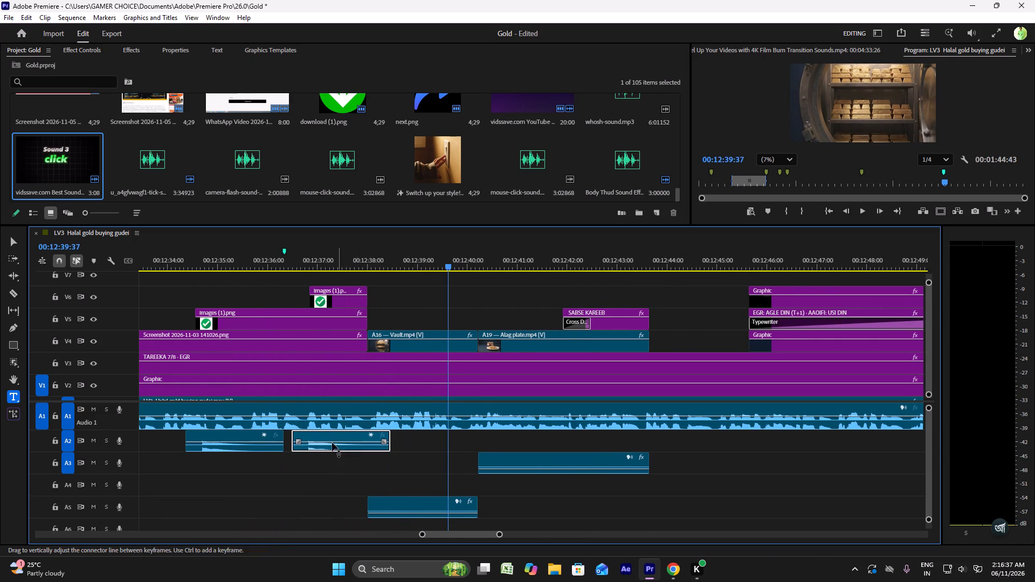
left_click_drag(239, 446, 231, 444)
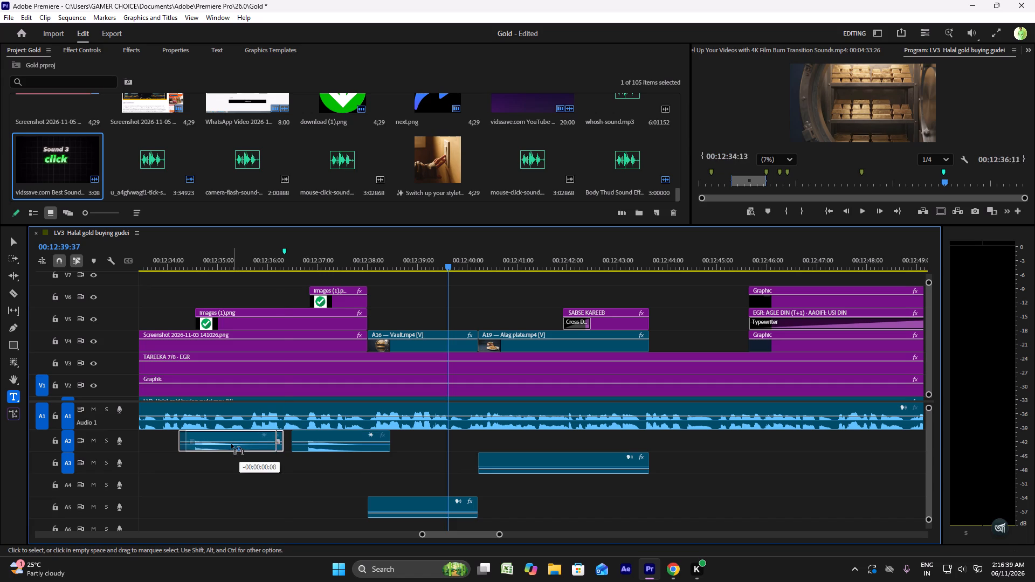
left_click_drag(231, 444, 229, 444)
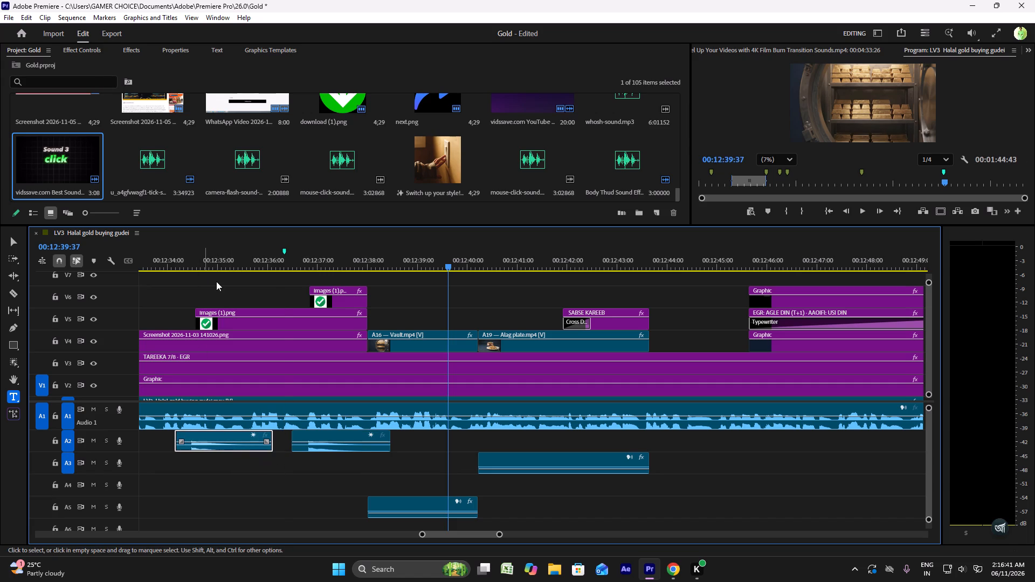
left_click(181, 255)
key("space")
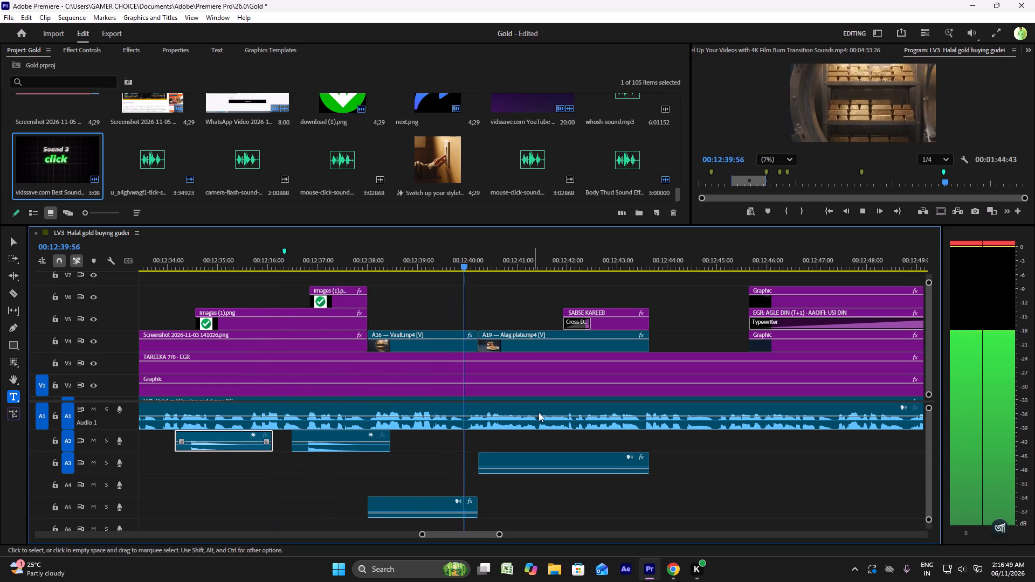
Check the brief's board v7 sound cue, place the "Sound 3 click" clip at about 00:13:03:27 over the scoreboard change, and play it.
left_click(670, 569)
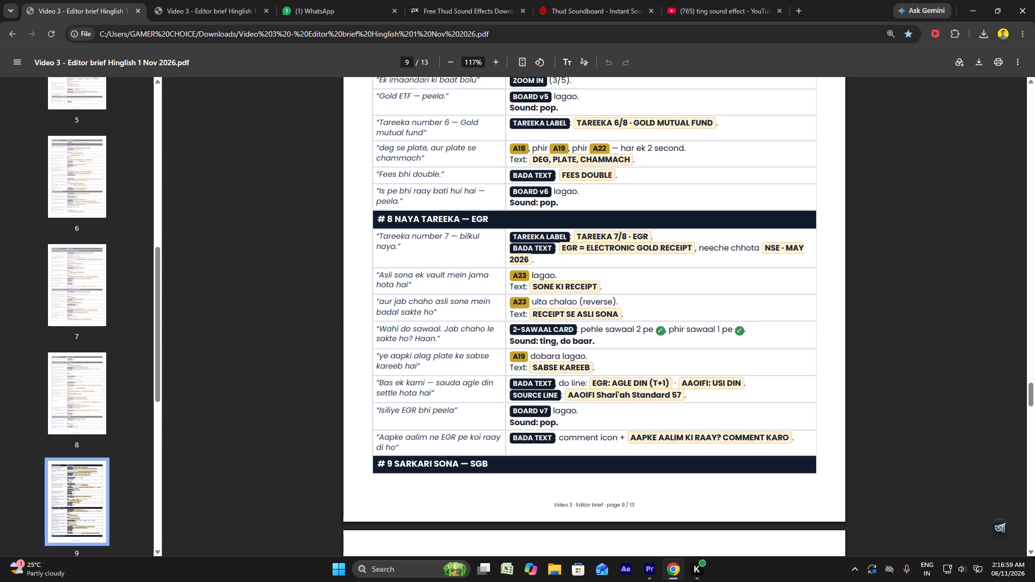
left_click(647, 571)
left_click(879, 270)
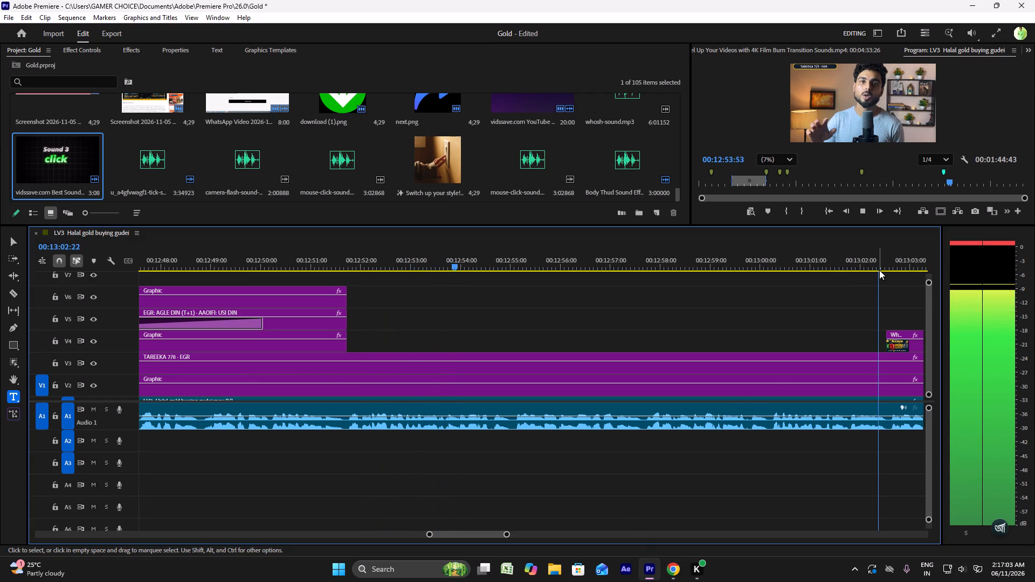
scroll(873, 272, "down", 10)
key("space")
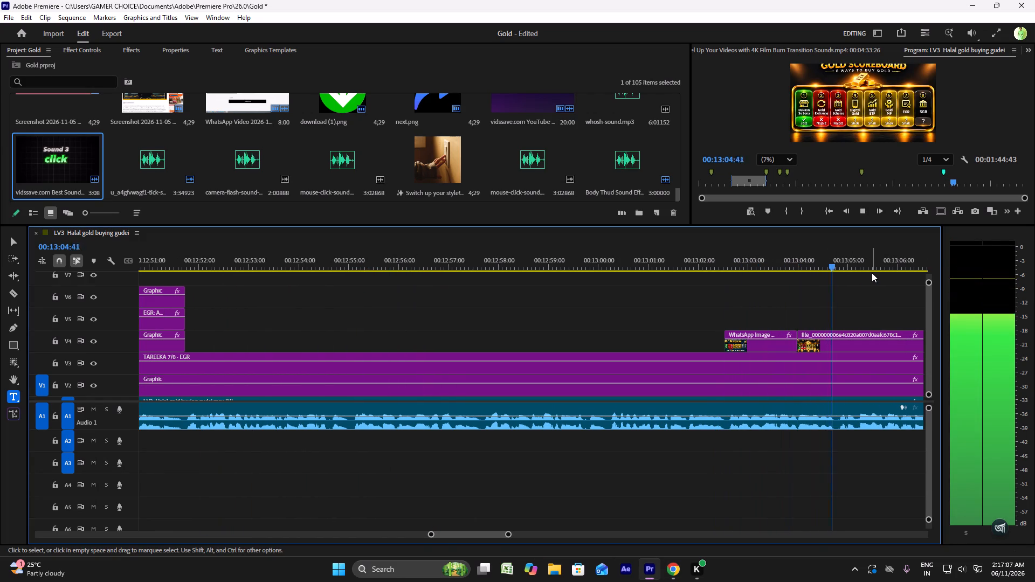
key("space")
left_click(783, 259)
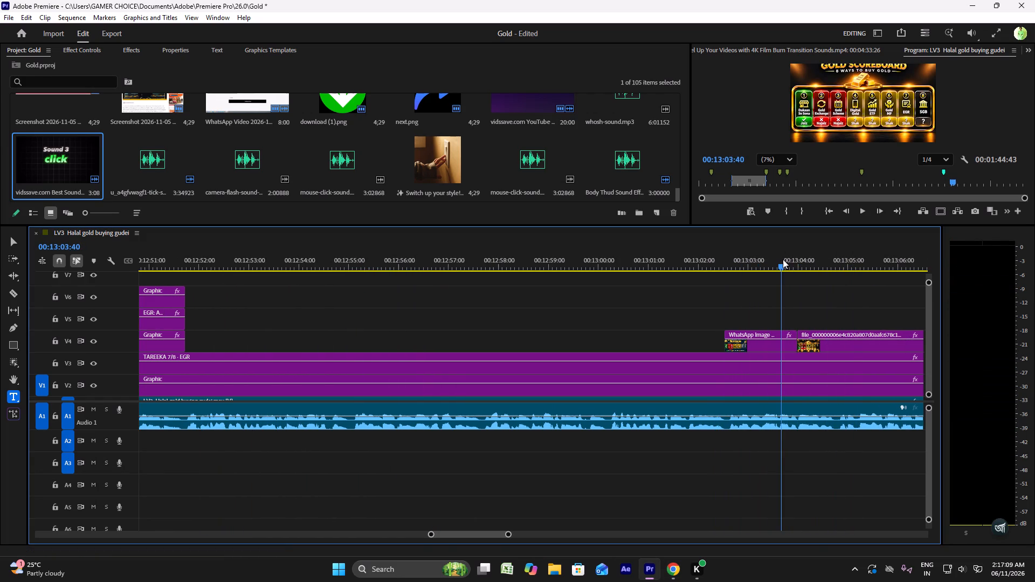
left_click(654, 565)
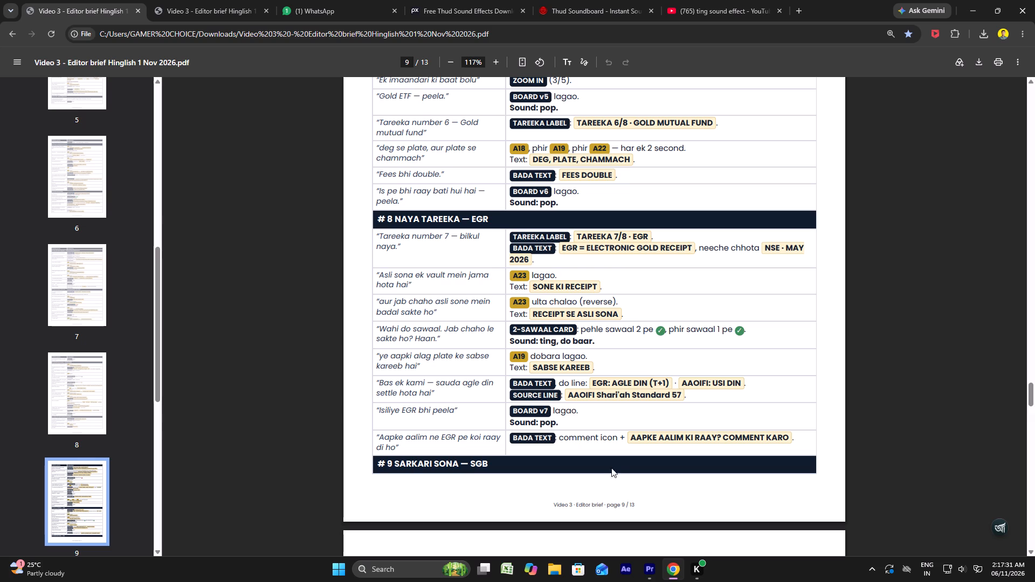
left_click(659, 567)
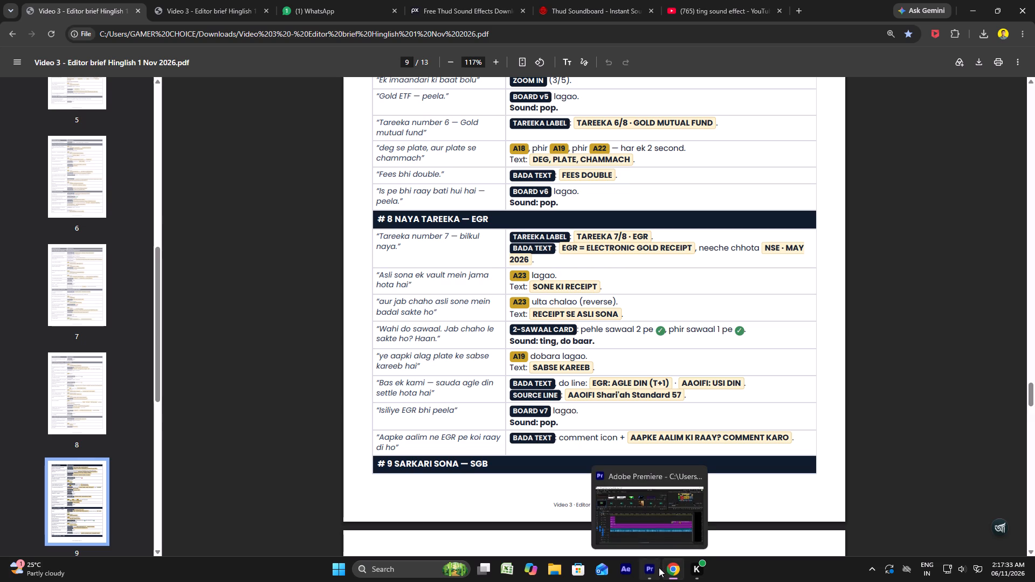
left_click_drag(59, 170, 771, 294)
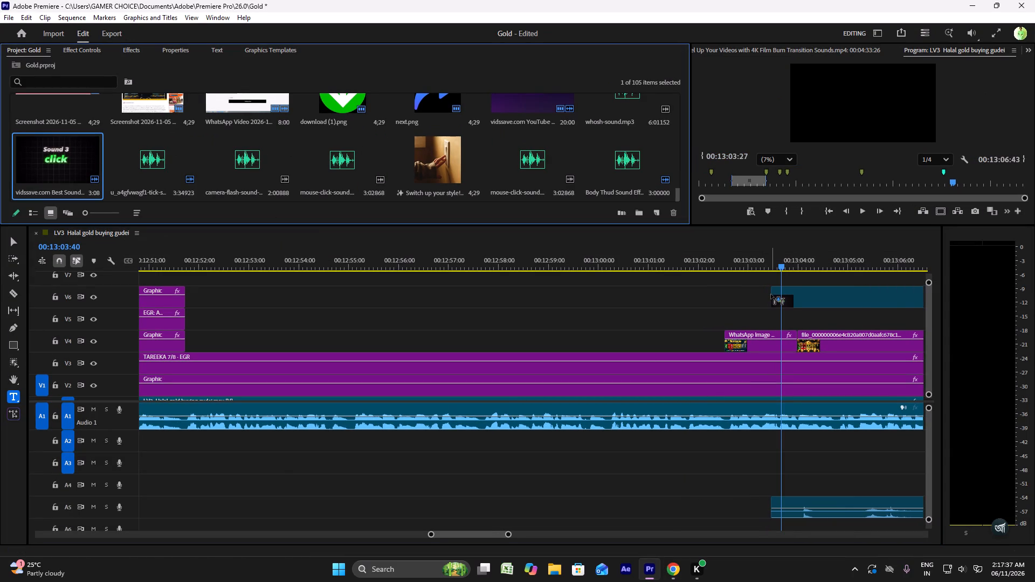
left_click_drag(771, 294, 770, 294)
left_click(765, 261)
key("space")
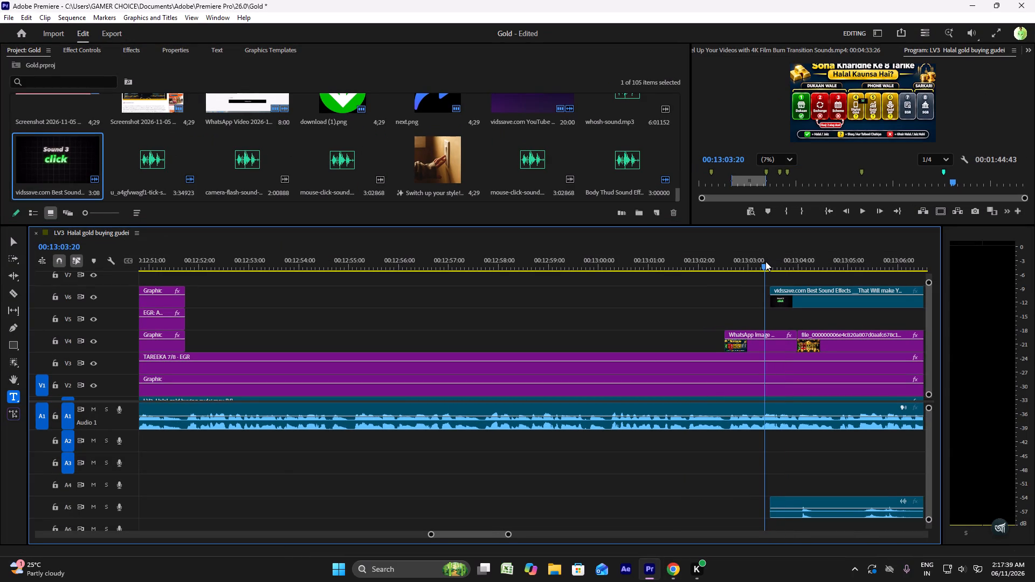
Trim the end of the click clip at the scoreboard back to about 00:13:05:20.
scroll(765, 261, "down", 6)
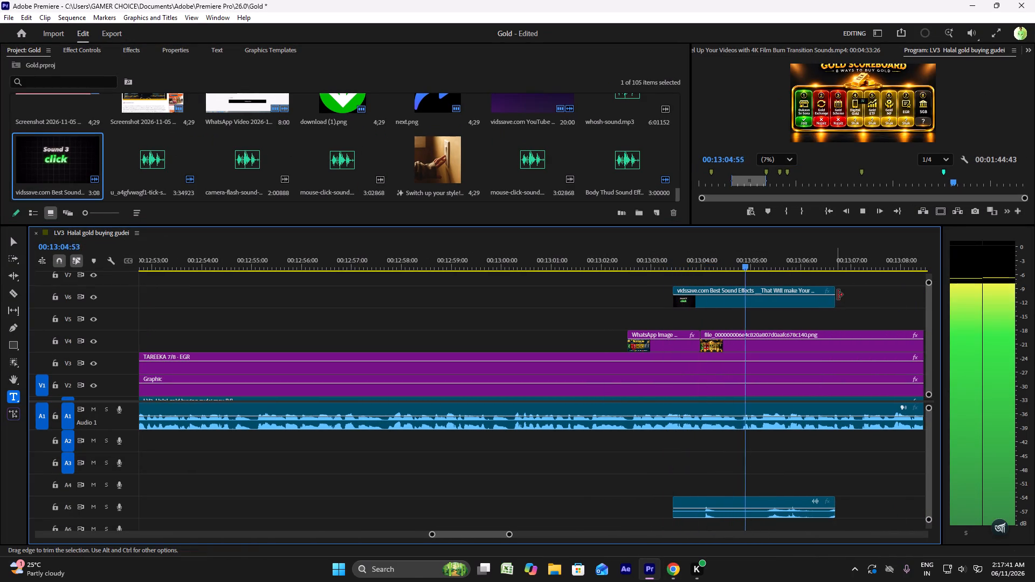
left_click_drag(838, 295, 771, 296)
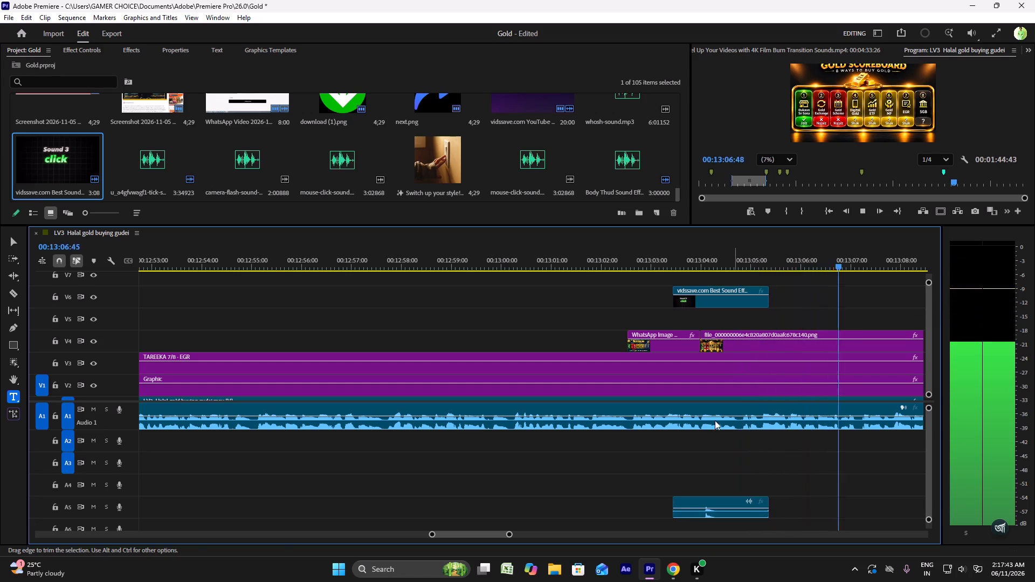
key("space")
Read the section 9 SGB sound cues in the editor brief and play the timeline through the EGR comment graphic.
left_click(676, 562)
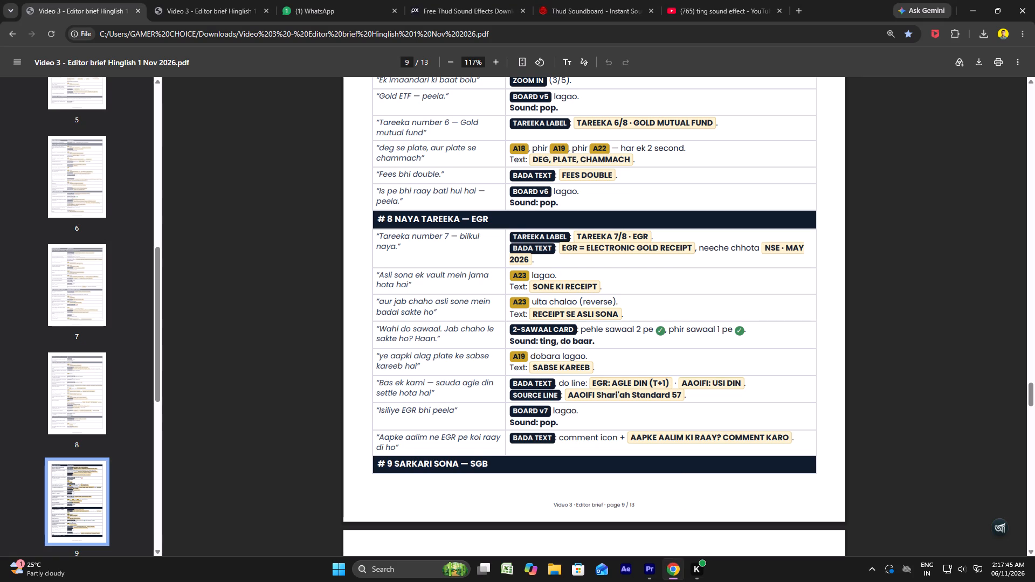
scroll(582, 430, "down", 7)
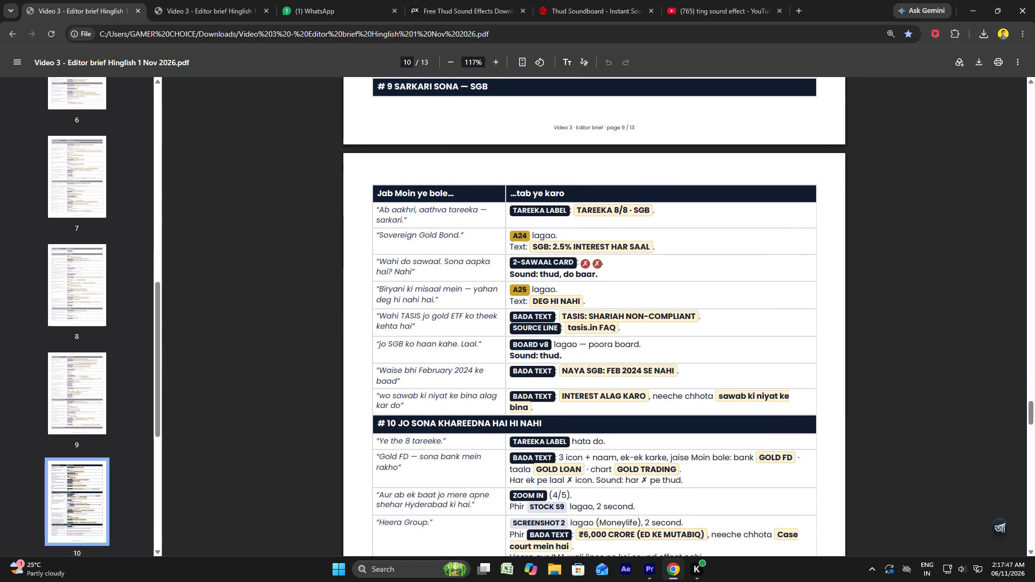
scroll(576, 429, "down", 1)
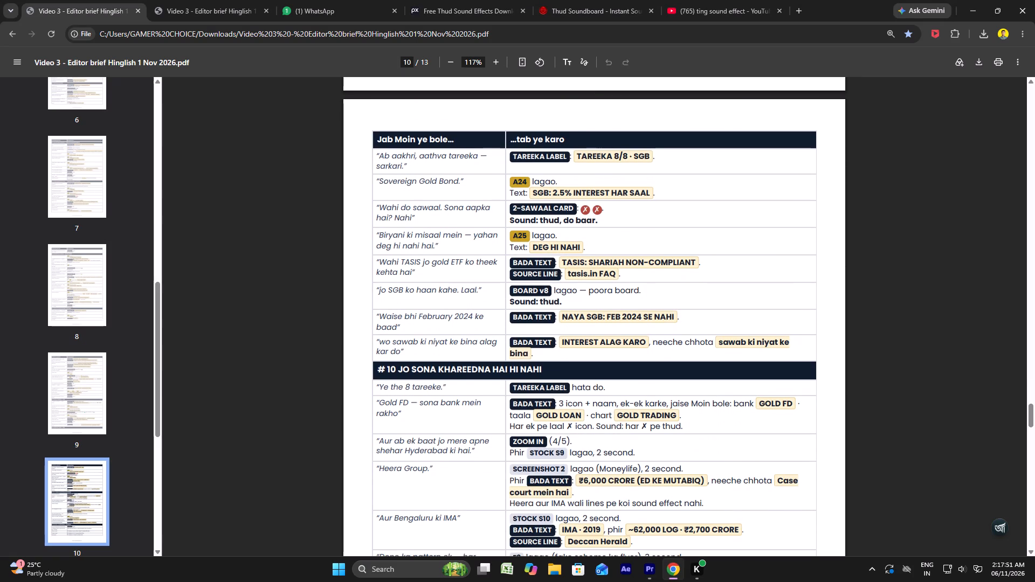
left_click(658, 572)
scroll(718, 308, "down", 12)
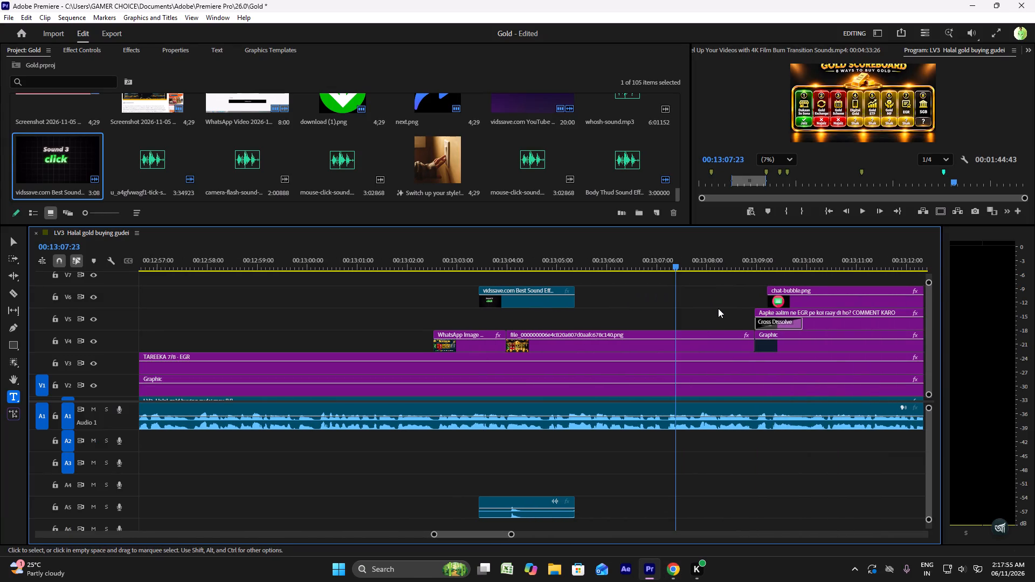
key("space")
scroll(718, 308, "down", 11)
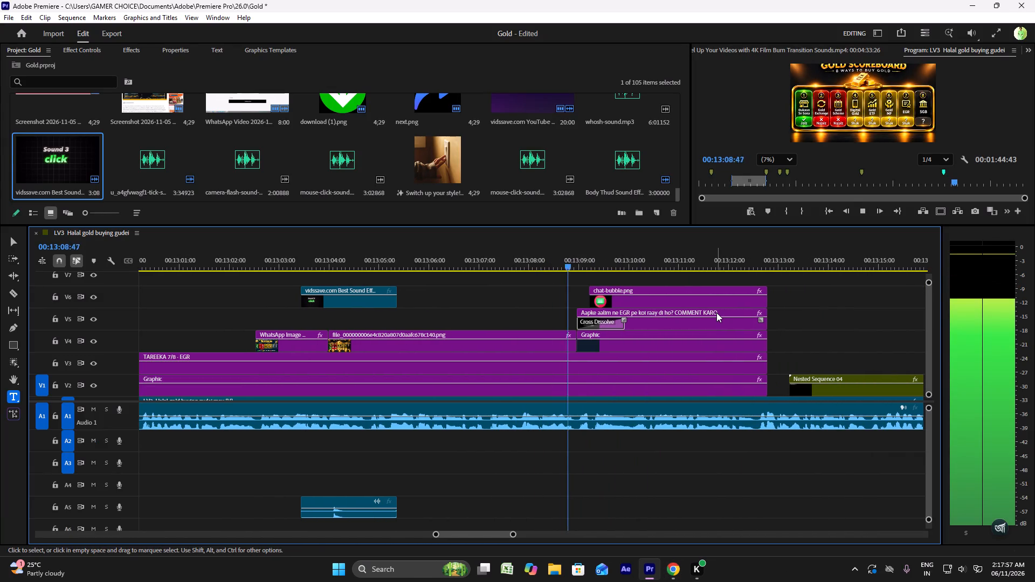
scroll(716, 313, "down", 9)
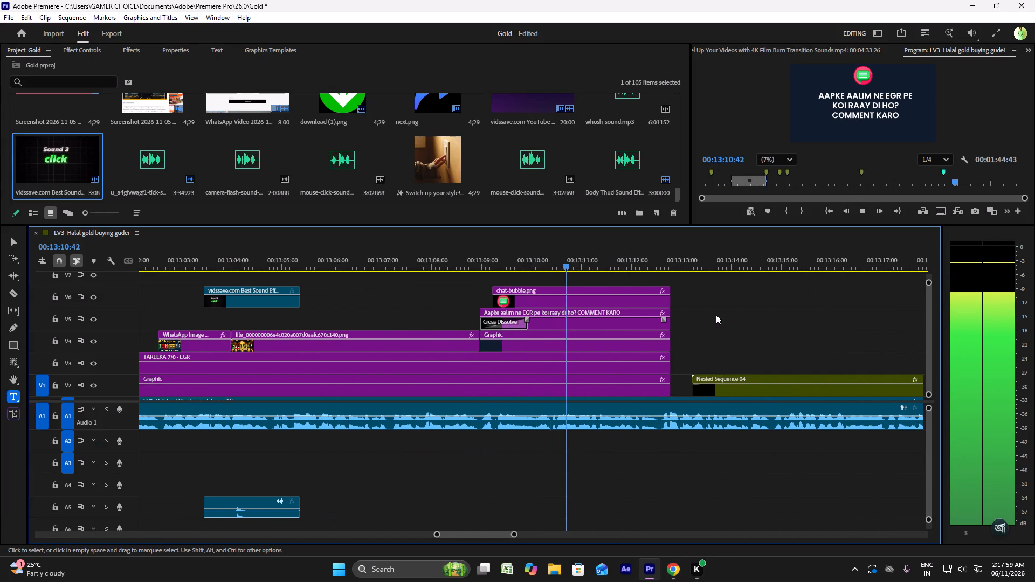
scroll(716, 315, "down", 8)
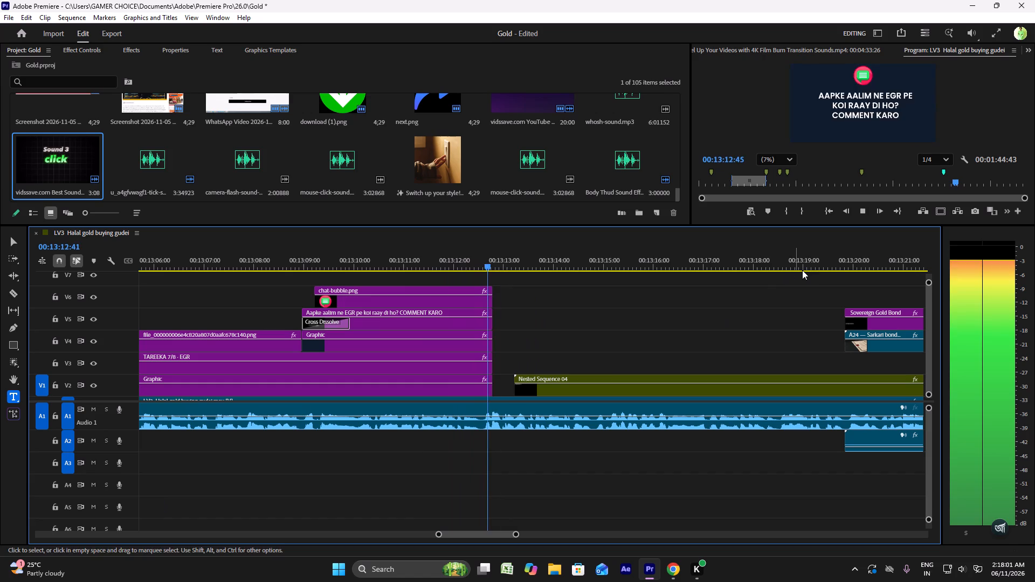
Place the Body Thud sound on A2 at about 00:13:35:20, near the first red cross of the SGB two-question card.
left_click(831, 266)
scroll(829, 267, "down", 5, "alt")
scroll(825, 271, "down", 9)
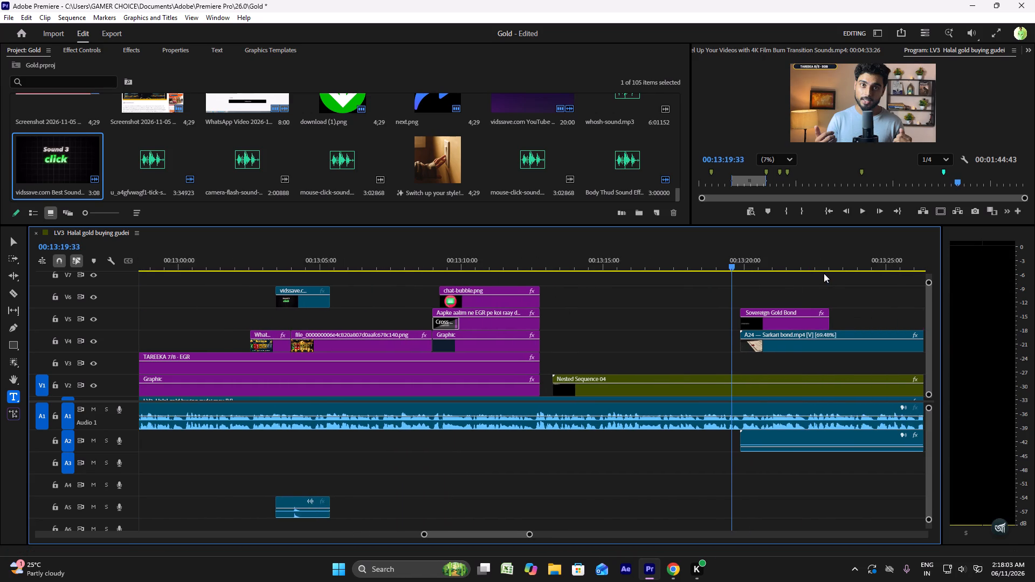
scroll(824, 273, "down", 3)
key("space")
scroll(824, 273, "down", 17)
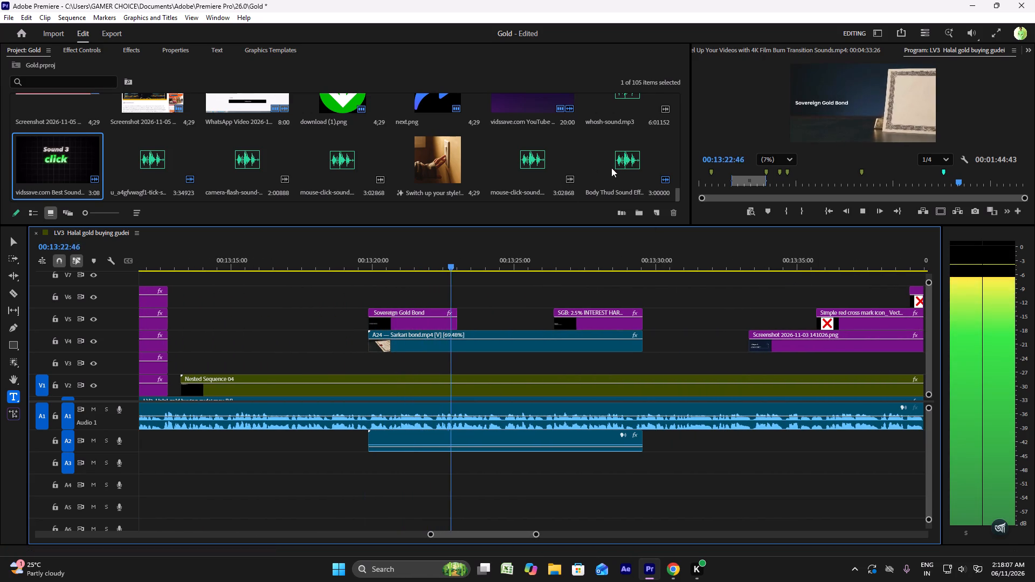
left_click_drag(615, 167, 808, 416)
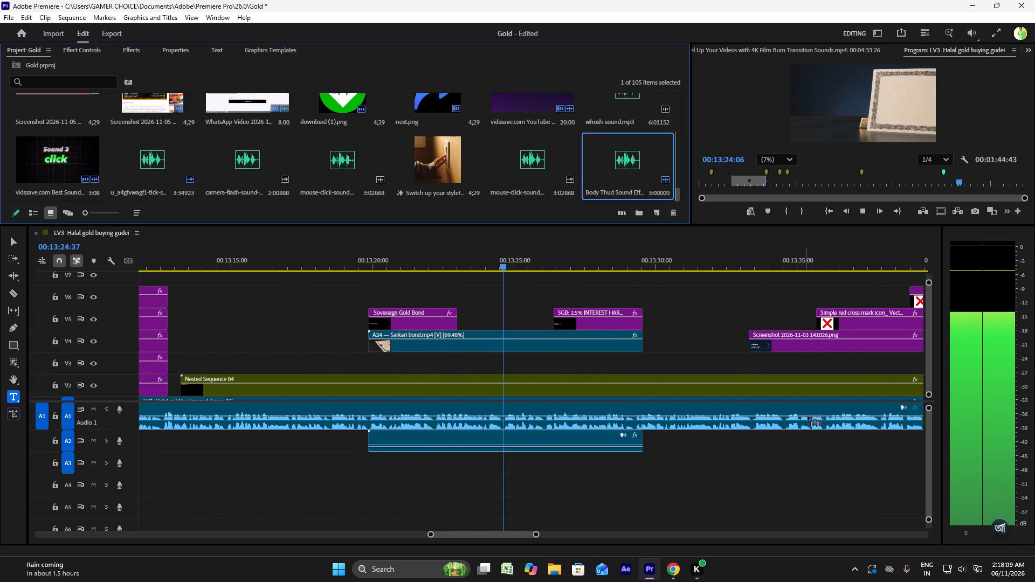
left_click_drag(808, 416, 806, 444)
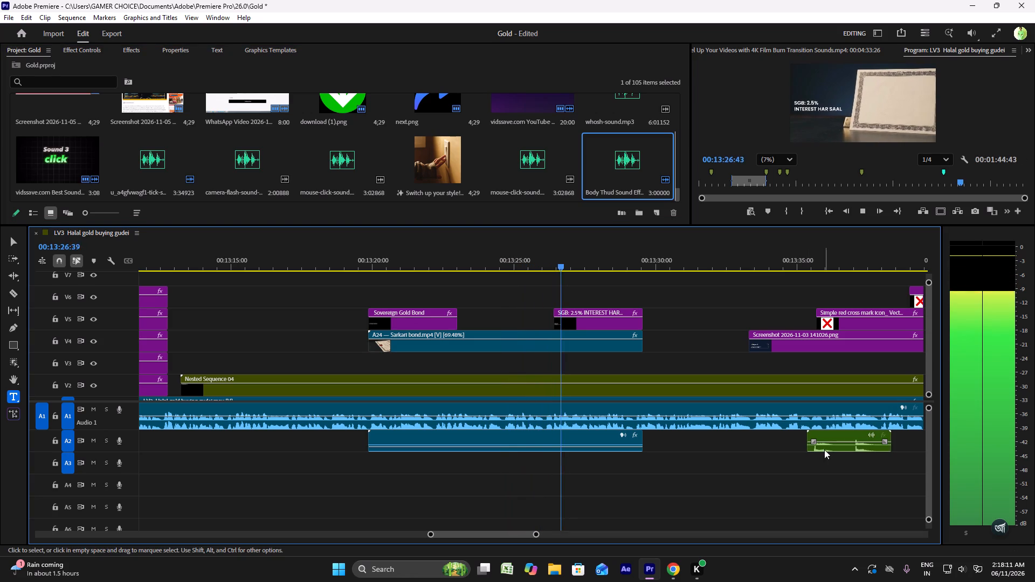
key("space")
left_click(806, 268)
Shift the thud clip on A2 slightly later, to start at about 00:13:35:30, and play it with the first red cross.
scroll(800, 352, "down", 7)
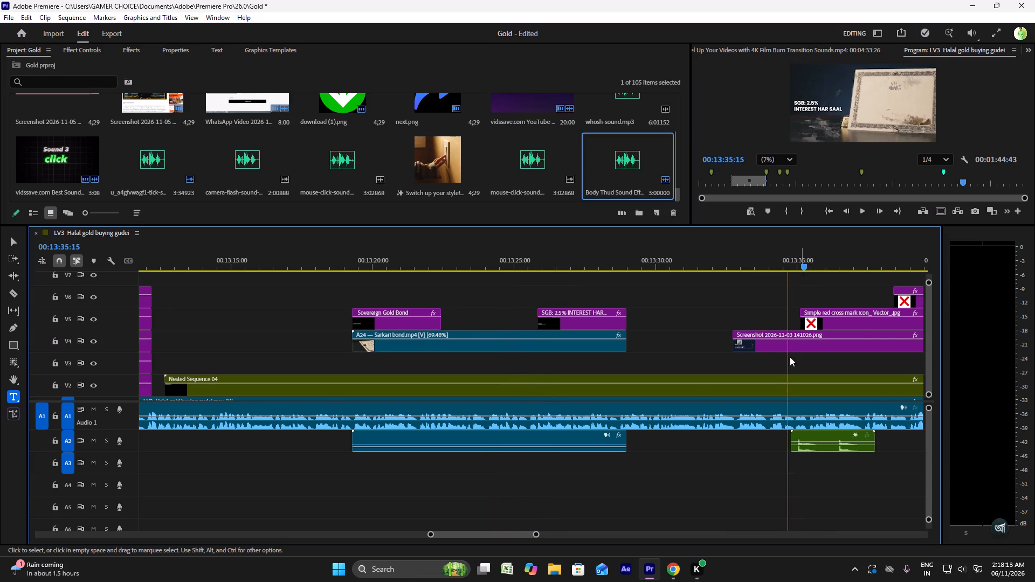
scroll(727, 433, "up", 5, "alt")
left_click_drag(721, 451, 720, 451)
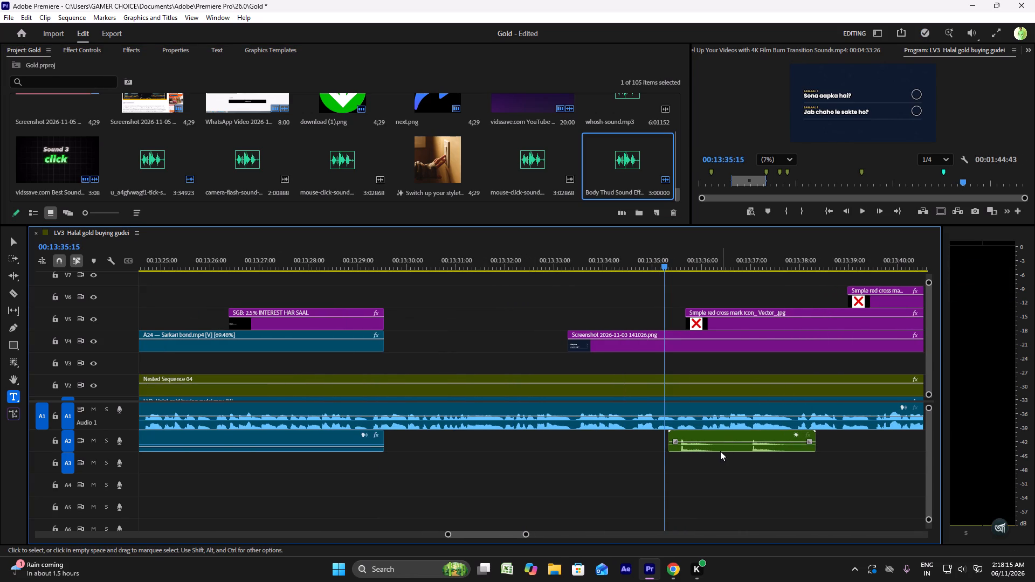
left_click_drag(720, 451, 730, 445)
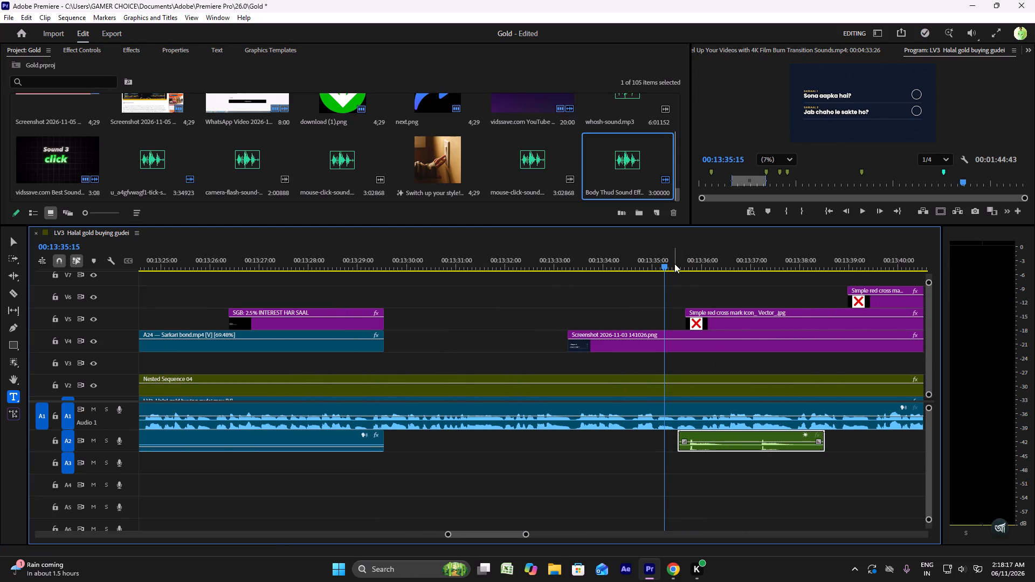
left_click(674, 264)
key("space")
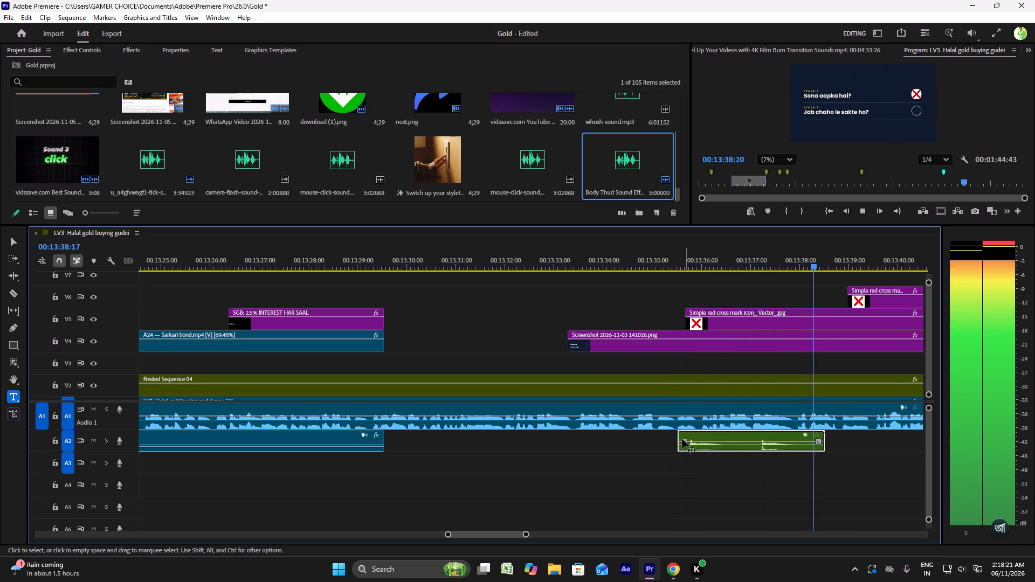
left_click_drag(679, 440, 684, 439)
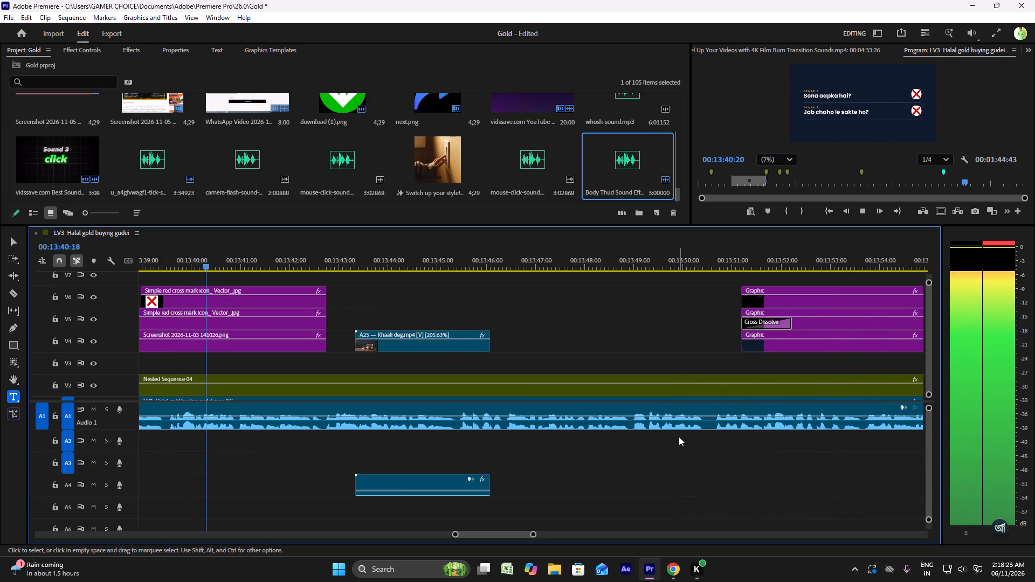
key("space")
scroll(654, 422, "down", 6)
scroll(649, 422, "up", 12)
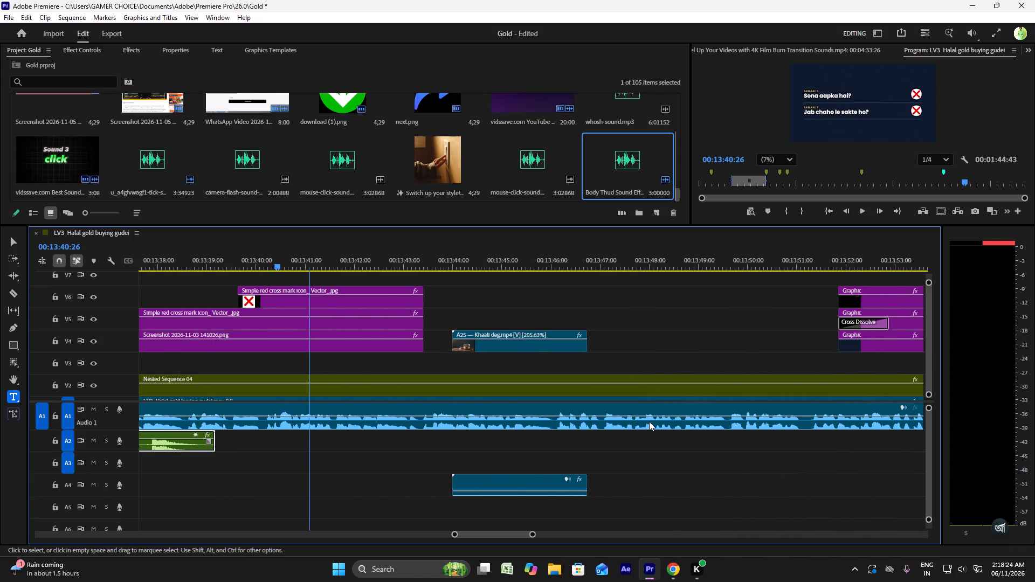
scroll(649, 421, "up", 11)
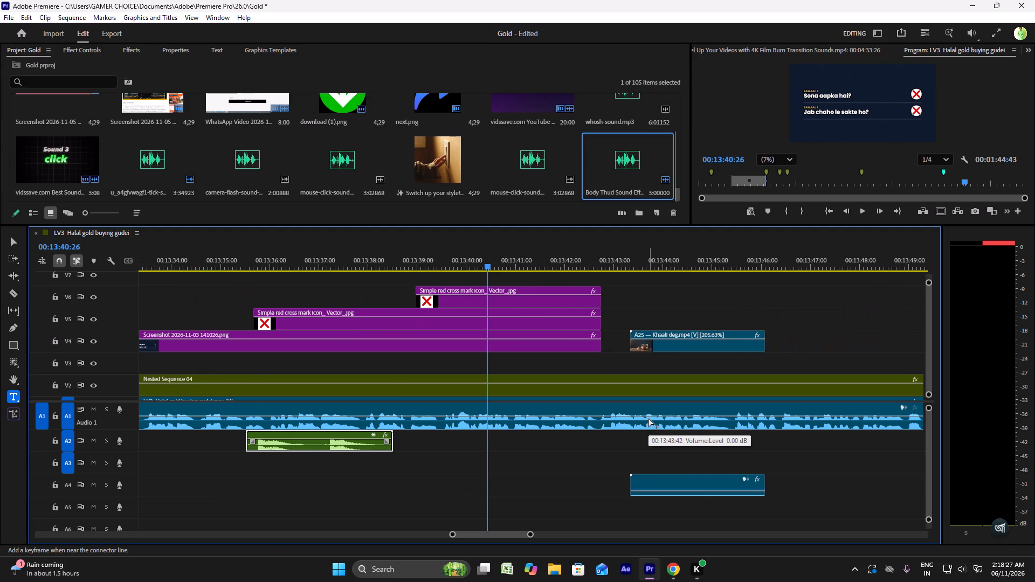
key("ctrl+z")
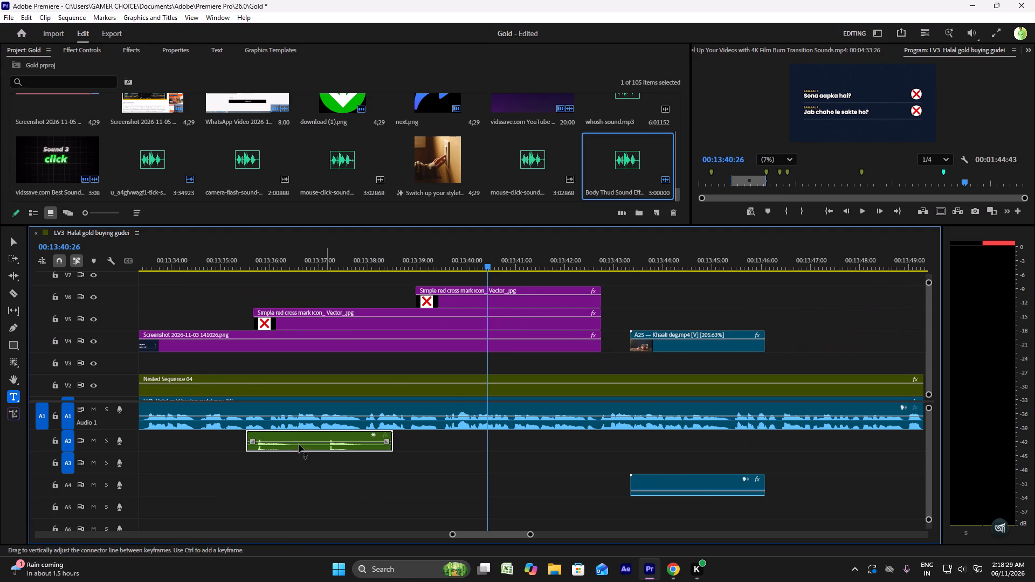
Trim the first hit off the thud clip, move the clip to start at about 00:13:35:05, and play it with the first red cross.
left_click_drag(245, 444, 272, 443)
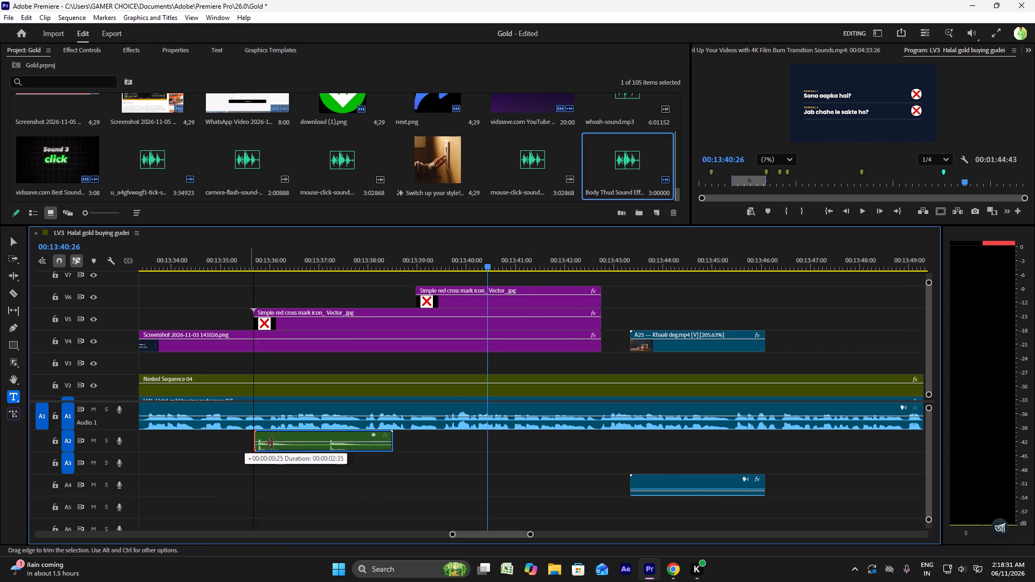
left_click_drag(272, 443, 306, 440)
left_click_drag(371, 448, 360, 447)
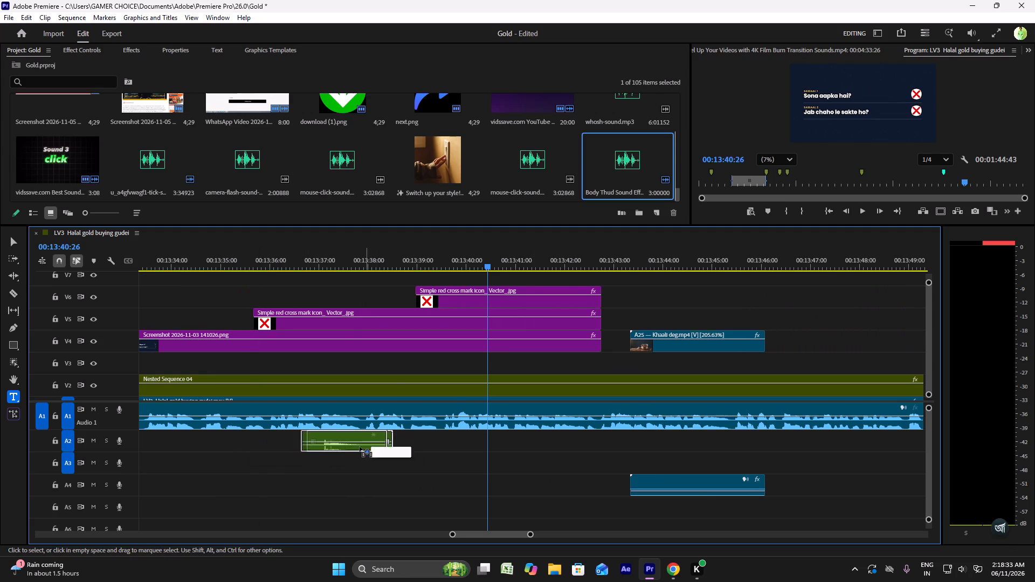
left_click_drag(360, 447, 293, 441)
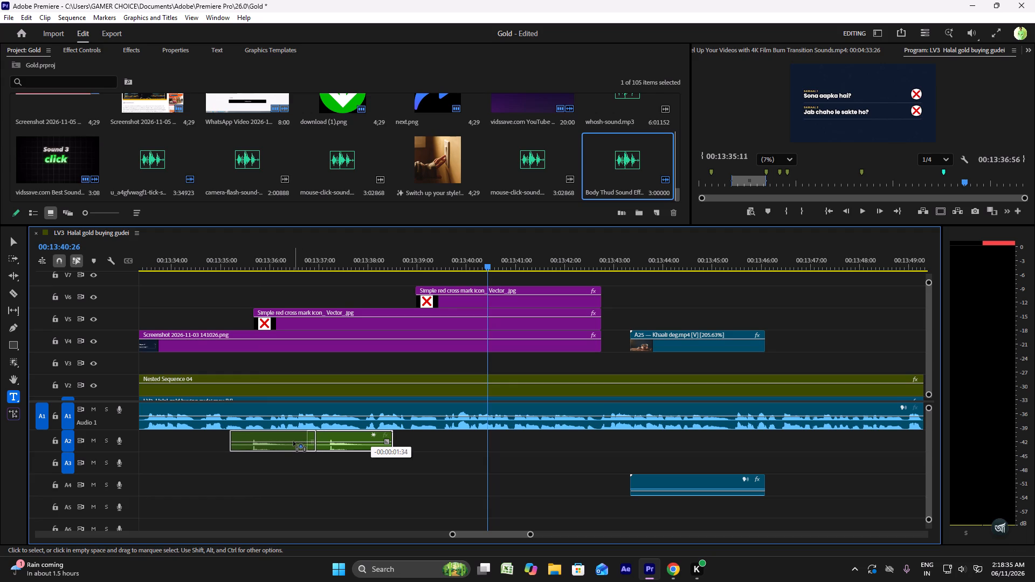
left_click_drag(293, 441, 290, 441)
left_click(242, 268)
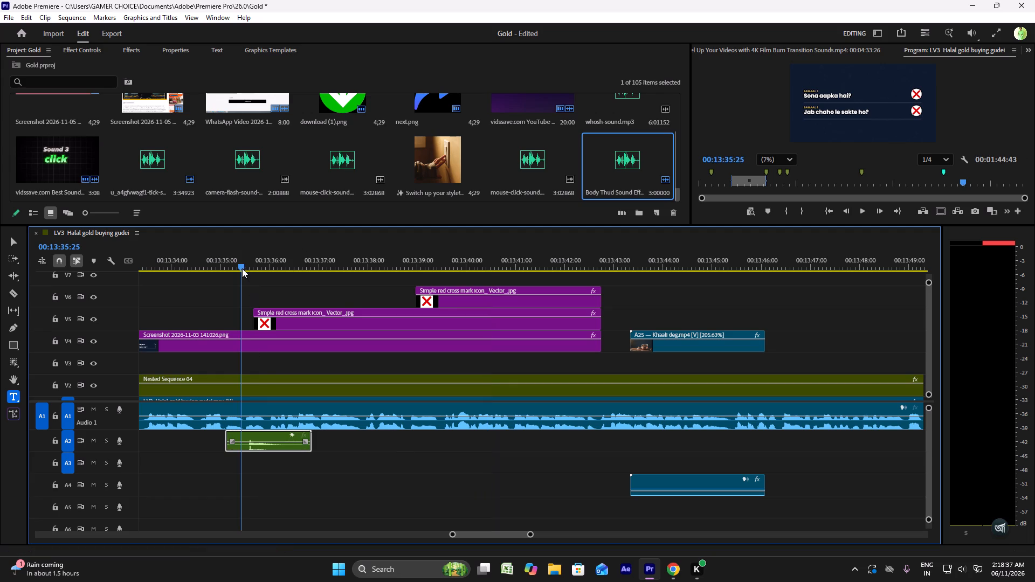
key("space")
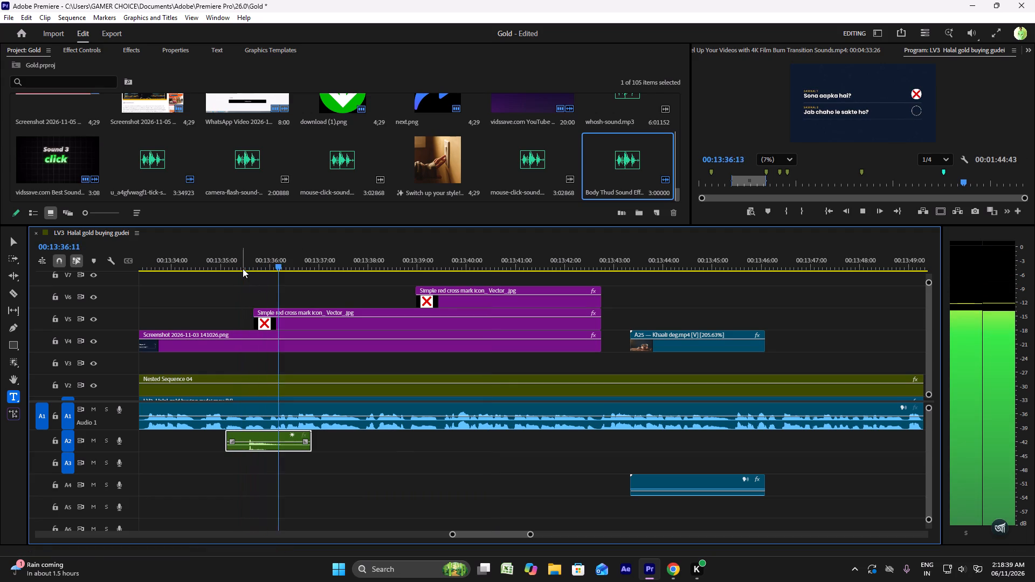
Paste a copy of the thud clip on A2 at about 00:13:38:30 and play it with the second red cross.
key("ctrl+v")
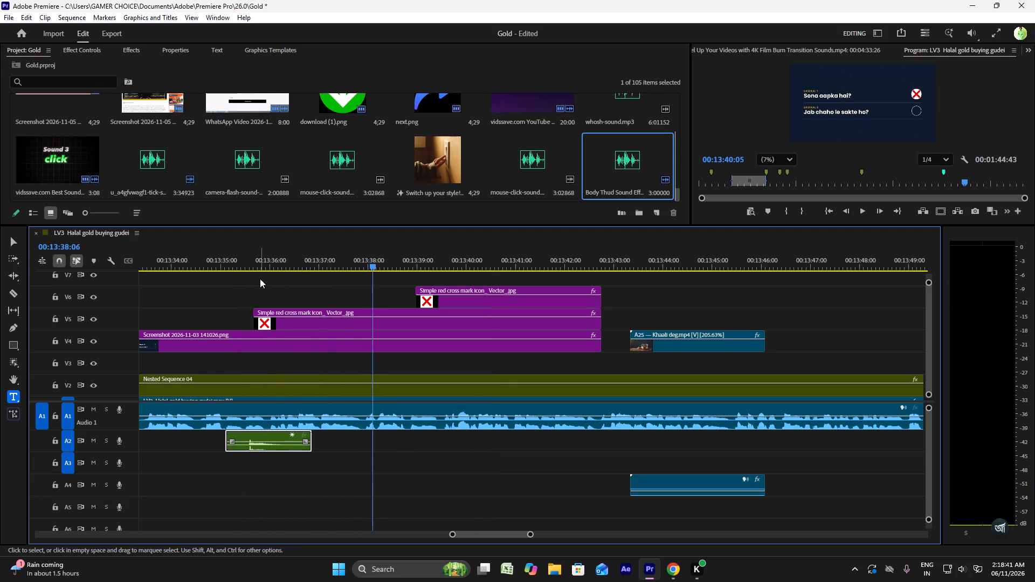
left_click_drag(405, 449, 424, 449)
left_click(392, 266)
key("space")
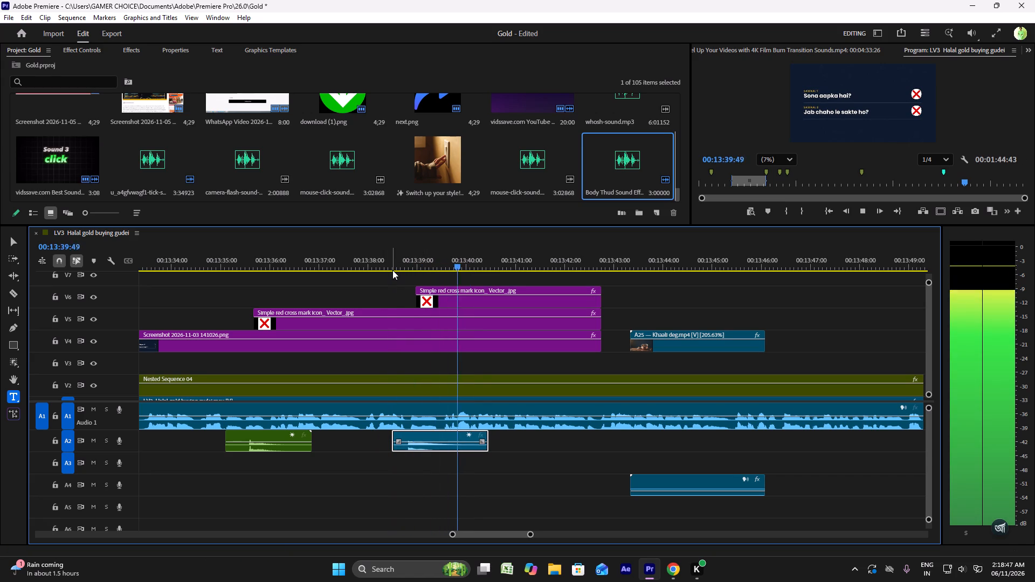
Play the timeline past the two-question card and read the remaining section 9 SGB sound cues in the editor brief.
scroll(408, 285, "down", 6)
scroll(455, 306, "down", 6, "alt")
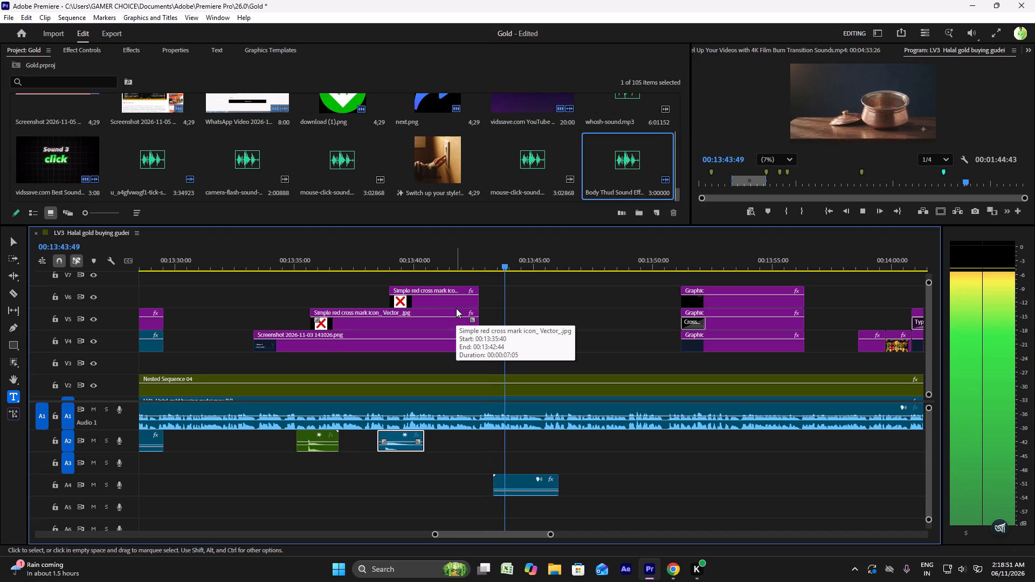
scroll(510, 317, "down", 2)
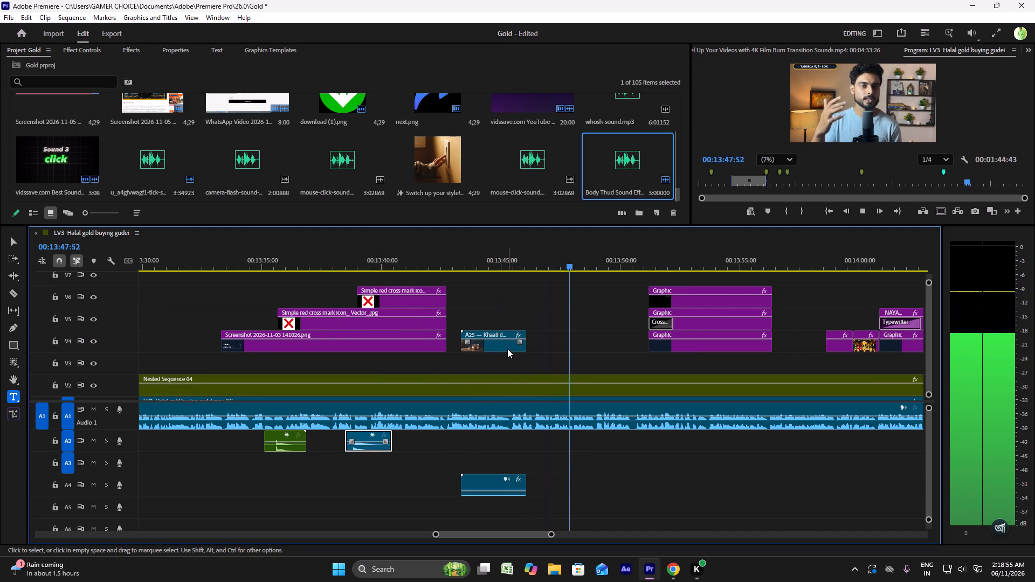
left_click(673, 562)
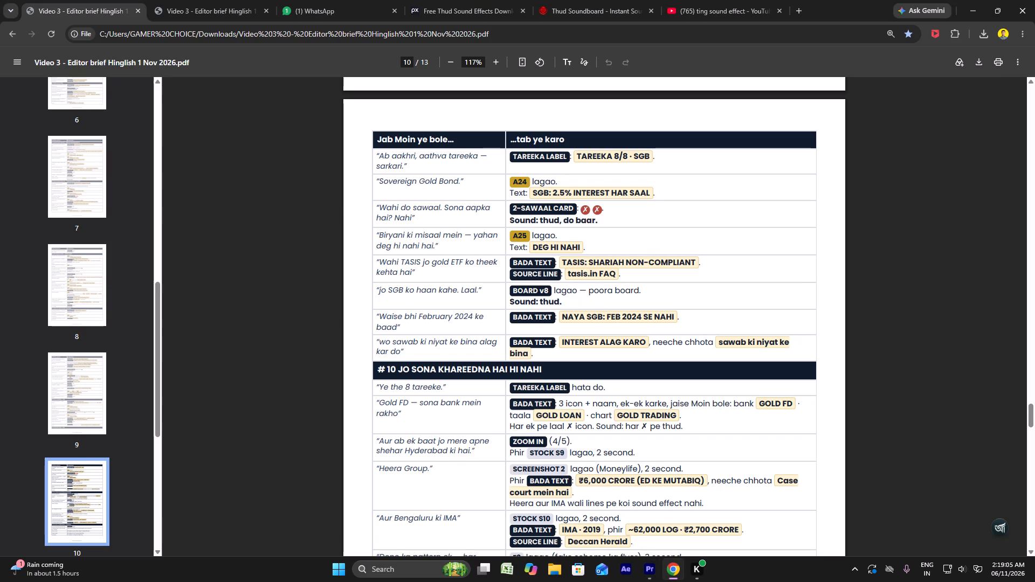
scroll(568, 414, "up", 8)
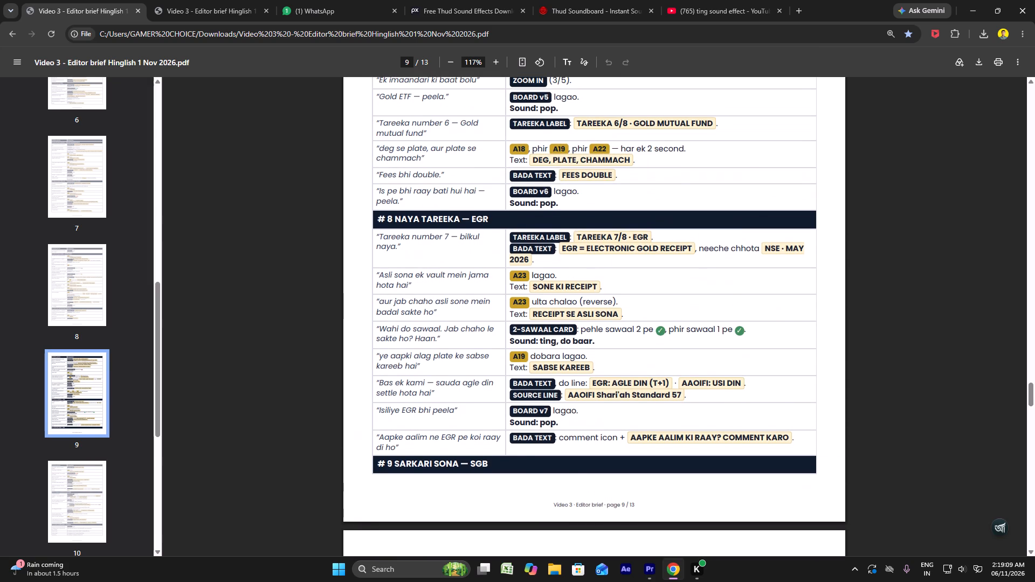
scroll(568, 414, "down", 3)
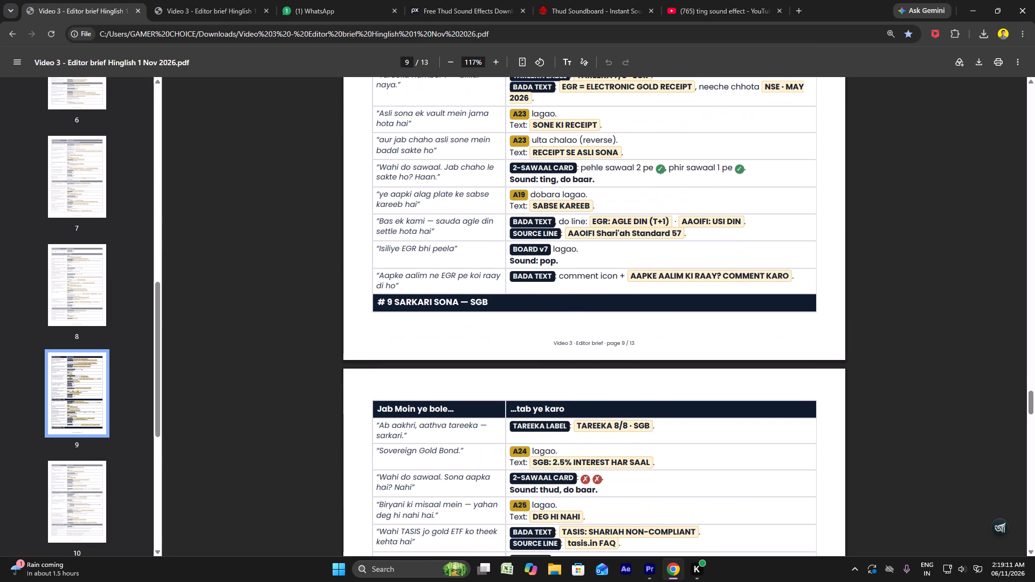
scroll(568, 414, "down", 3)
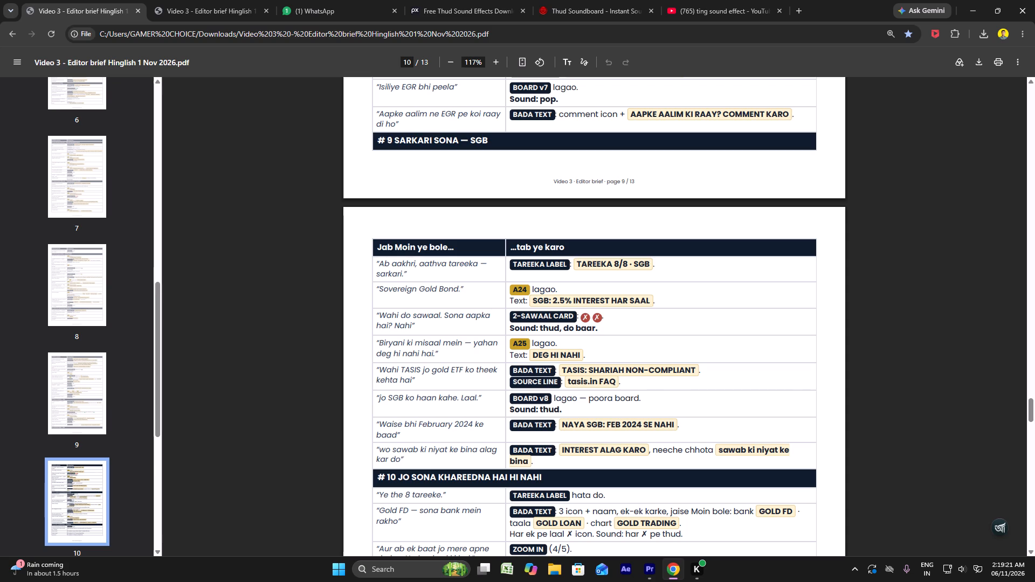
Return to Premiere Pro and play the timeline around the SGB scoreboard clips just before the NAYA SGB text.
left_click(650, 565)
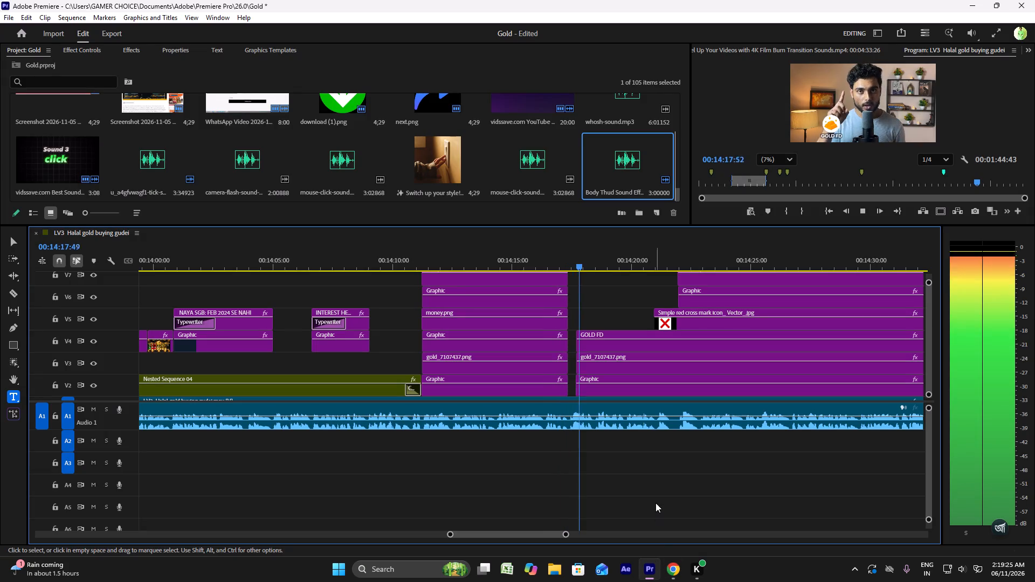
scroll(641, 482, "down", 4)
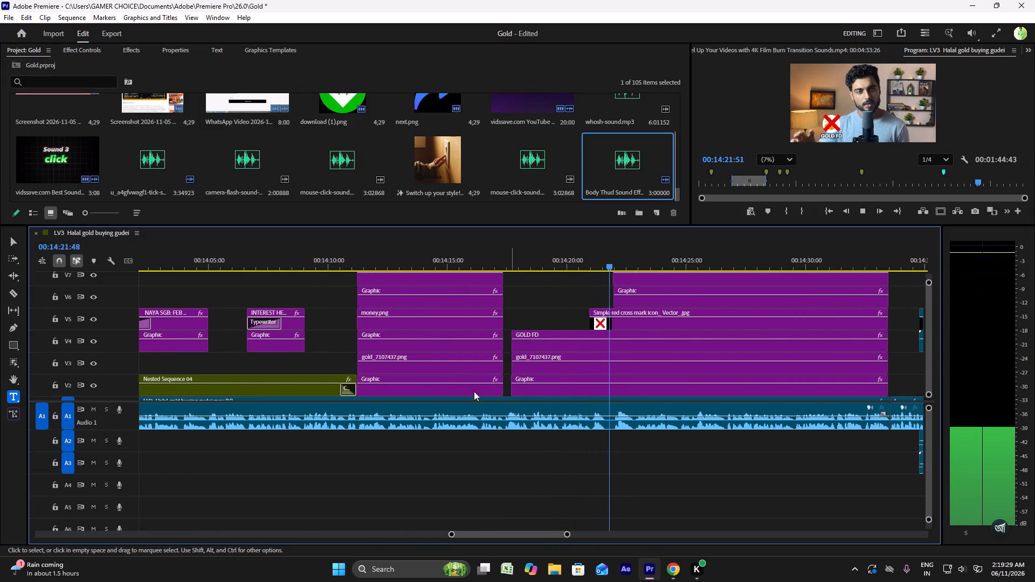
key("space")
left_click(339, 260)
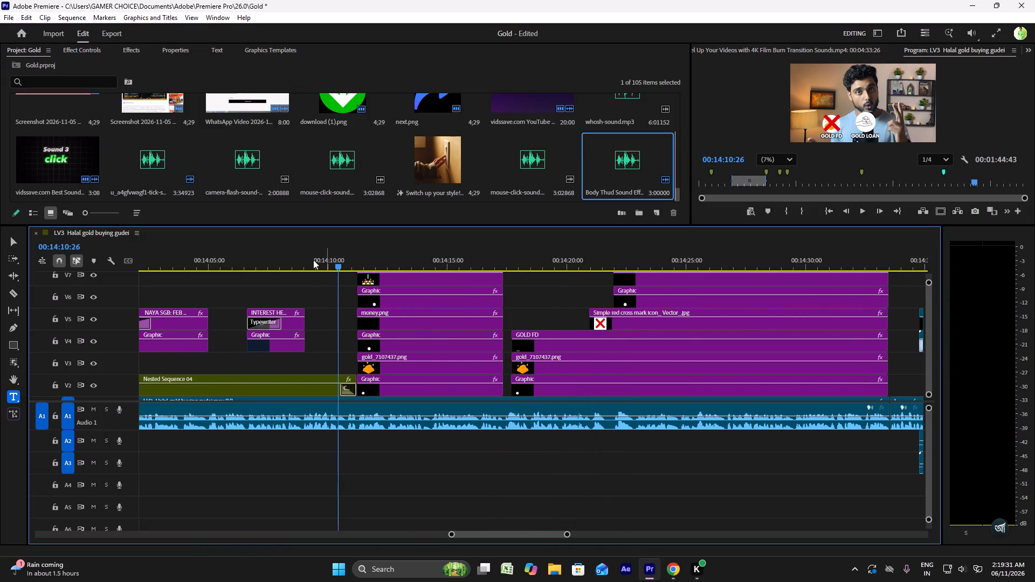
left_click(223, 255)
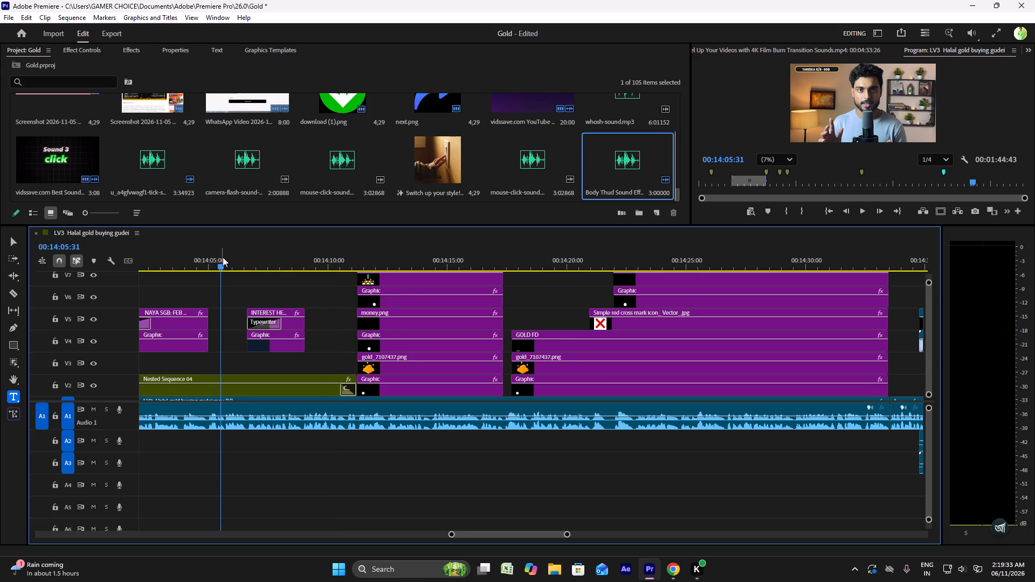
scroll(223, 258, "up", 9)
left_click(226, 259)
left_click(245, 262)
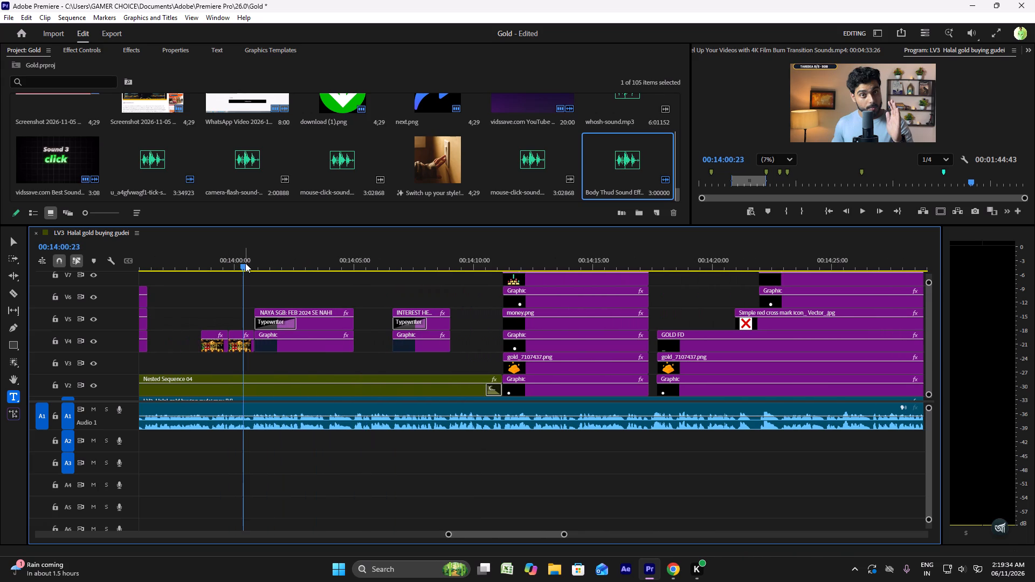
key("space")
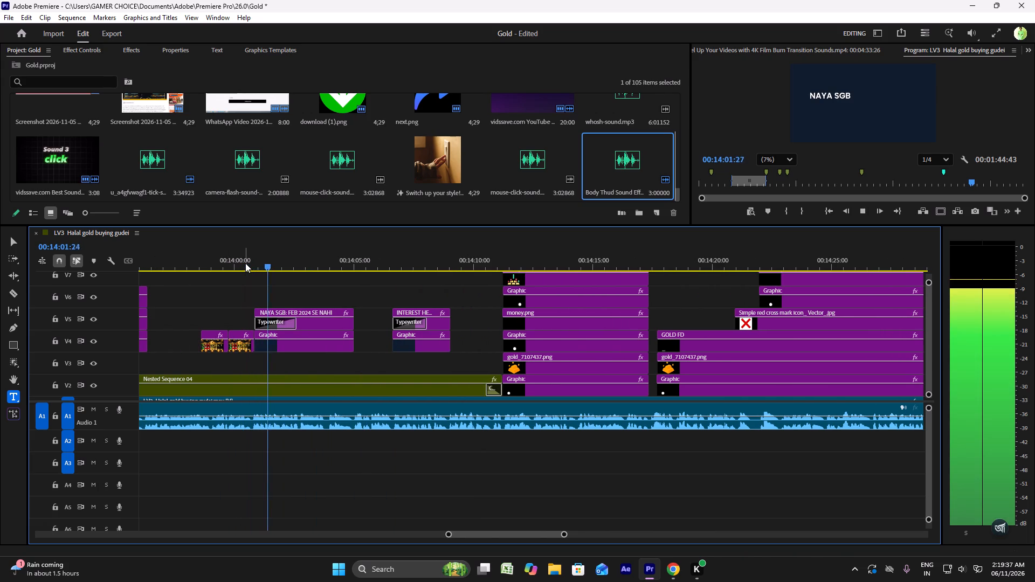
left_click(213, 267)
key("space")
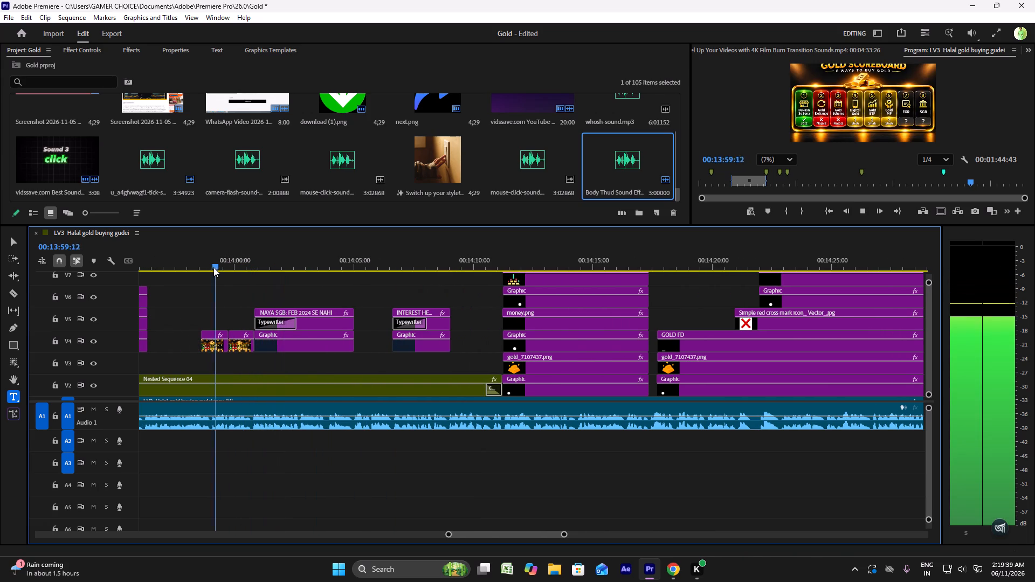
key("space")
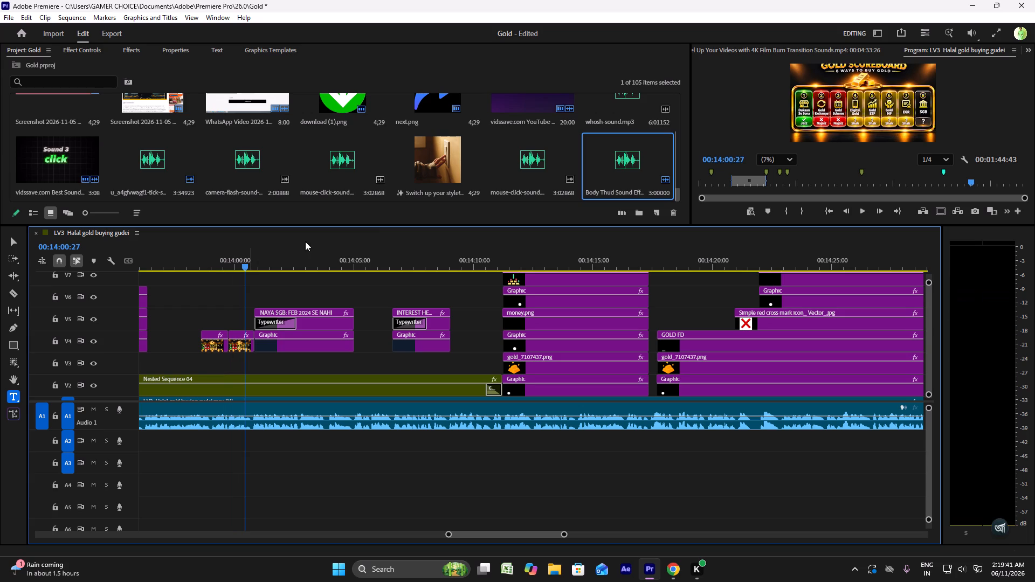
Place the Sound 3 click clip on V6 and A5 at about 00:13:59:00, trim it to about 1:15 long, and play it with the SGB scoreboard.
left_click_drag(42, 164, 227, 280)
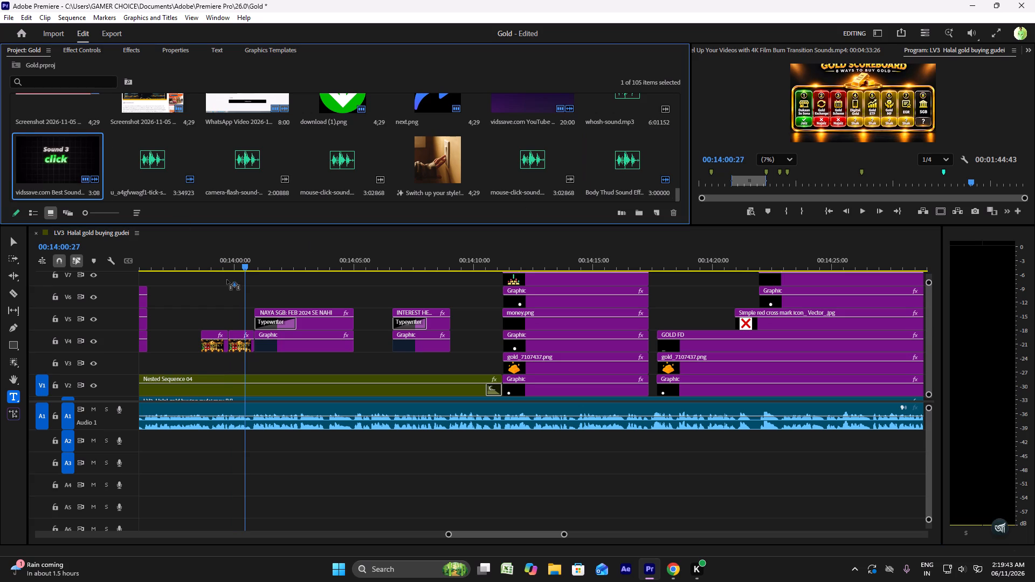
left_click_drag(227, 280, 227, 294)
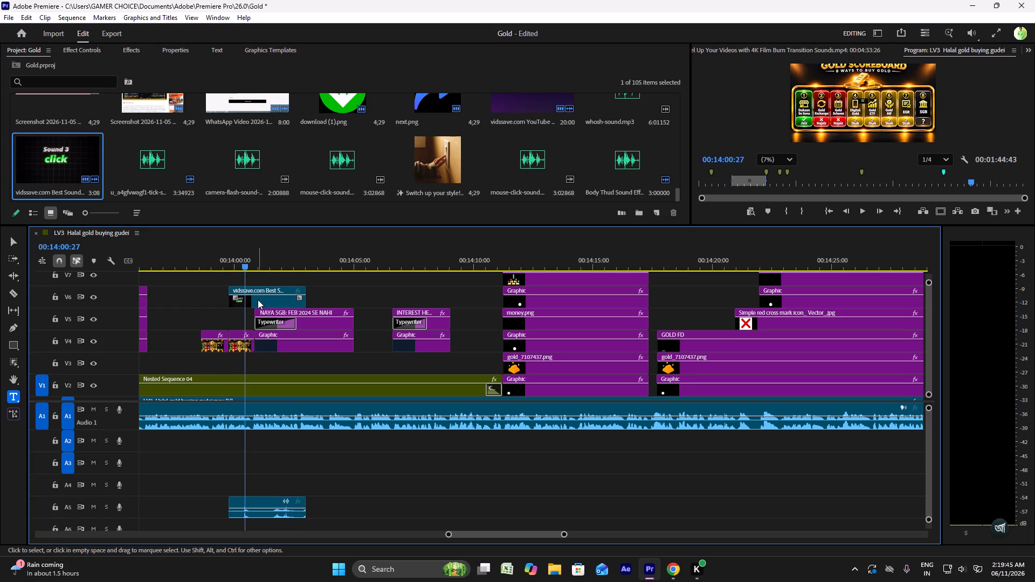
left_click_drag(258, 300, 248, 300)
left_click_drag(250, 302, 240, 302)
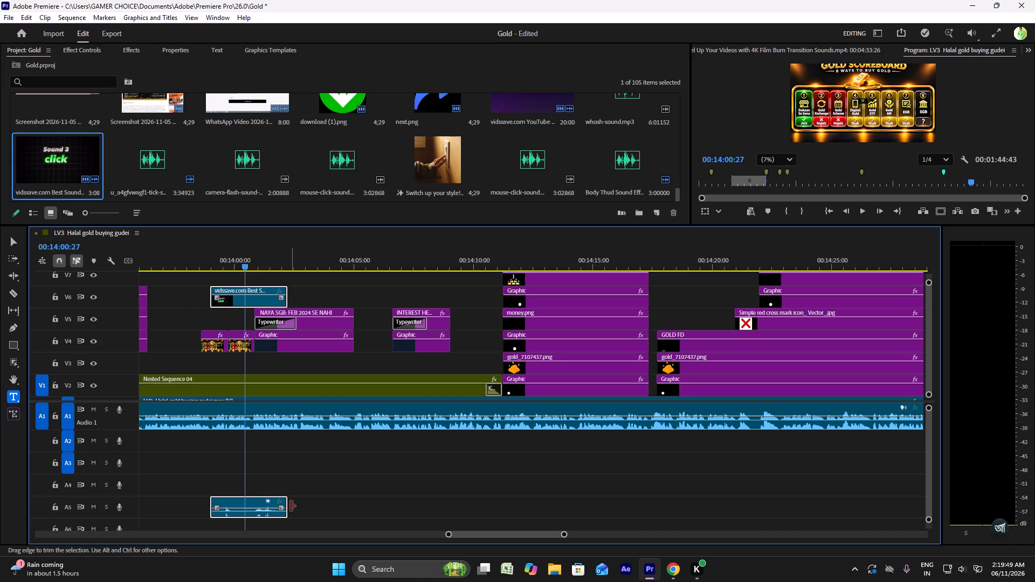
left_click_drag(288, 506, 249, 506)
left_click_drag(287, 511, 243, 506)
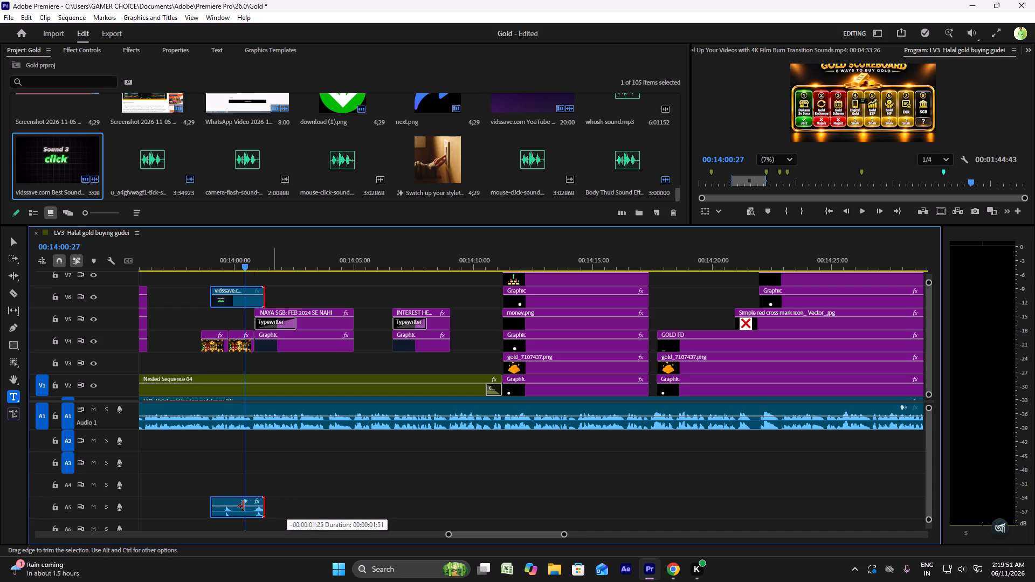
left_click_drag(243, 506, 239, 505)
left_click(207, 252)
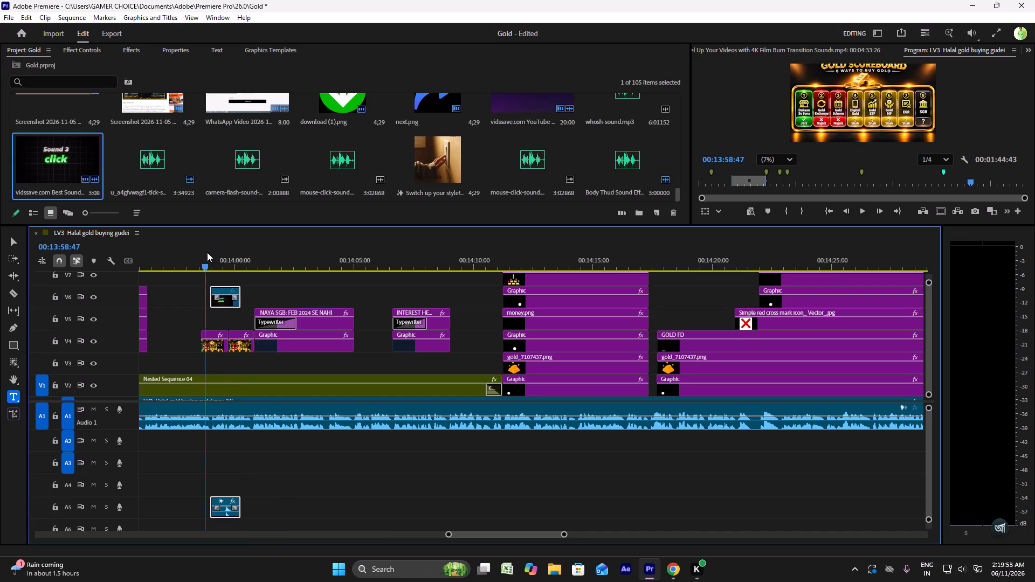
key("space")
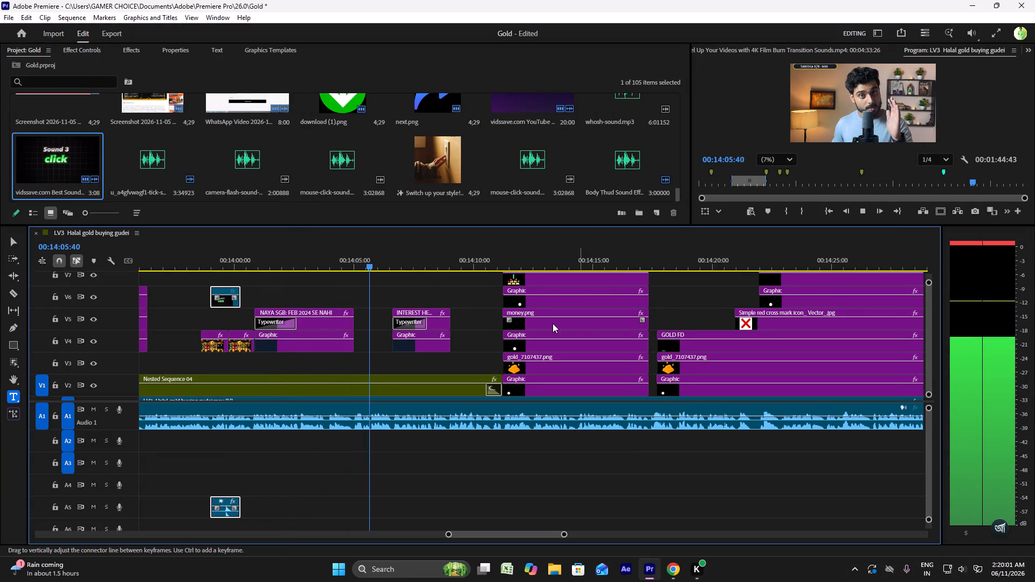
Play the timeline on to the GOLD FD graphics and read the section 10 sound cues in the editor brief.
scroll(349, 331, "down", 4, "alt")
scroll(218, 309, "up", 5)
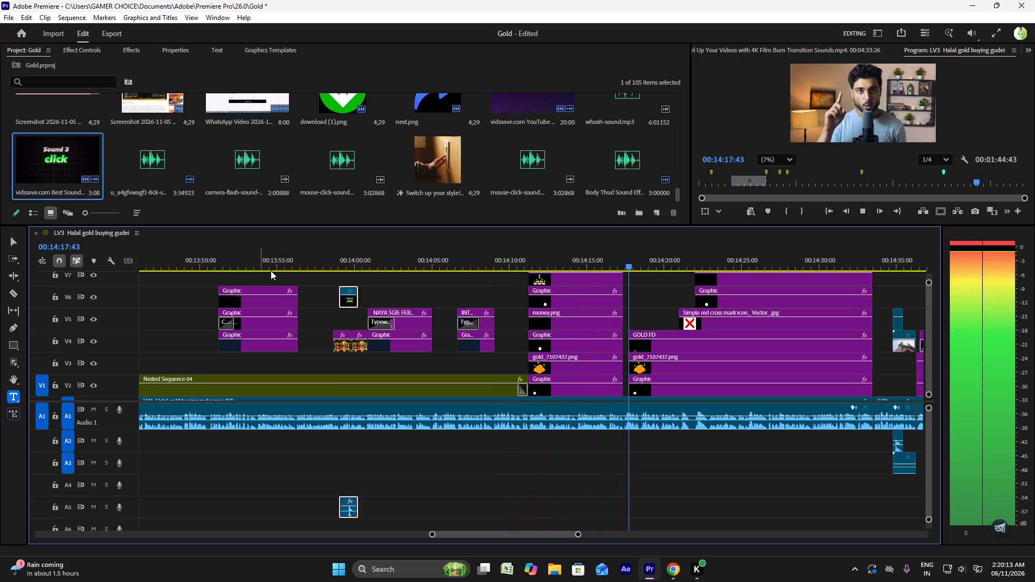
key("space")
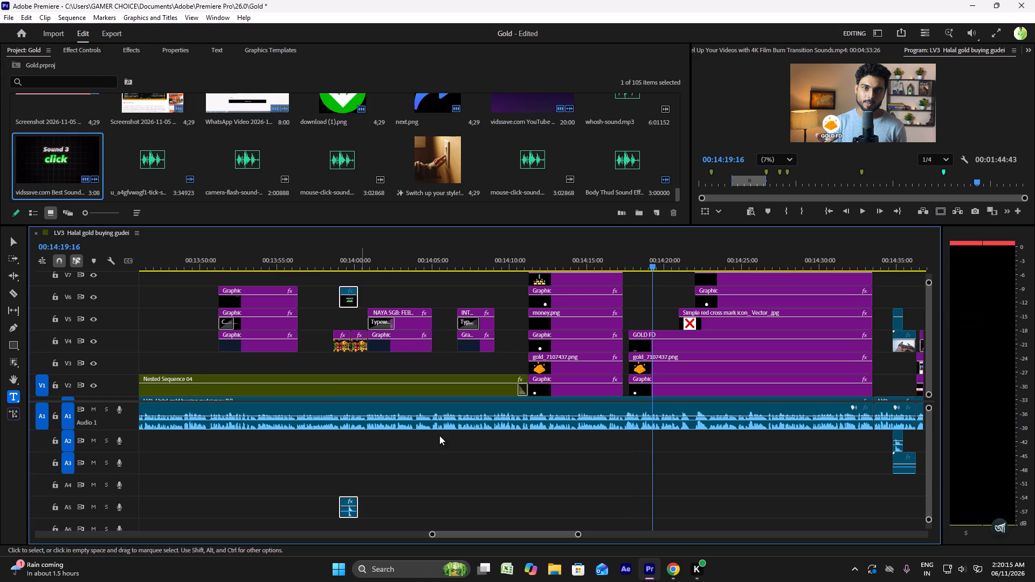
left_click(674, 564)
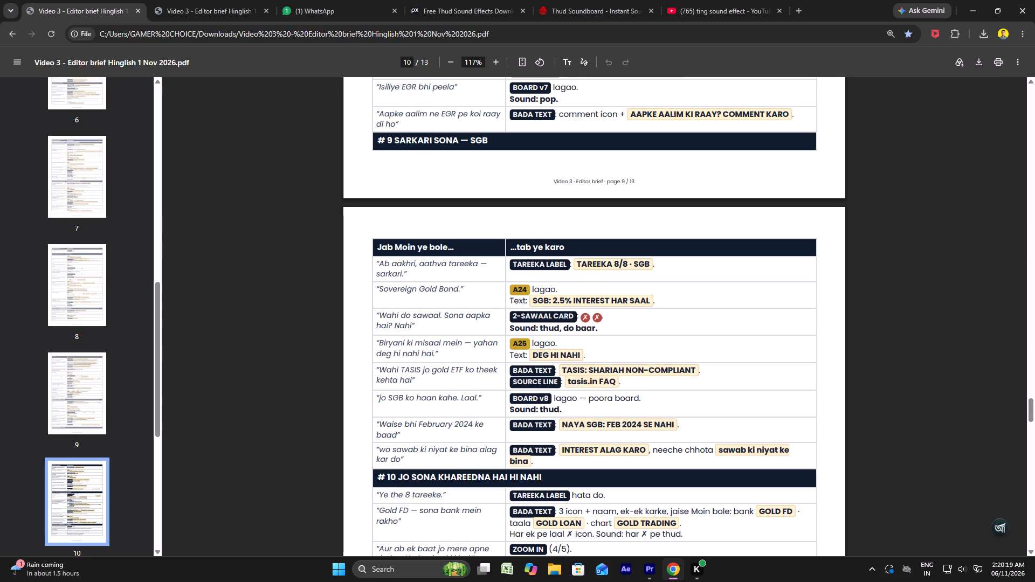
scroll(540, 397, "down", 4)
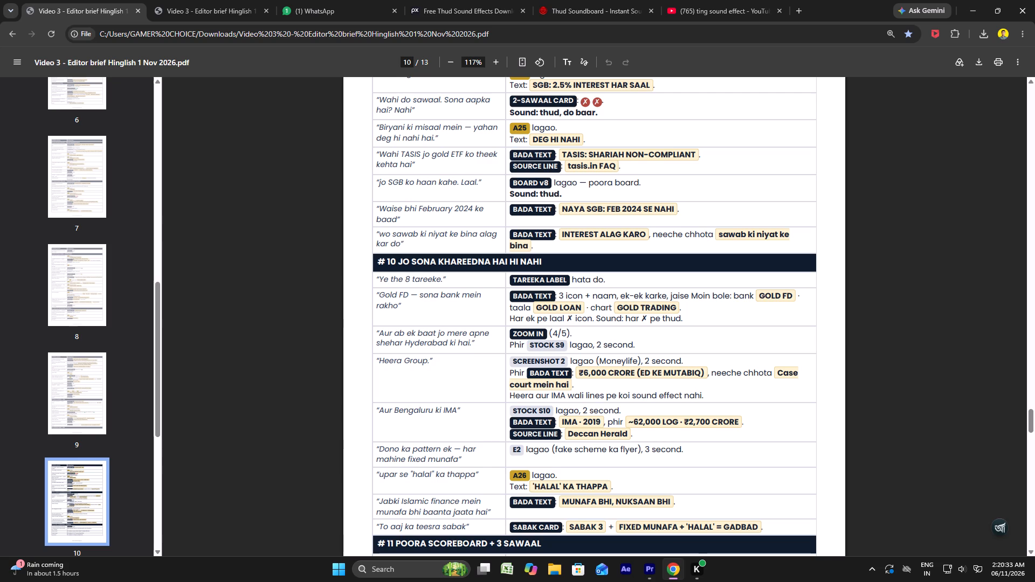
left_click(657, 569)
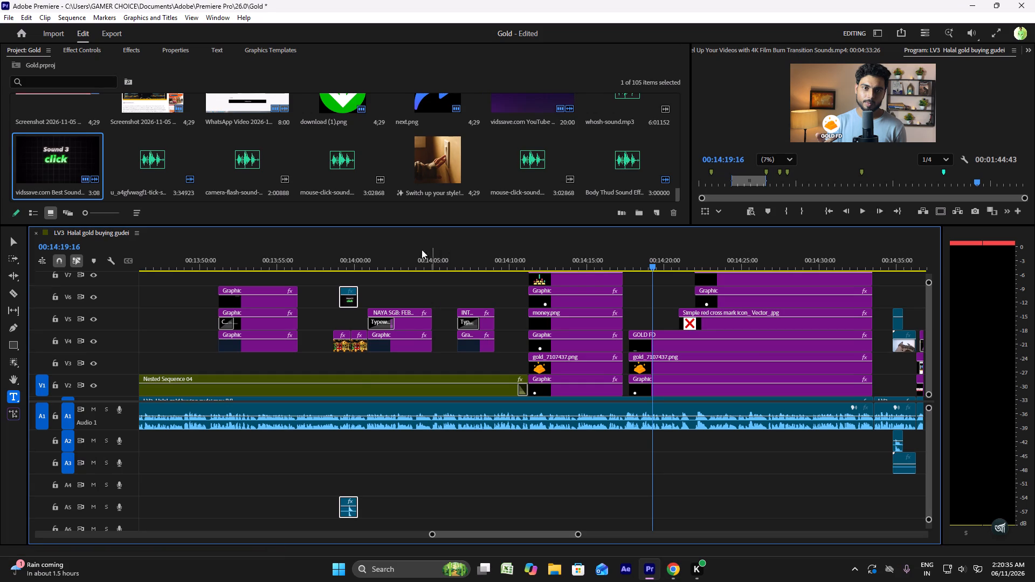
Replay the SGB scoreboard with its click sound from about 00:13:59.
left_click(402, 254)
left_click(362, 260)
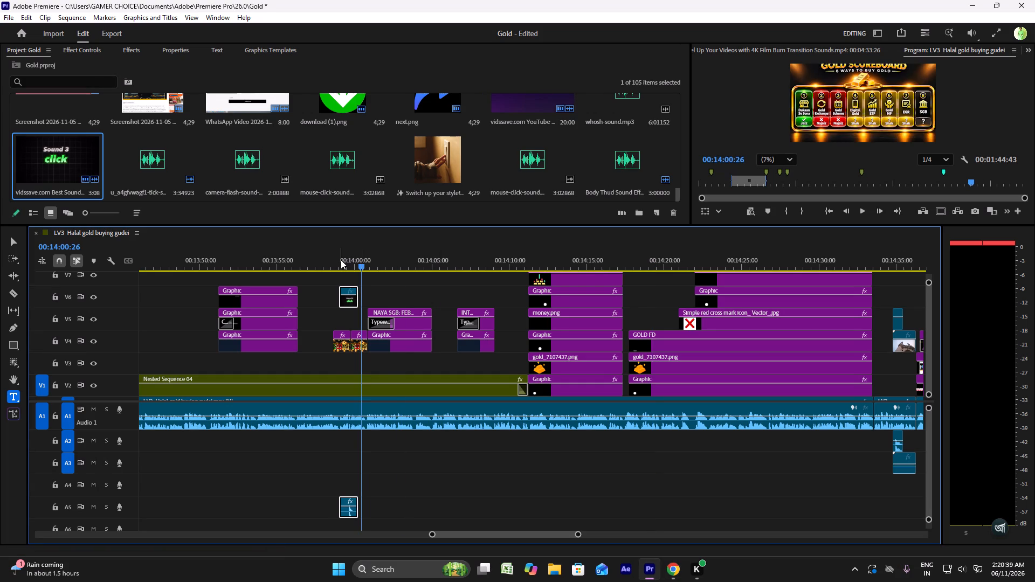
left_click(341, 260)
key("space")
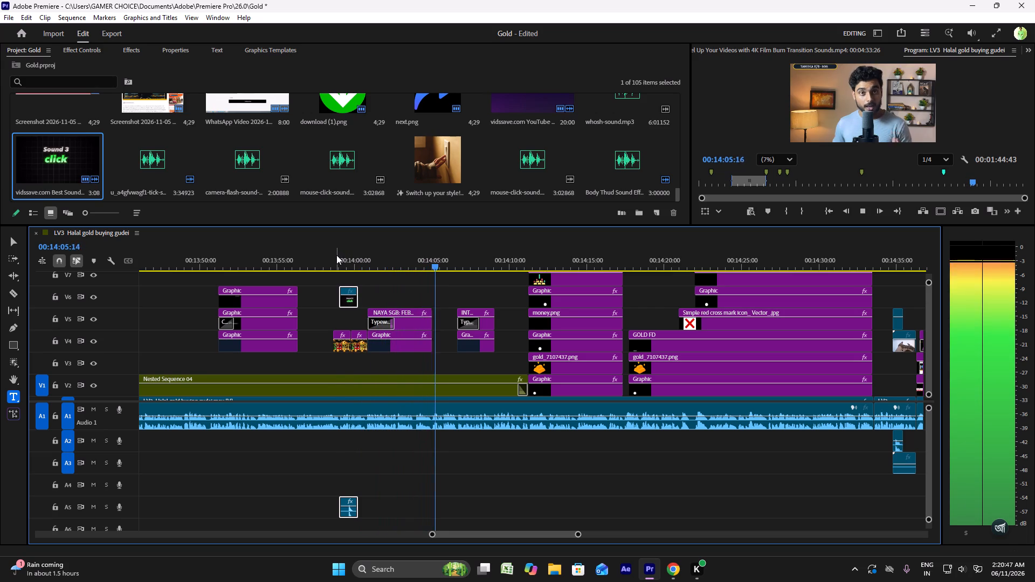
left_click(336, 255)
key("space")
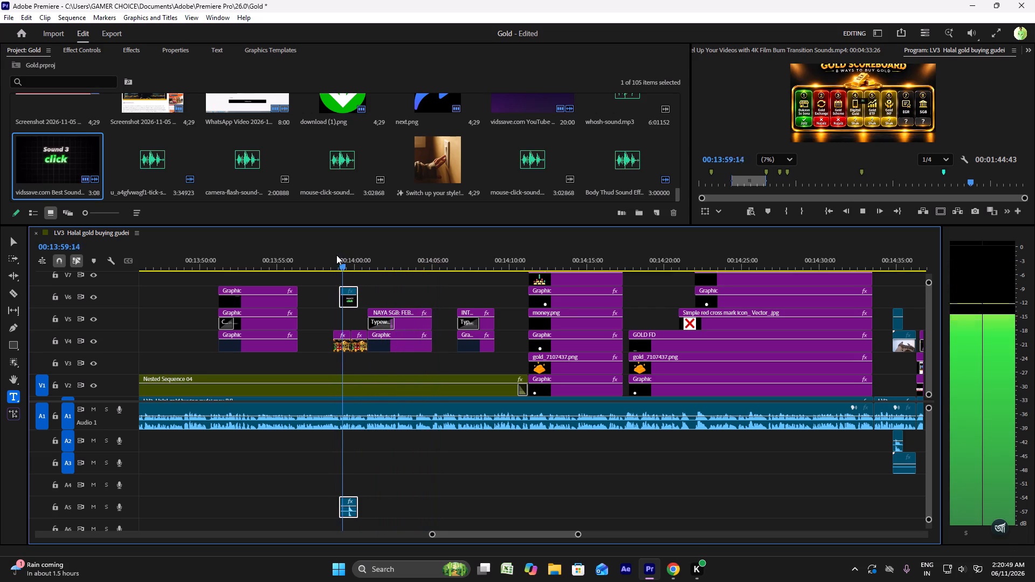
key("space")
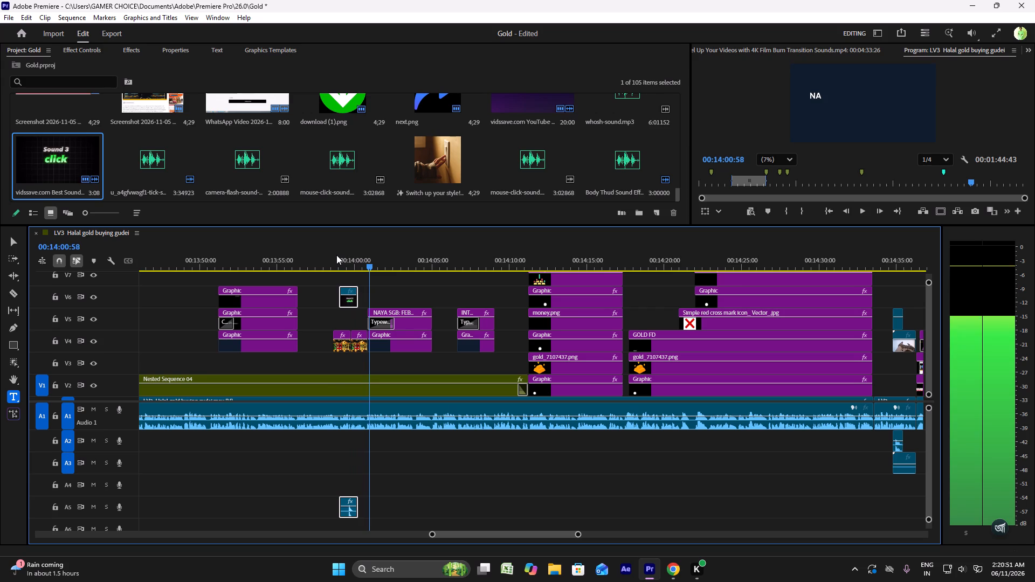
Go back to the EGR section and examine its scoreboard frame at about 00:13:05:53 for comparison with the SGB scoreboard.
scroll(282, 293, "up", 5)
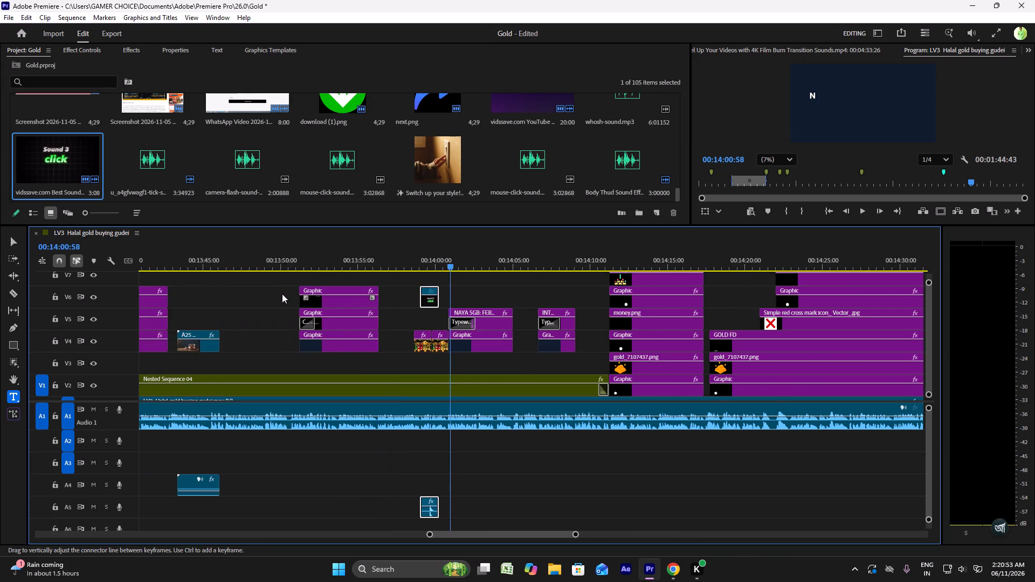
scroll(282, 294, "up", 10)
scroll(363, 254, "up", 11)
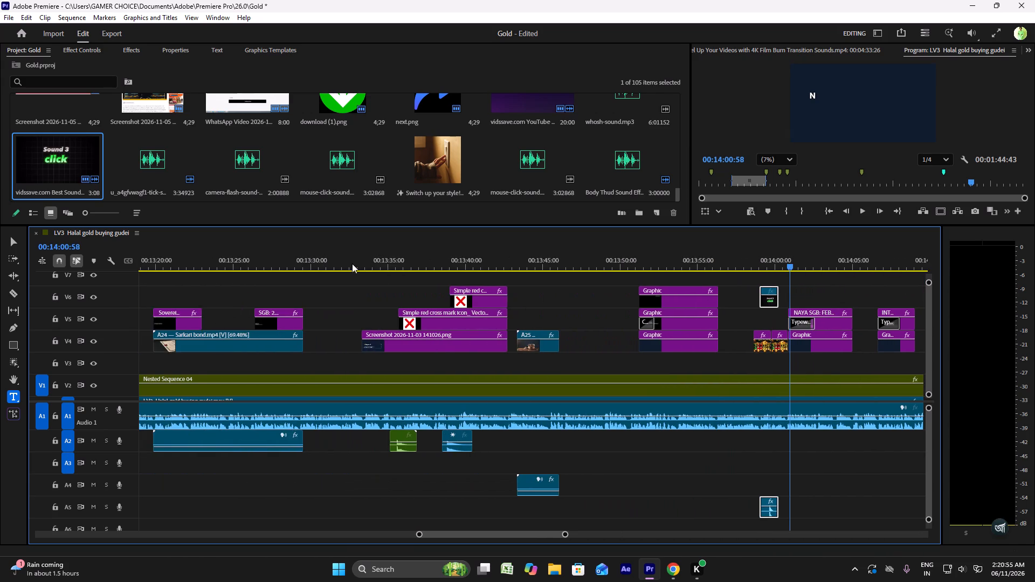
scroll(348, 269, "up", 11)
scroll(240, 261, "up", 6)
key("space")
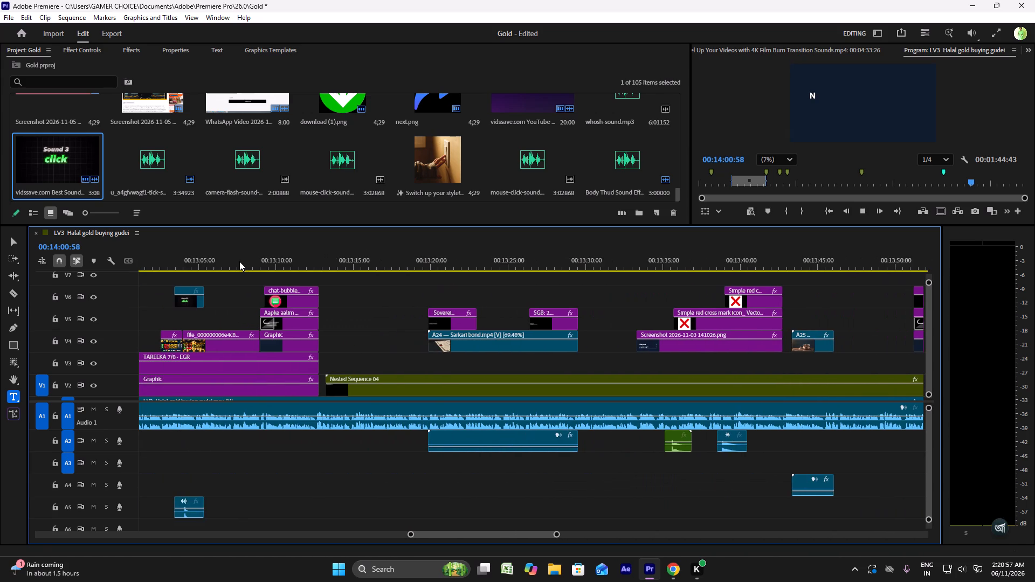
left_click(231, 262)
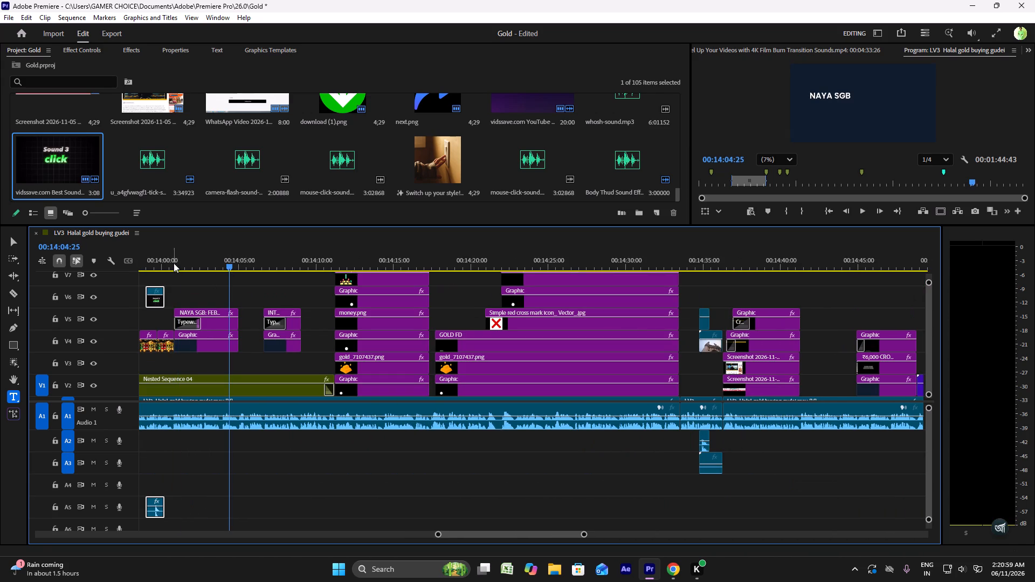
scroll(185, 268, "up", 5)
left_click(252, 255)
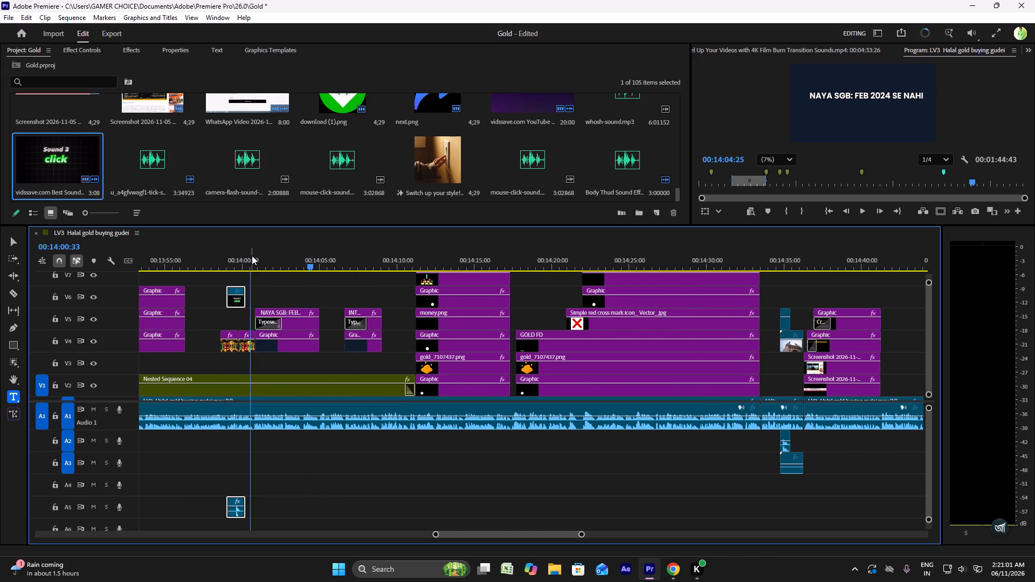
scroll(270, 269, "up", 9)
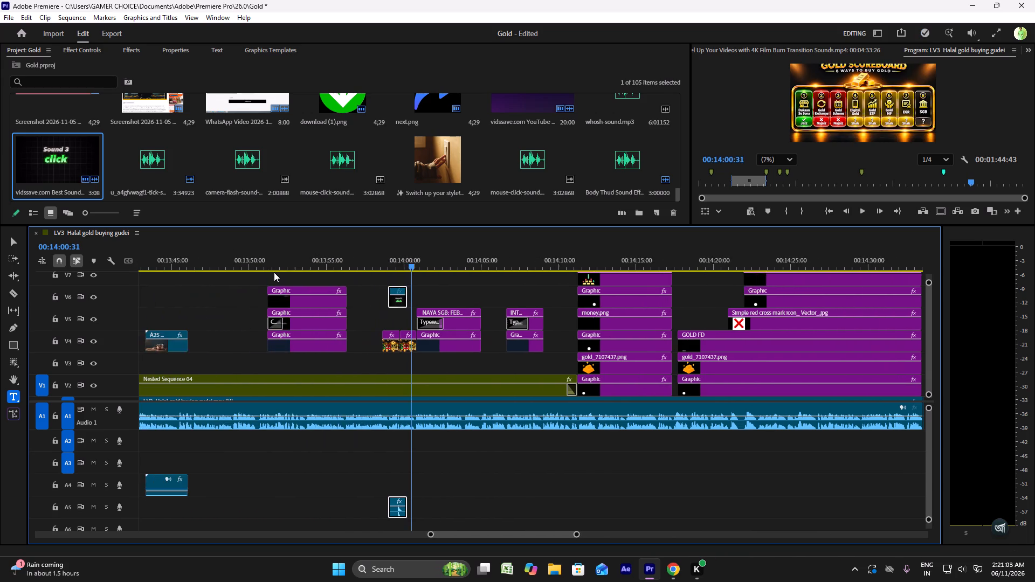
scroll(274, 272, "up", 20)
scroll(274, 272, "up", 10)
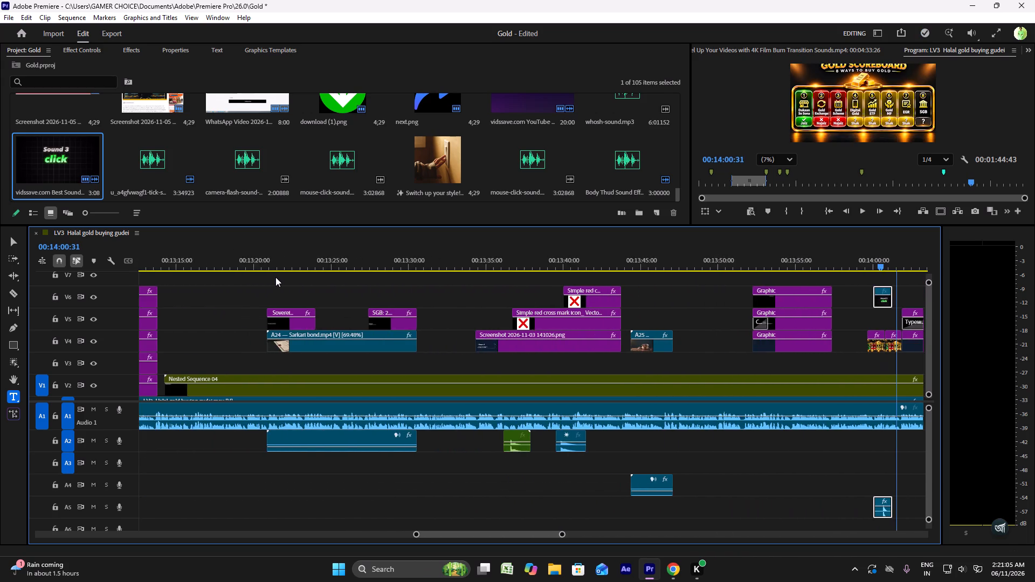
scroll(275, 277, "up", 16)
left_click(294, 264)
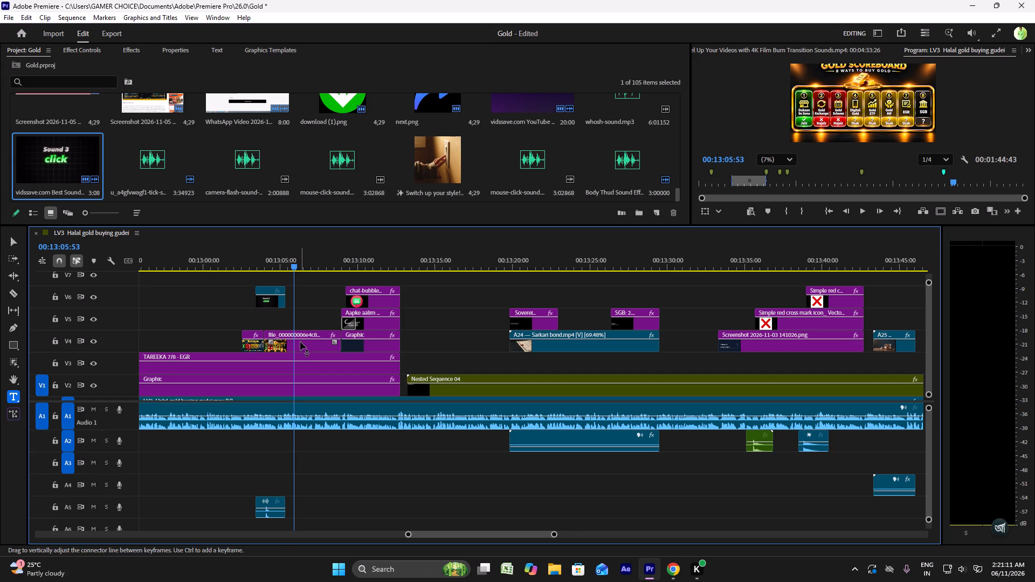
Examine the SGB scoreboard frame at about 00:14:00:21 against the EGR one.
scroll(417, 351, "down", 13)
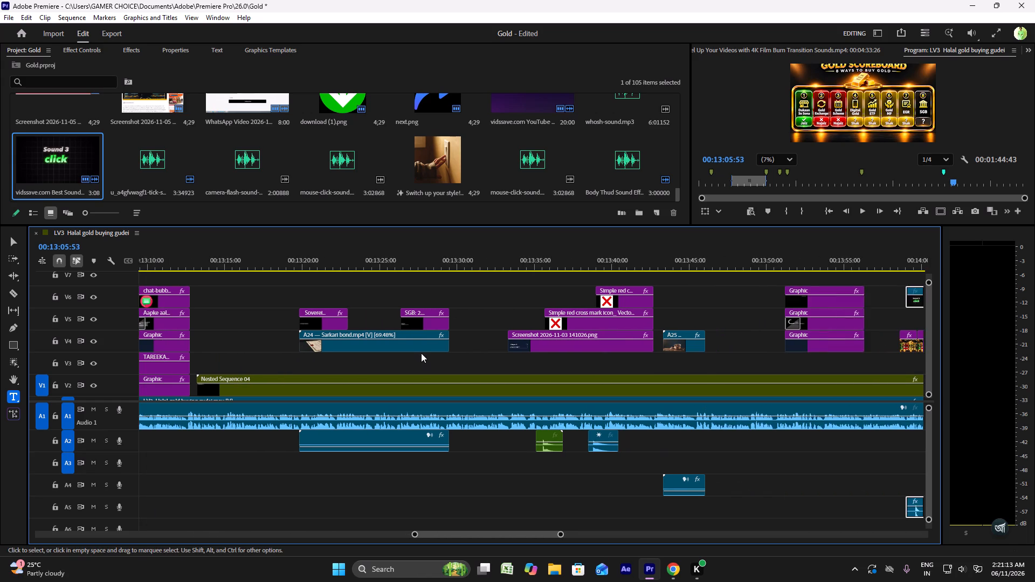
scroll(421, 353, "down", 15)
scroll(432, 361, "down", 15)
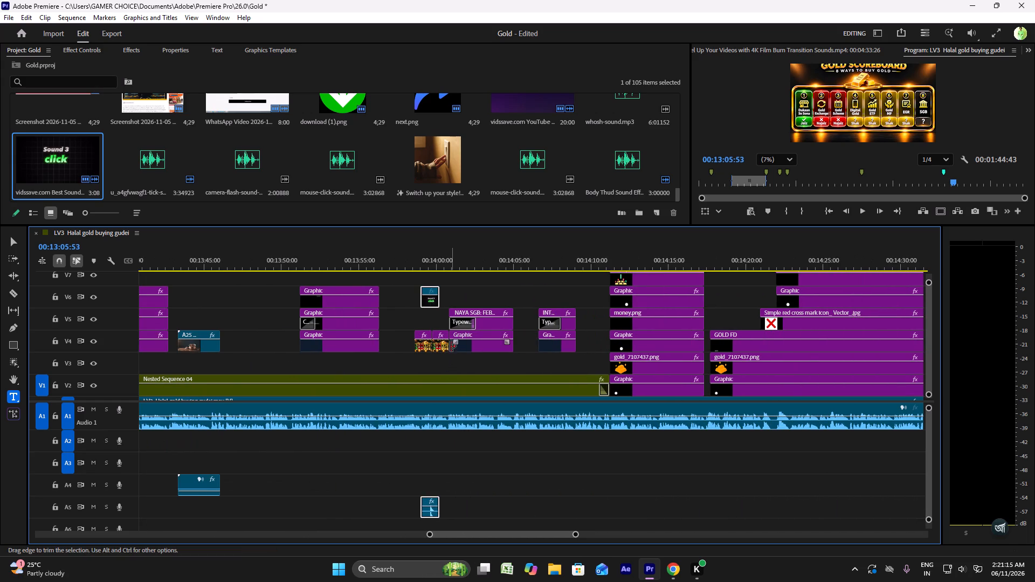
left_click(443, 270)
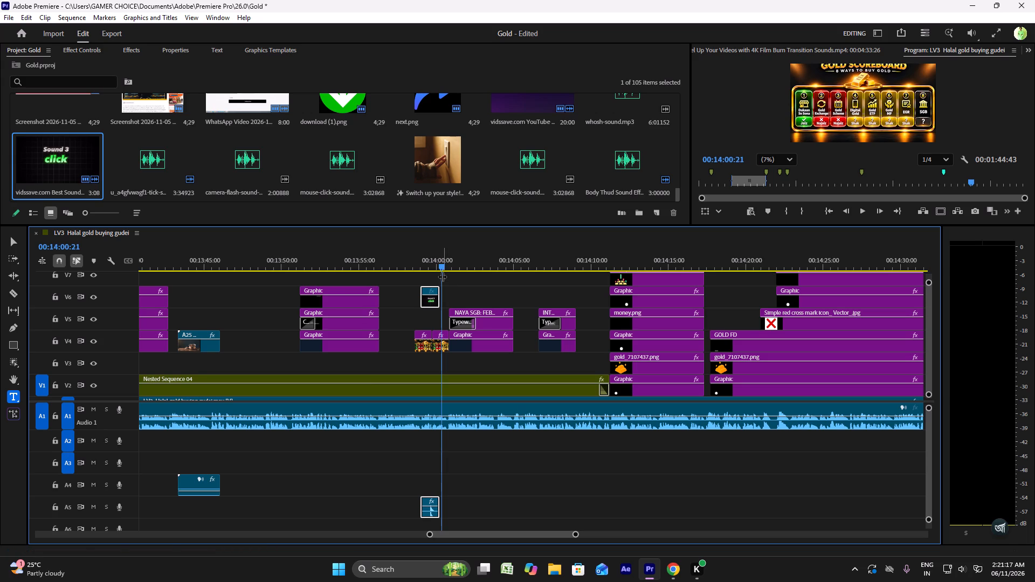
Move the second SGB scoreboard clip on V4 back over the first one, starting at about 00:13:58:37, and play it.
scroll(443, 309, "up", 15, "alt")
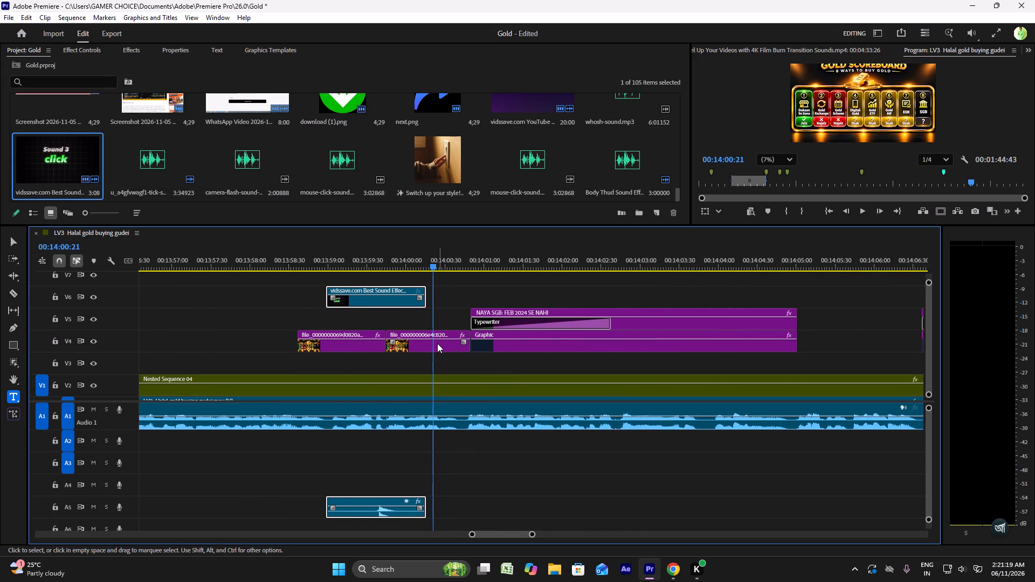
left_click_drag(432, 345, 348, 336)
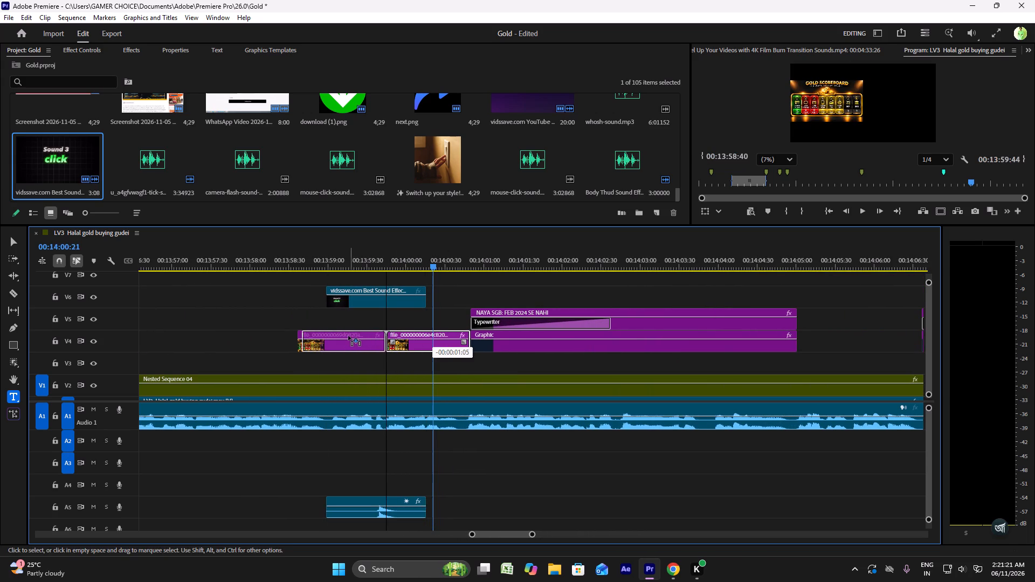
left_click_drag(348, 336, 344, 336)
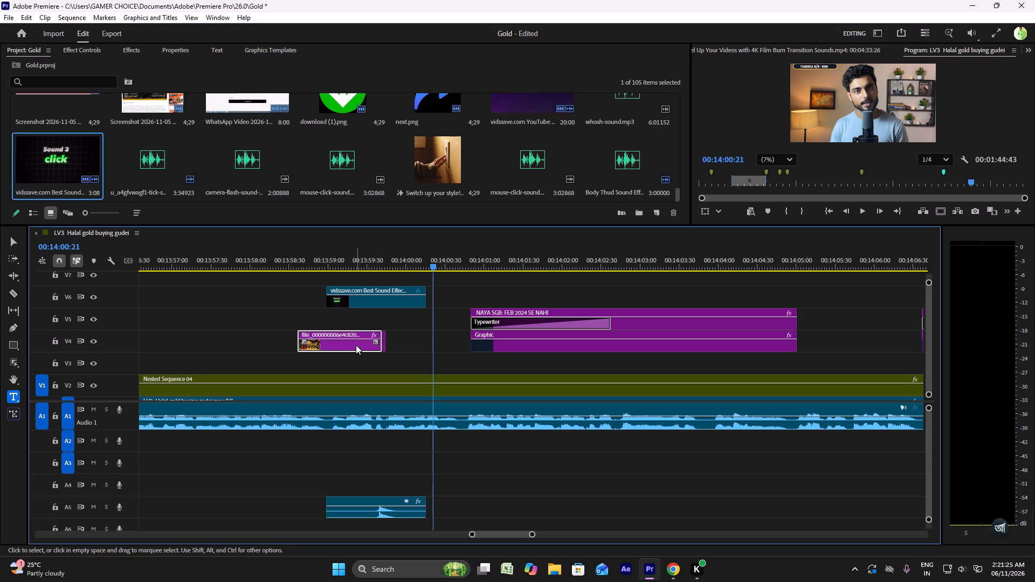
left_click(292, 264)
key("space")
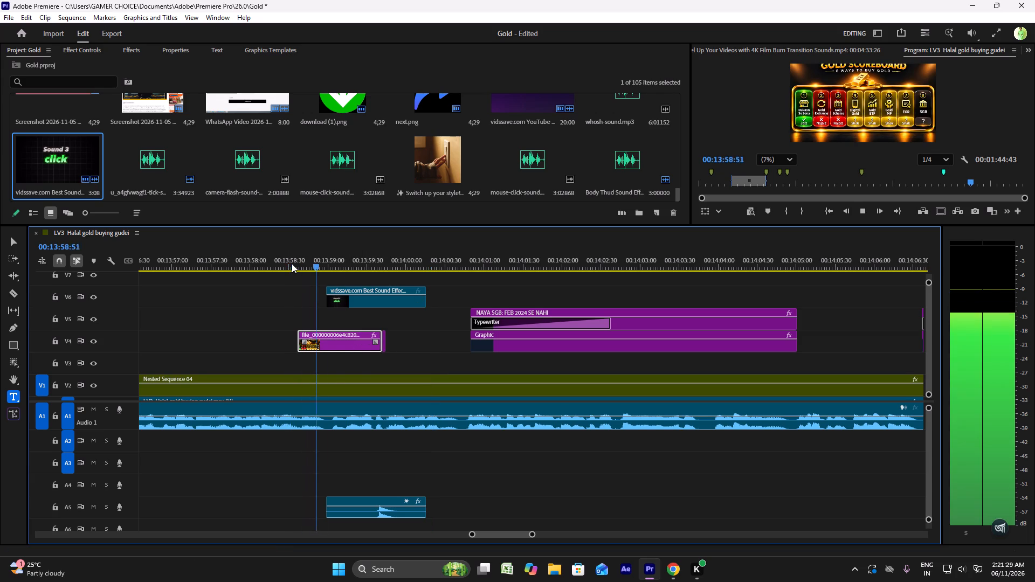
key("space")
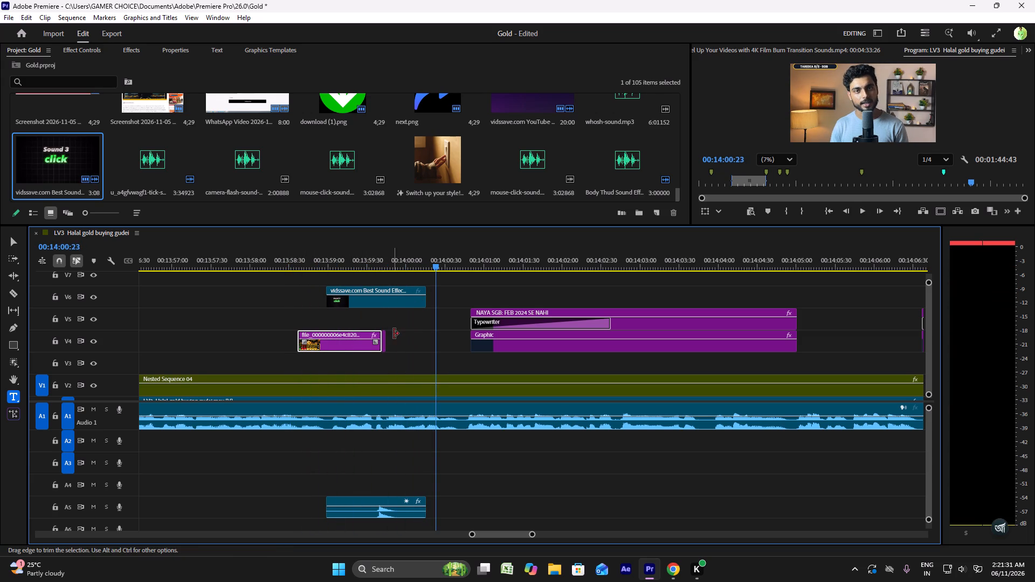
Delete the leftover sliver of the original first scoreboard clip on V4 at about 00:13:59:42.
left_click(385, 345)
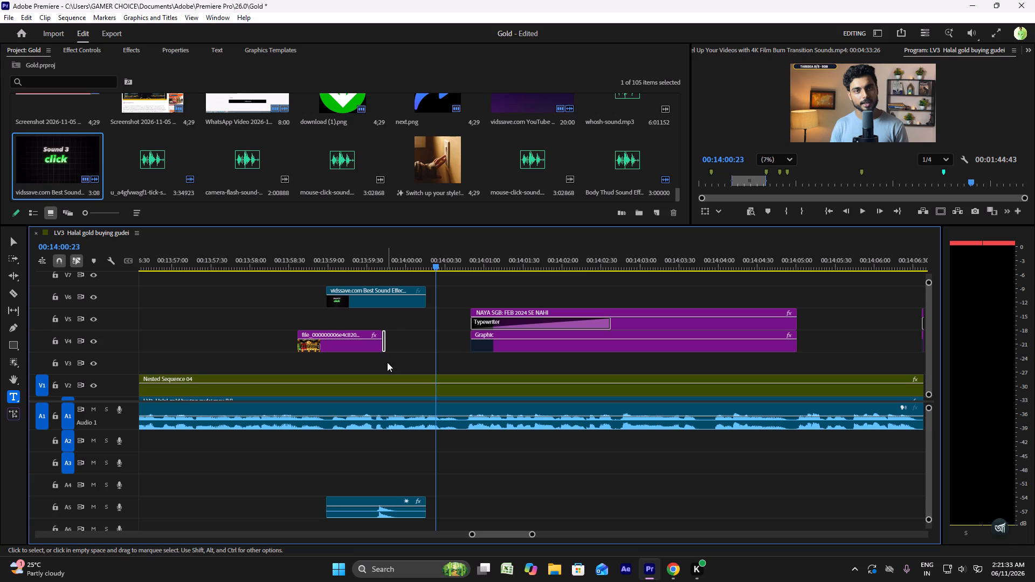
key("Delete")
Extend the end of the remaining scoreboard clip on V4 to about 00:14:00:00 and replay it with the click sound.
left_click_drag(389, 347, 413, 360)
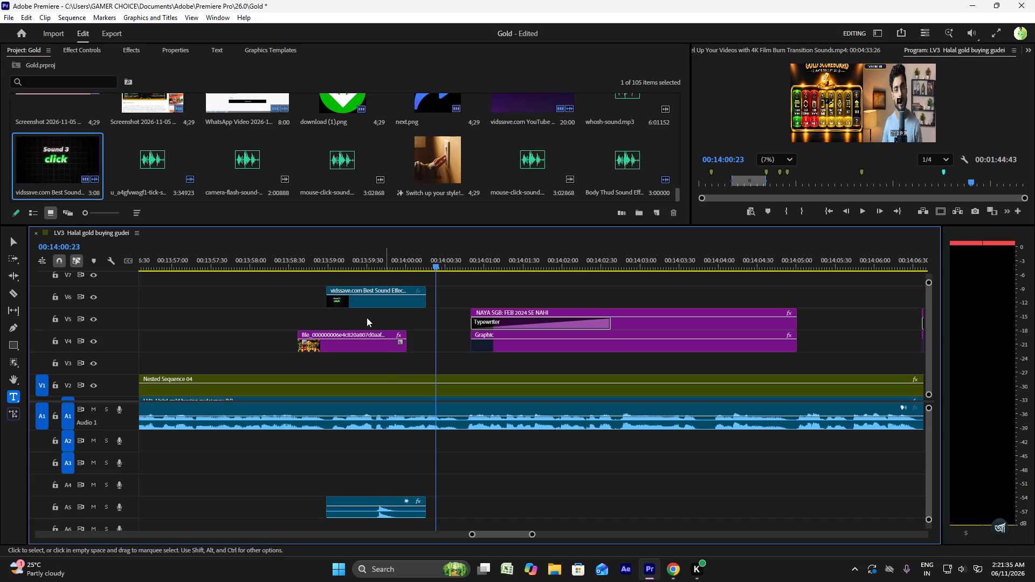
left_click(289, 260)
key("space")
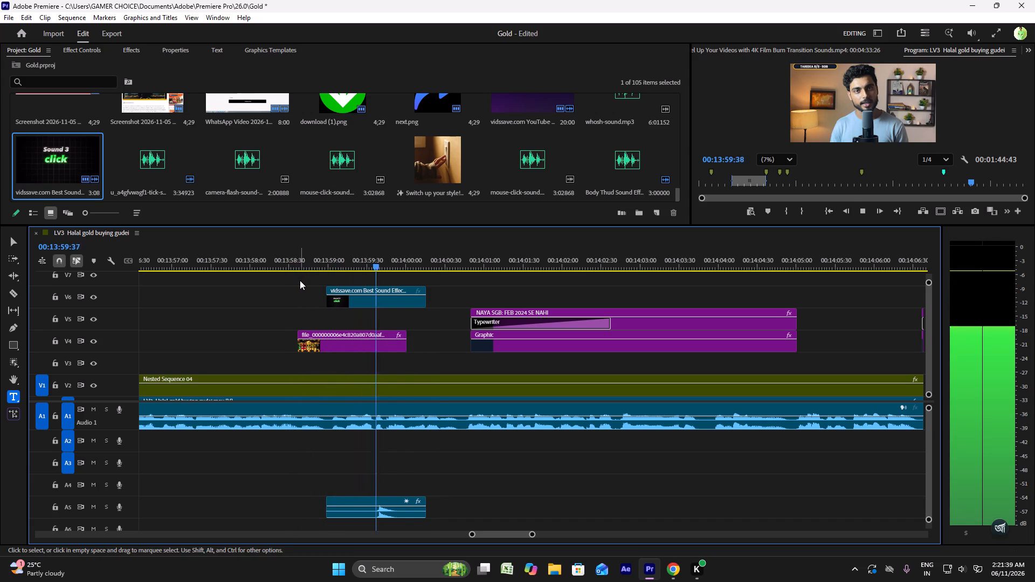
key("space")
left_click(292, 265)
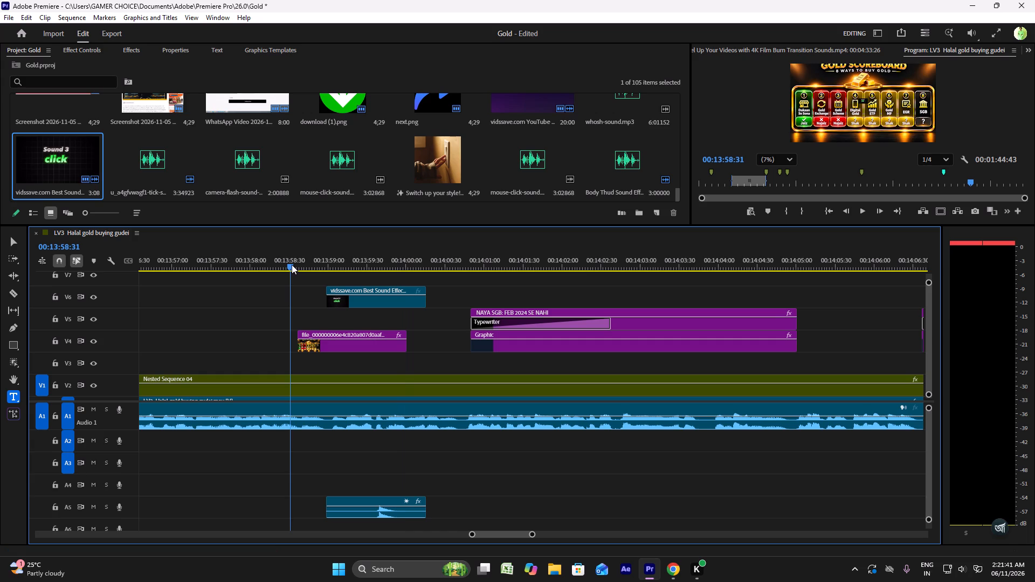
key("space")
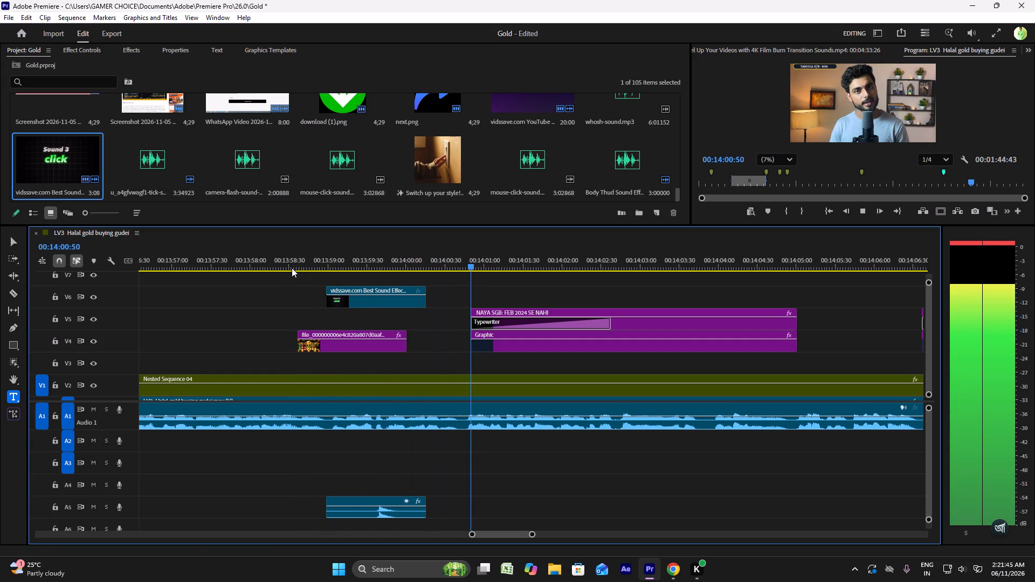
key("space")
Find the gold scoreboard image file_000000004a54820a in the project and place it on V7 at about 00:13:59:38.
scroll(194, 136, "up", 1)
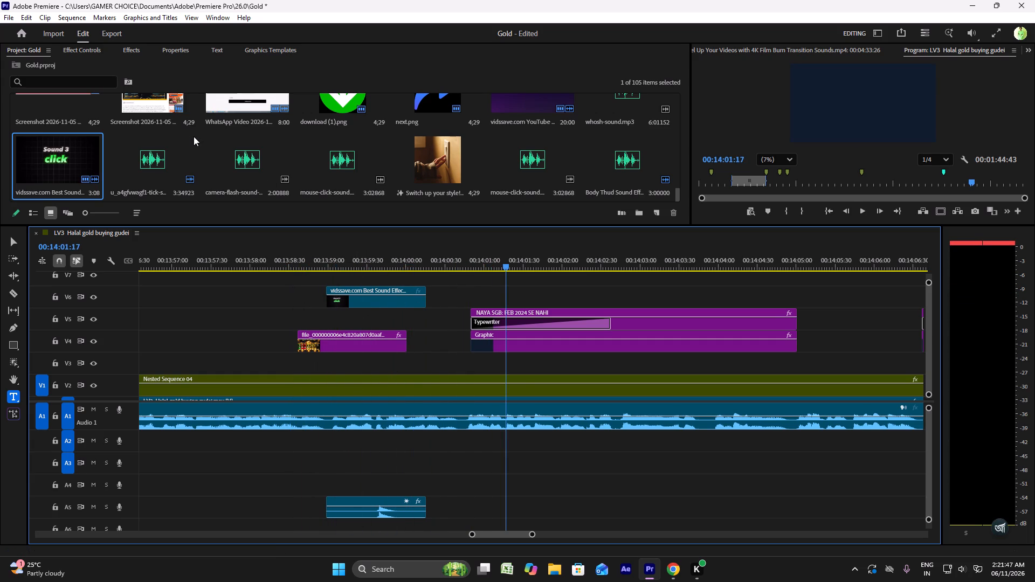
scroll(194, 136, "up", 3)
scroll(244, 140, "down", 2)
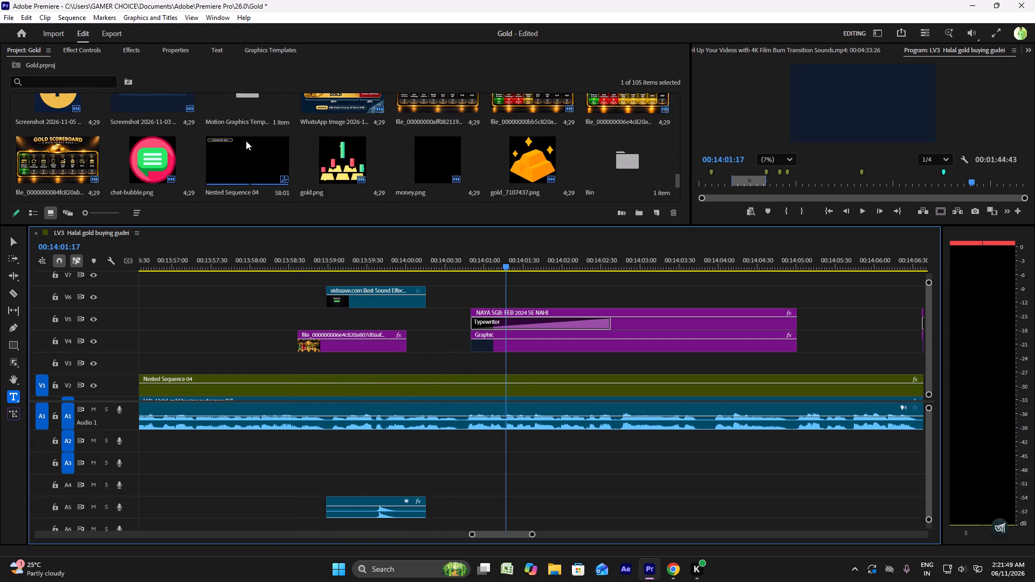
scroll(239, 155, "down", 1)
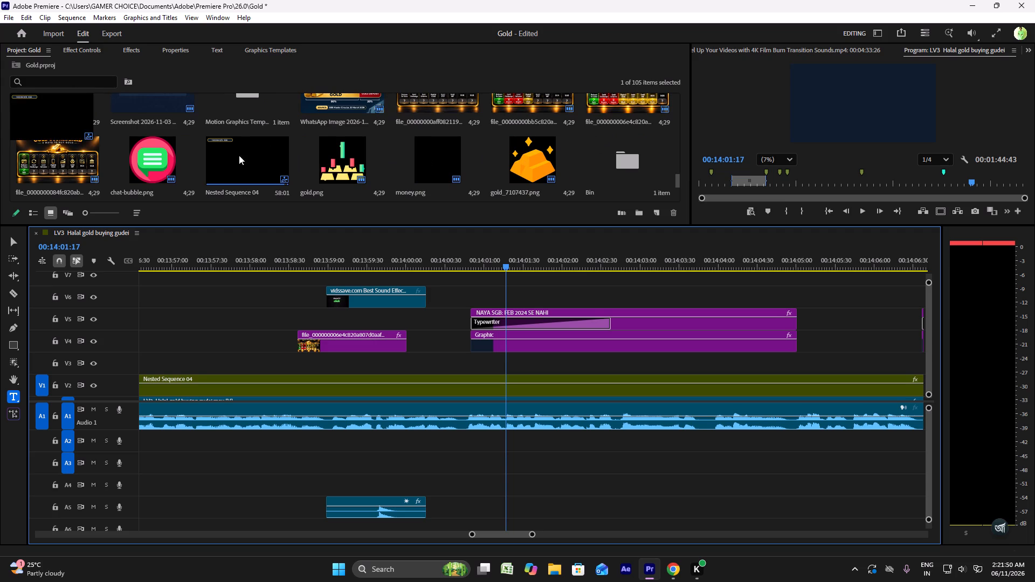
scroll(239, 155, "up", 3)
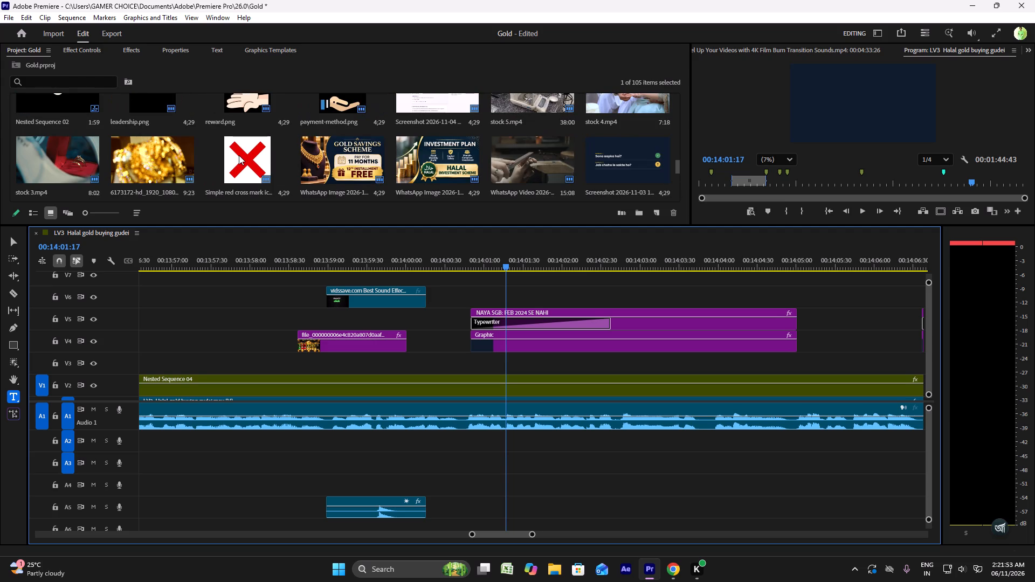
scroll(239, 155, "up", 2)
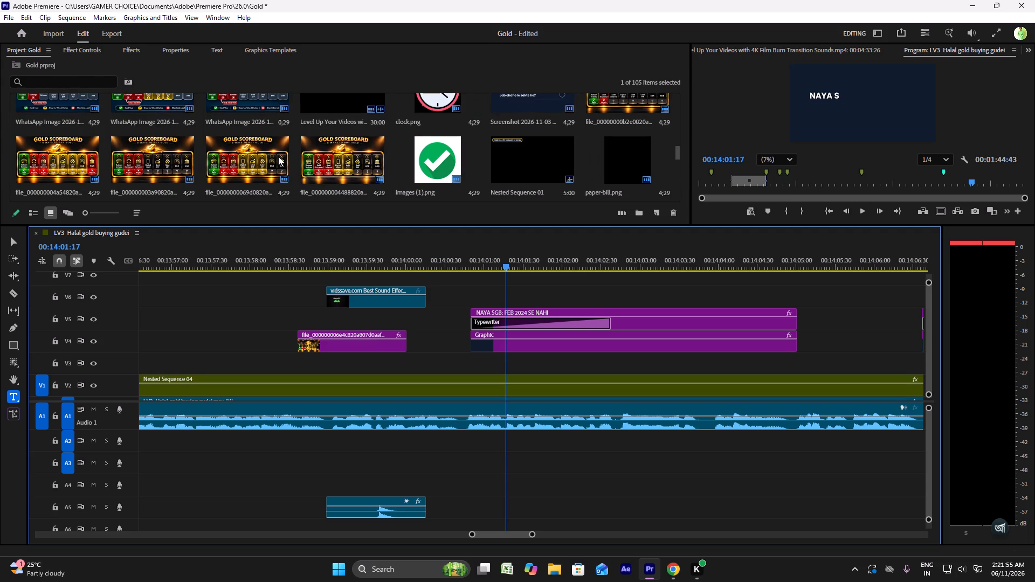
left_click_drag(85, 165, 377, 278)
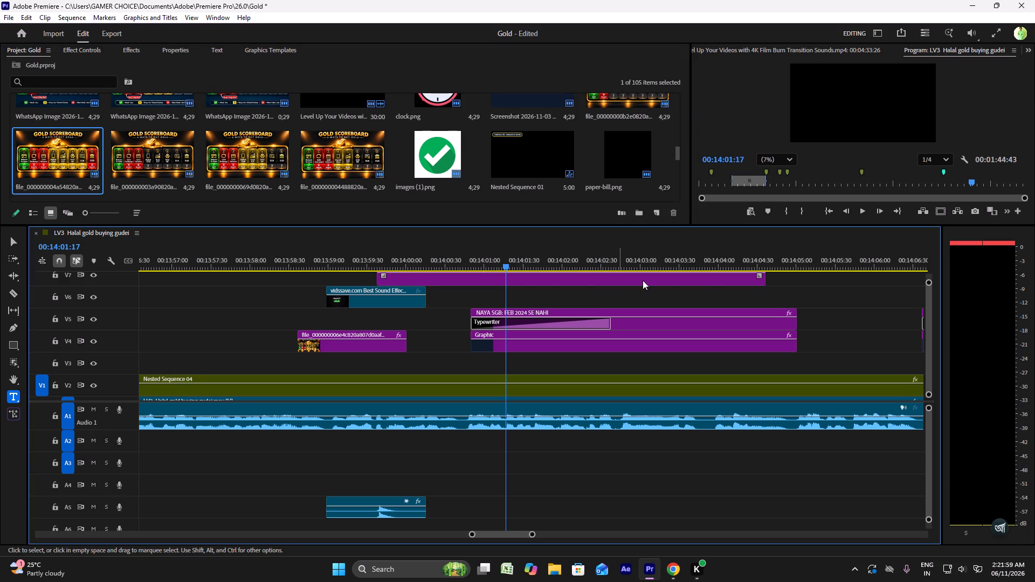
Trim the new scoreboard clip to span about 00:14:00:00 to 00:14:00:49 and move it to V4 before the NAYA SGB graphic.
left_click_drag(769, 280, 502, 267)
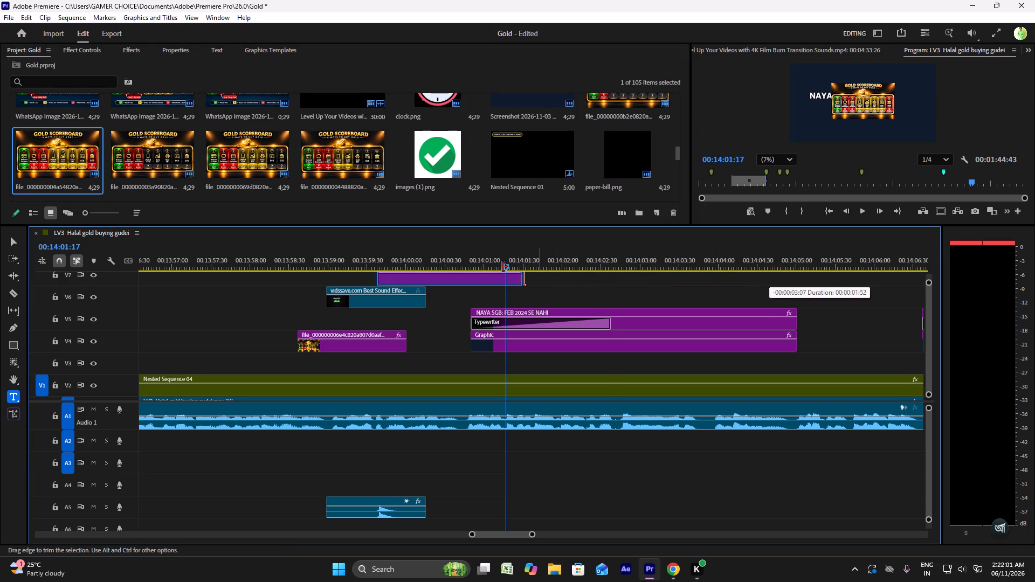
left_click_drag(502, 267, 472, 272)
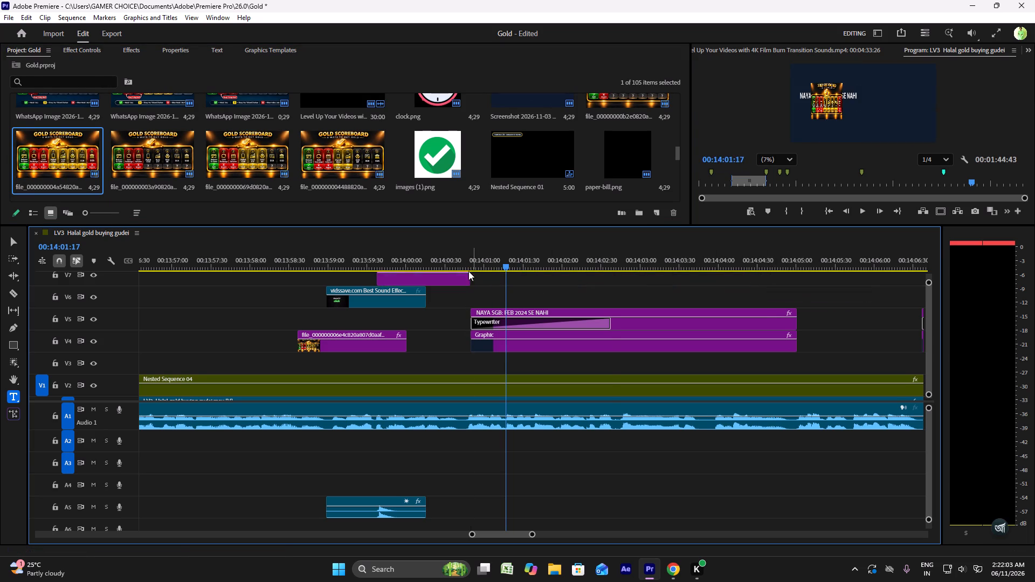
left_click_drag(372, 277, 395, 276)
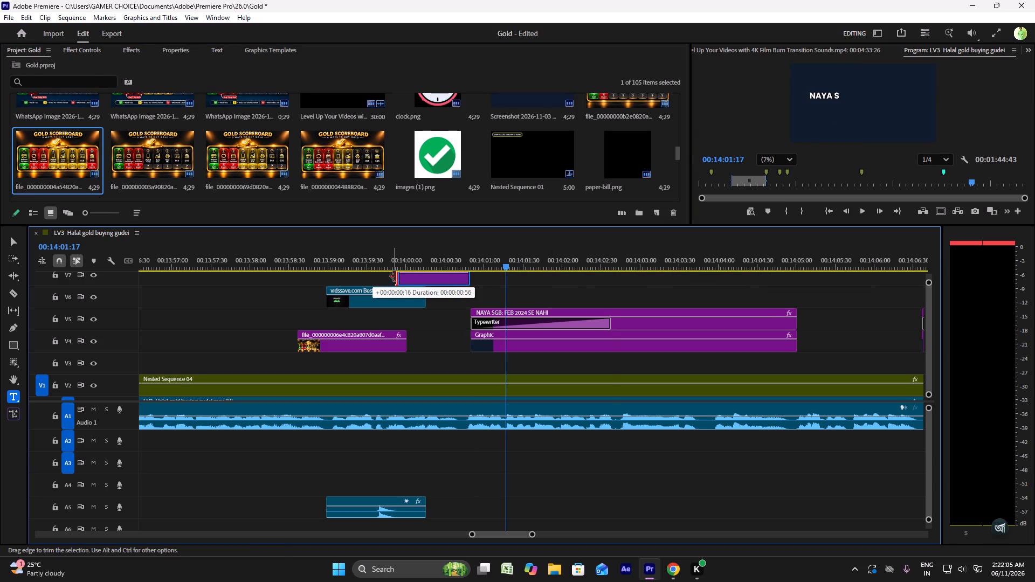
left_click_drag(395, 276, 402, 276)
left_click_drag(429, 276, 425, 313)
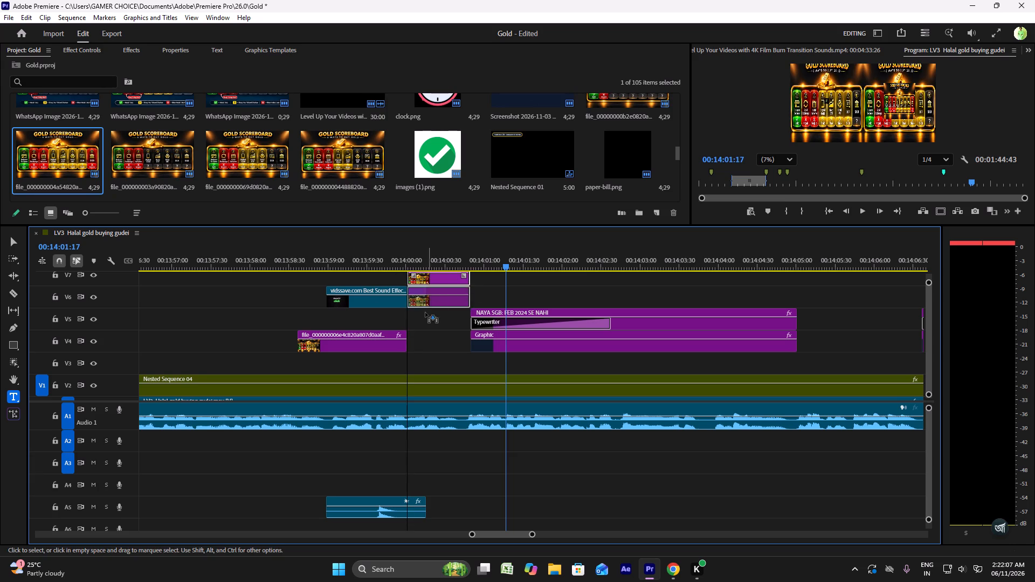
left_click_drag(425, 313, 423, 336)
Play the switch between the two scoreboard clips with the click sound from about 00:13:59:32, and replay it from 00:13:59:38.
left_click(370, 250)
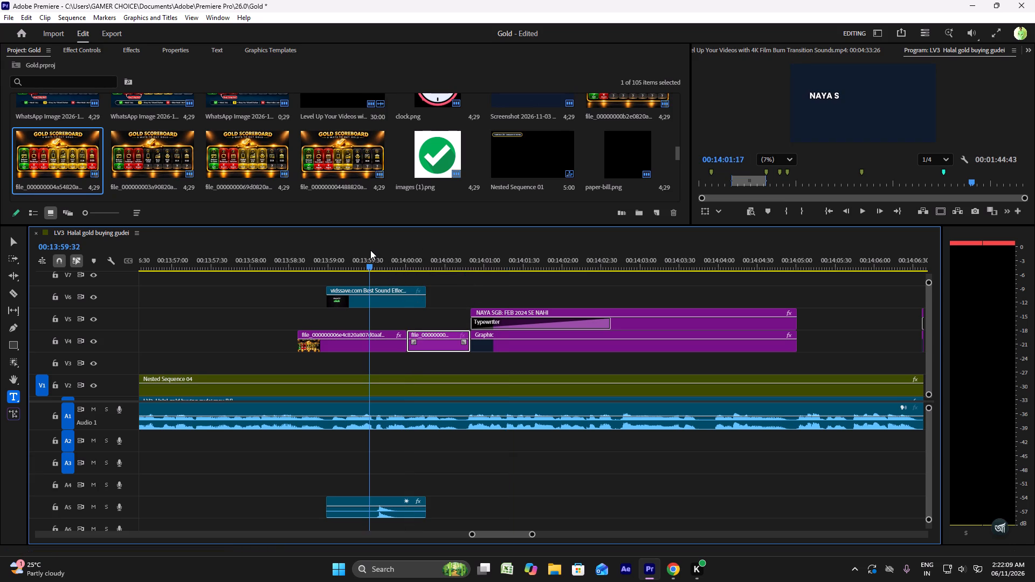
key("space")
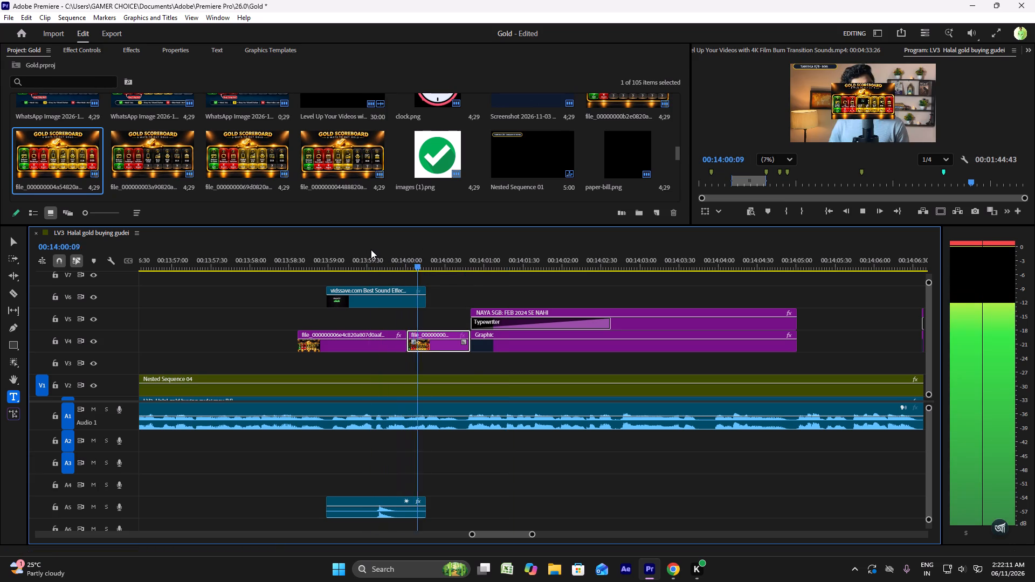
key("space")
left_click(378, 260)
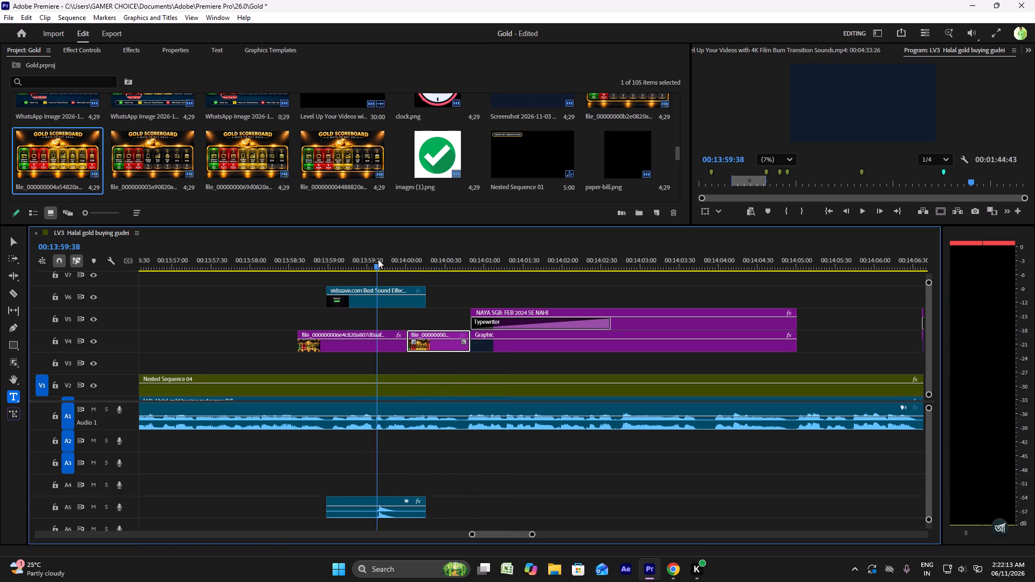
key("space")
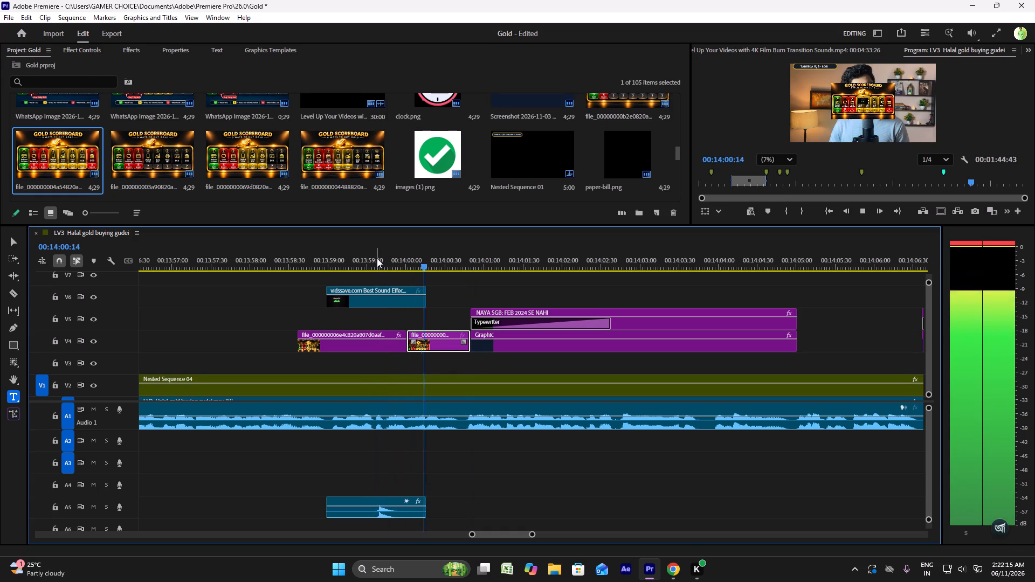
Stop playback, return to about 00:13:59:36, and enlarge the program preview with its zoom level set to Fit.
key("space")
left_click(376, 254)
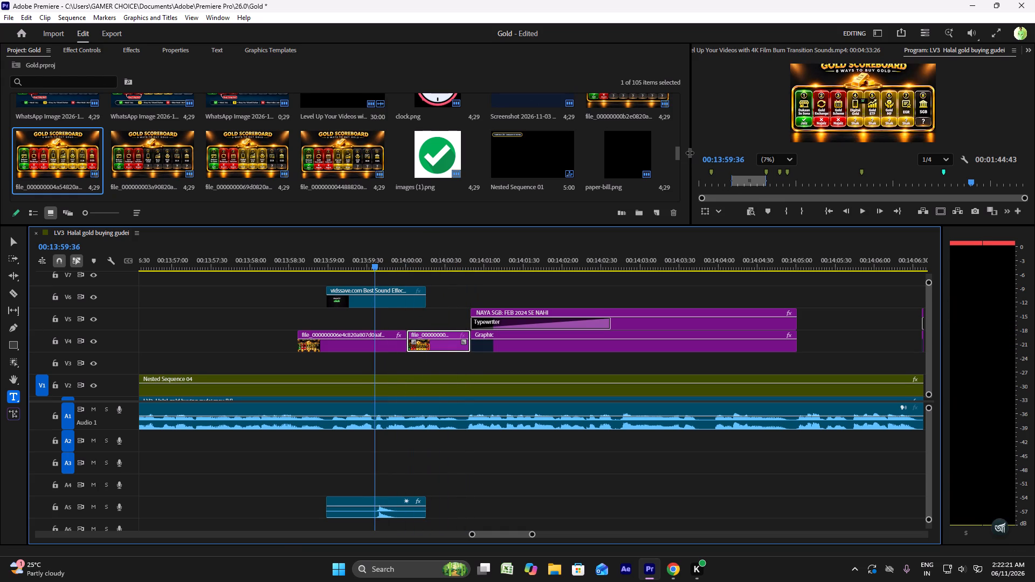
left_click_drag(690, 152, 560, 135)
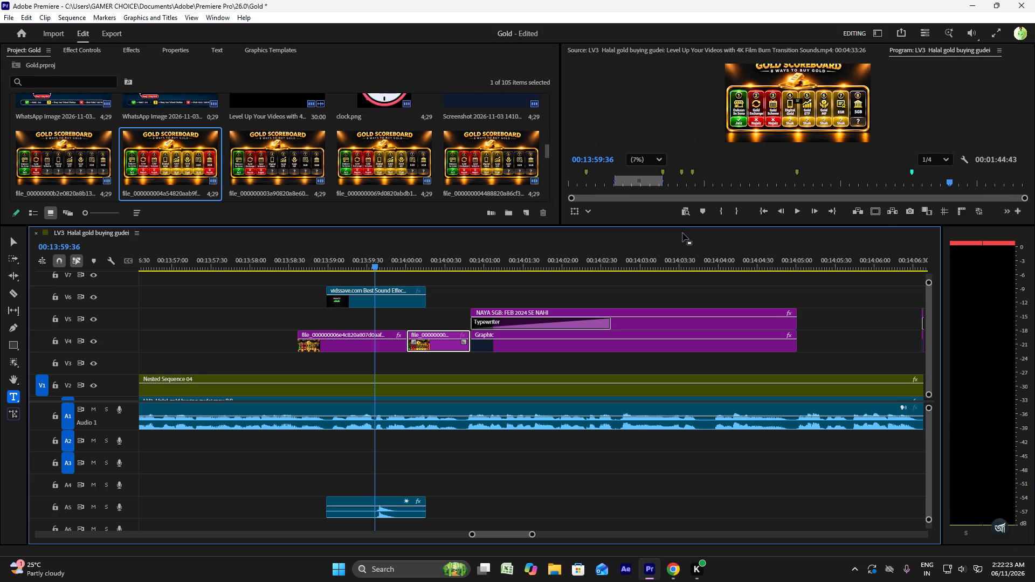
left_click_drag(677, 225, 667, 300)
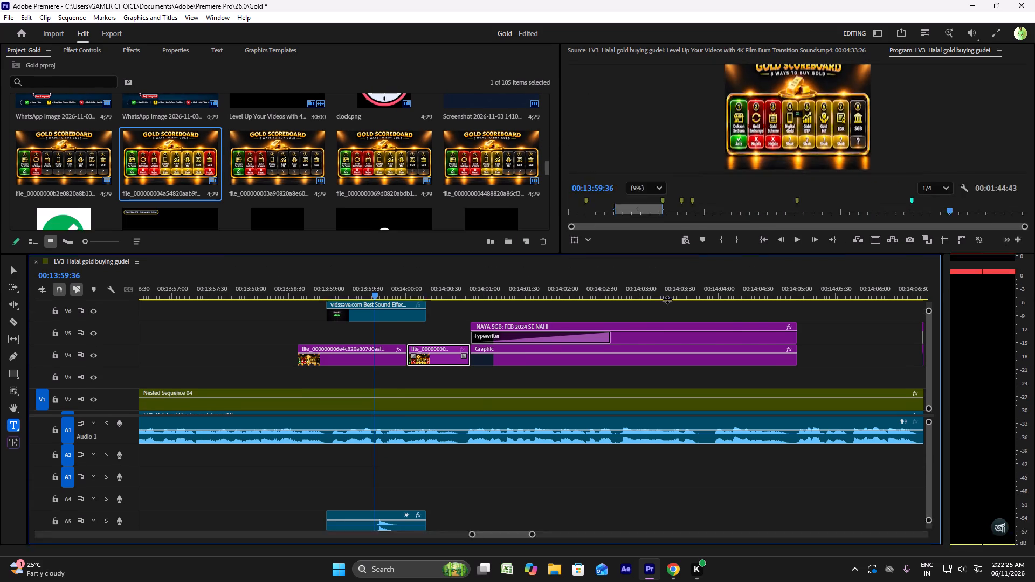
left_click_drag(667, 300, 658, 338)
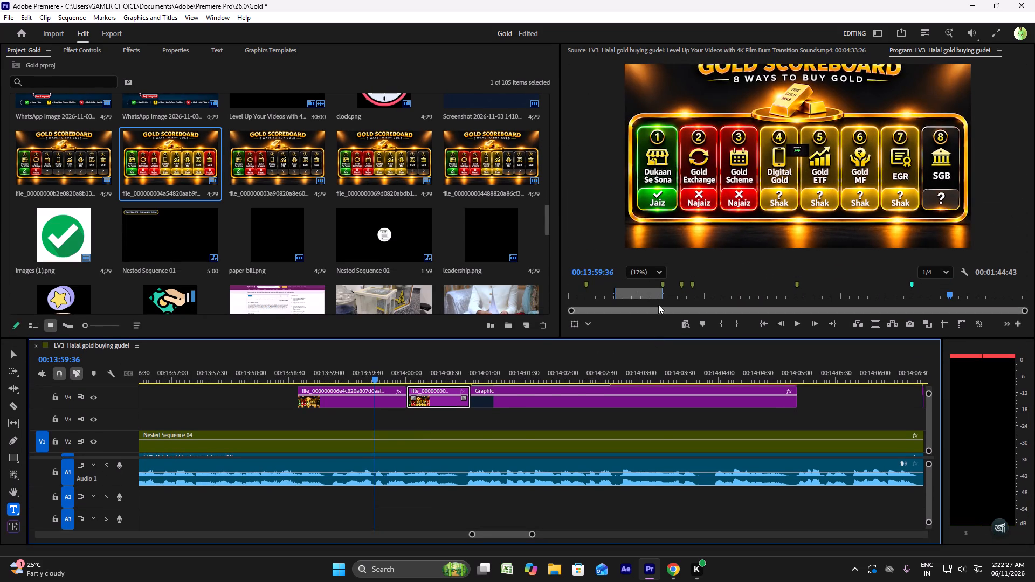
left_click(654, 270)
left_click(648, 293)
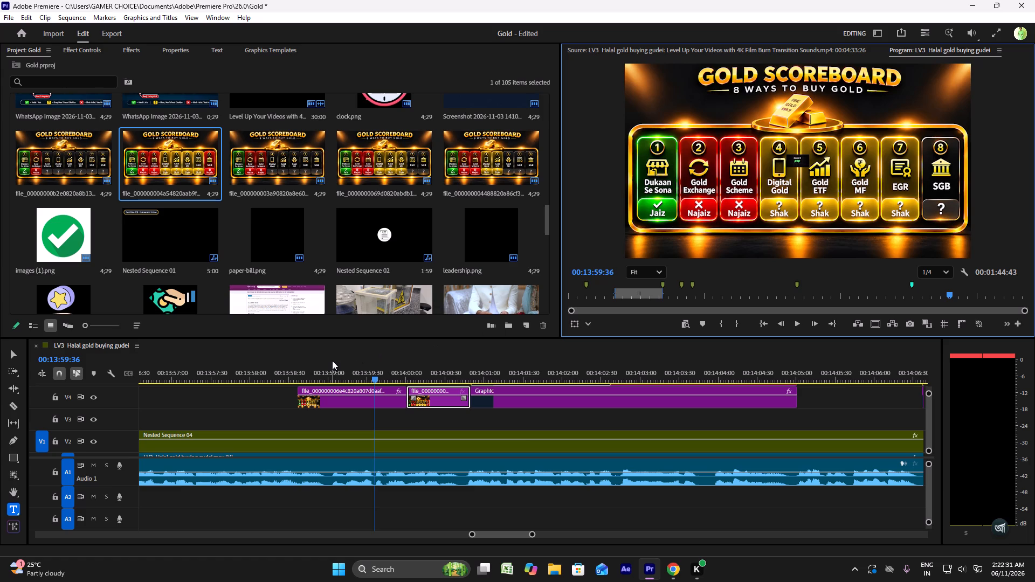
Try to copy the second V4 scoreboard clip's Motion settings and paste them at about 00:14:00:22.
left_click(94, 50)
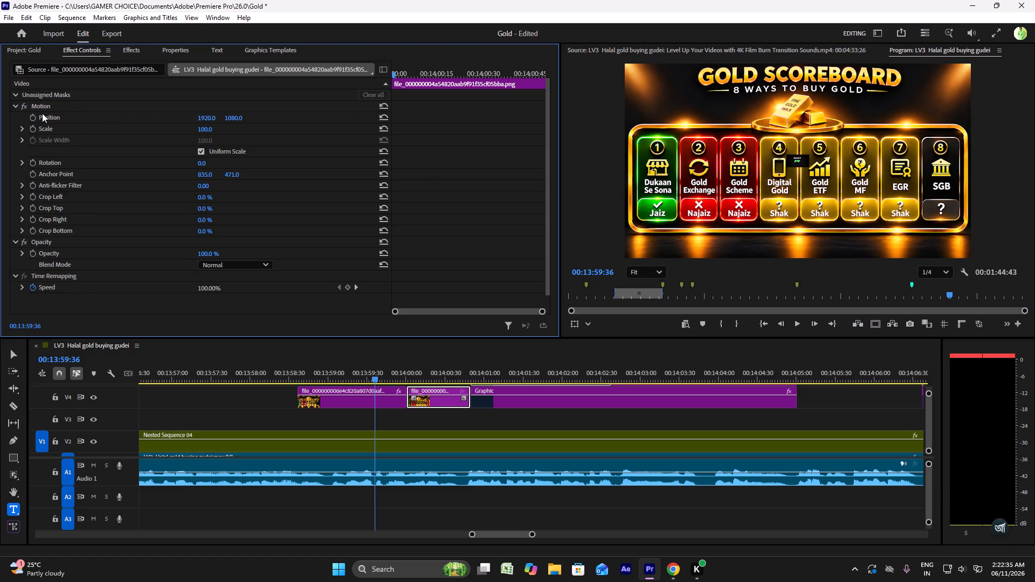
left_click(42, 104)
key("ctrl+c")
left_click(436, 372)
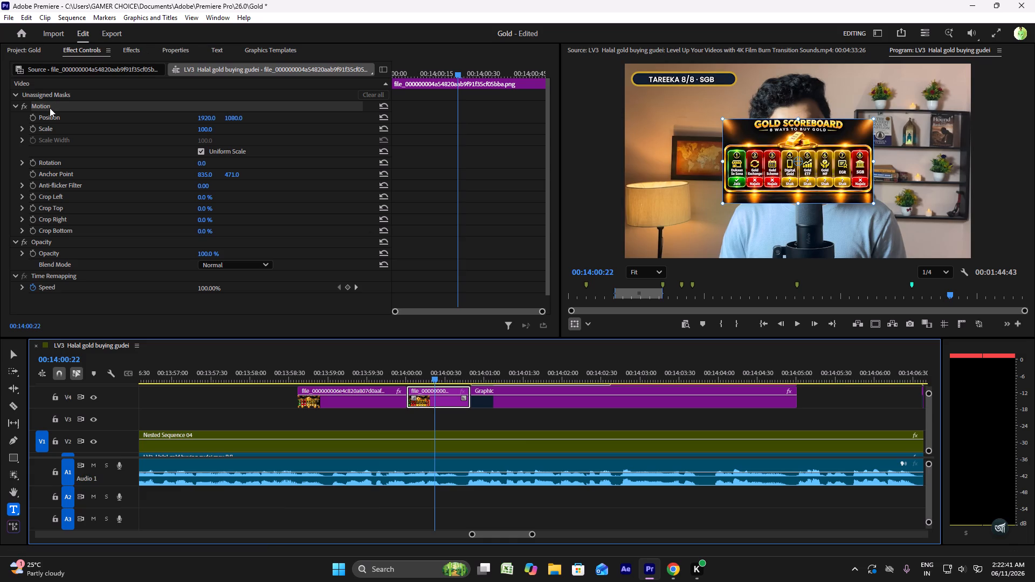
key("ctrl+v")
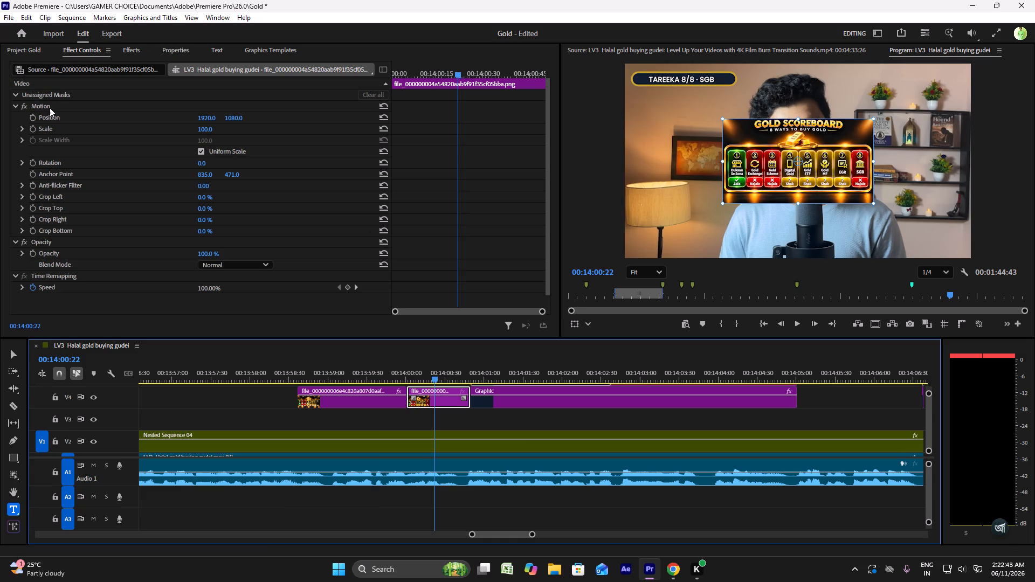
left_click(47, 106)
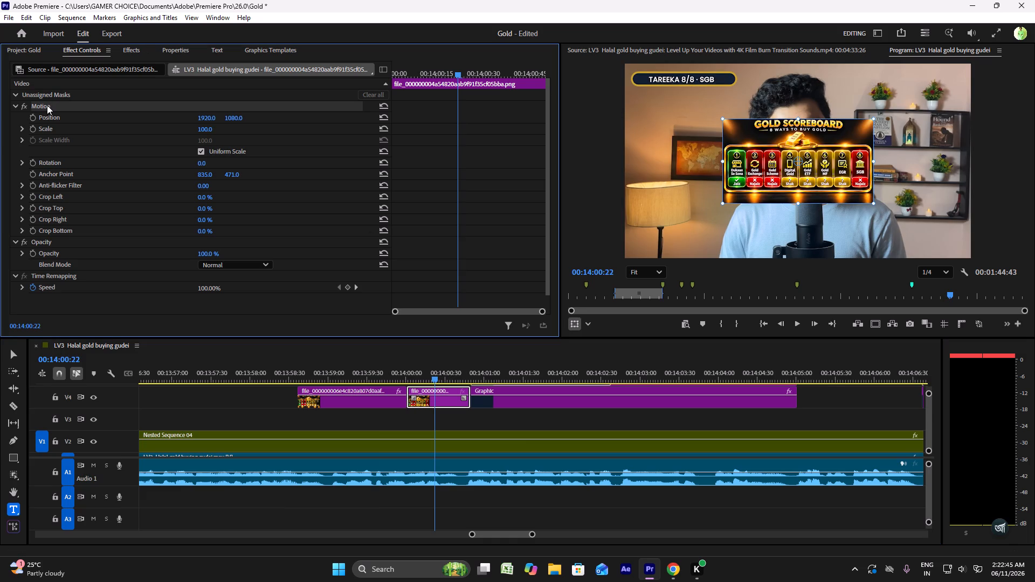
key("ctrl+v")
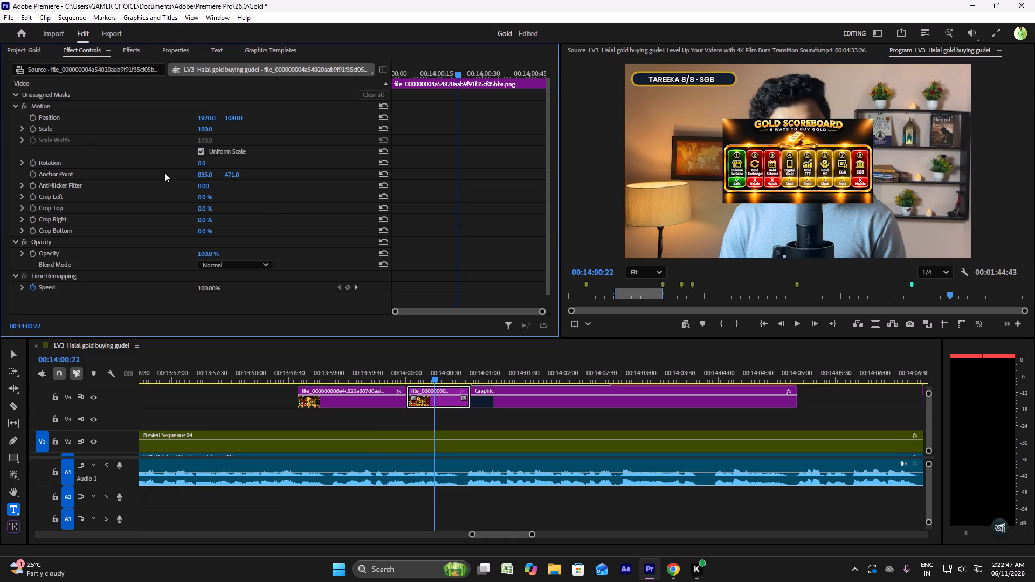
Copy the position and scale settings of the first V4 scoreboard clip onto the second one, giving it scale 230.
left_click(391, 361)
left_click(387, 404)
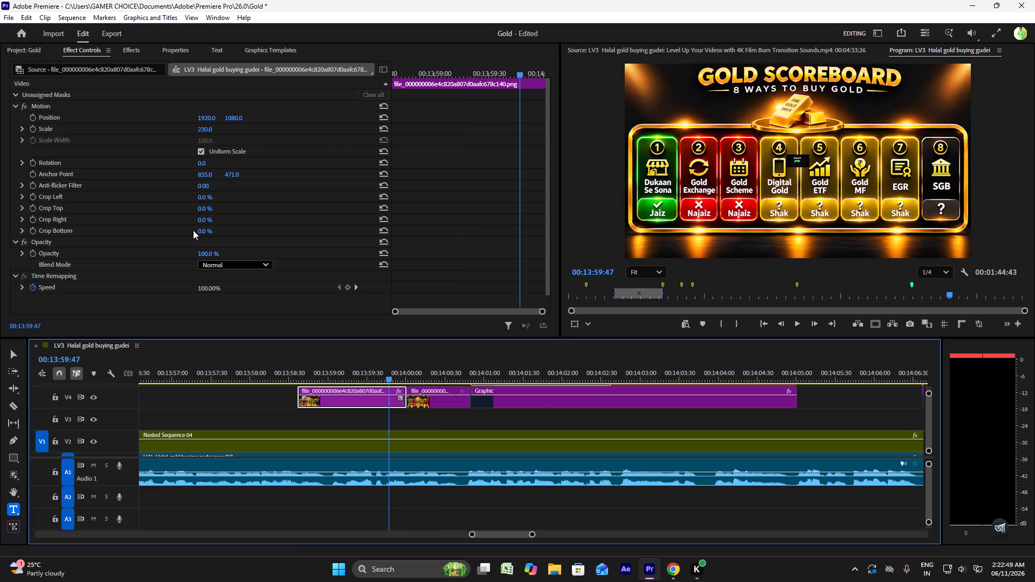
left_click(43, 115)
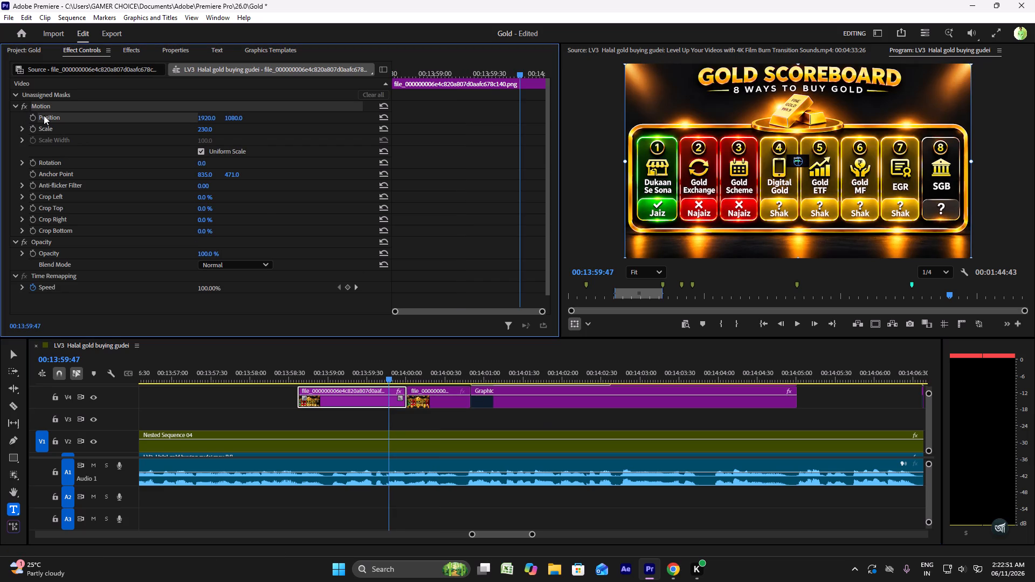
key("ctrl+c")
left_click(450, 380)
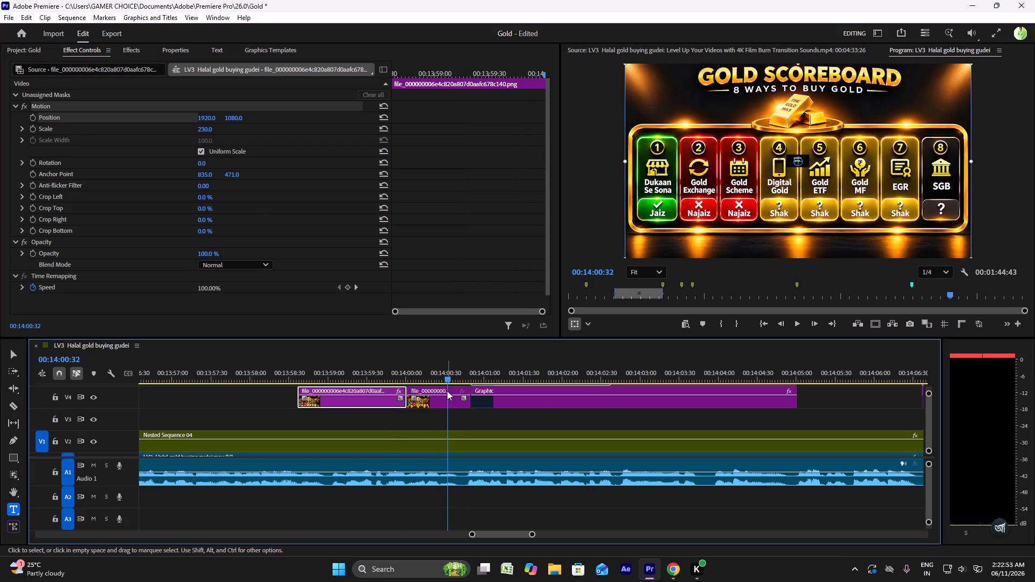
left_click(447, 391)
left_click(49, 112)
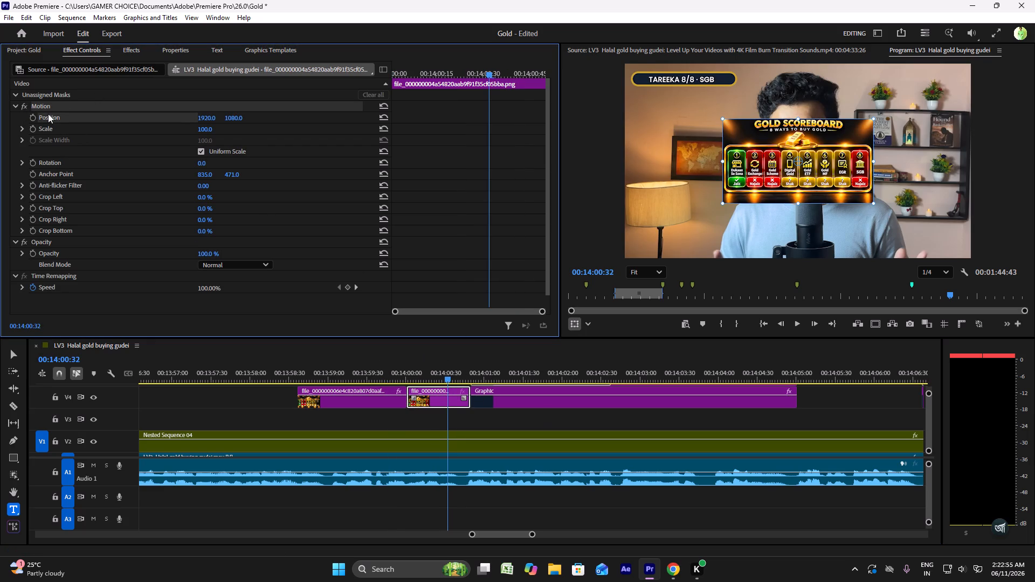
key("ctrl+v")
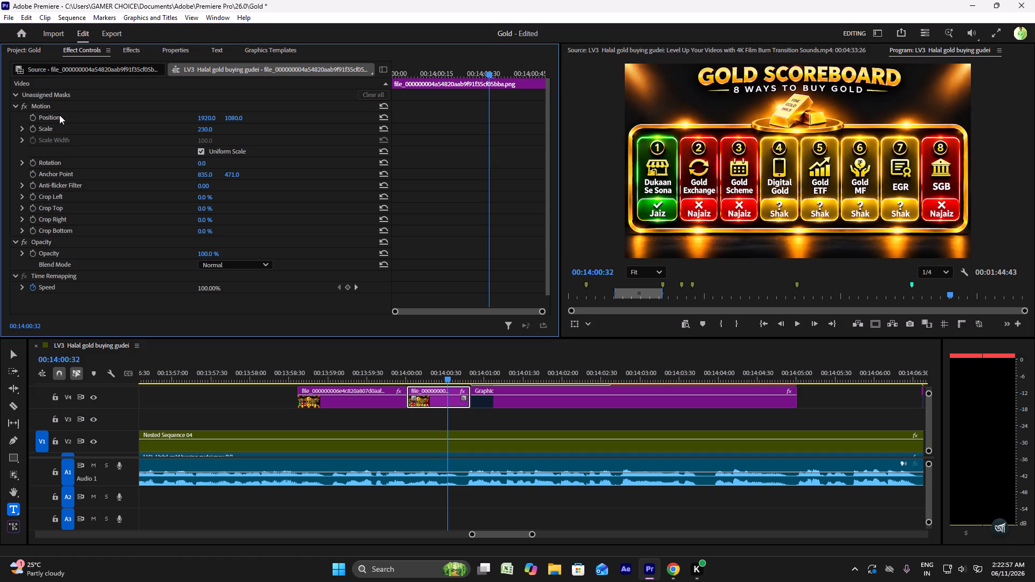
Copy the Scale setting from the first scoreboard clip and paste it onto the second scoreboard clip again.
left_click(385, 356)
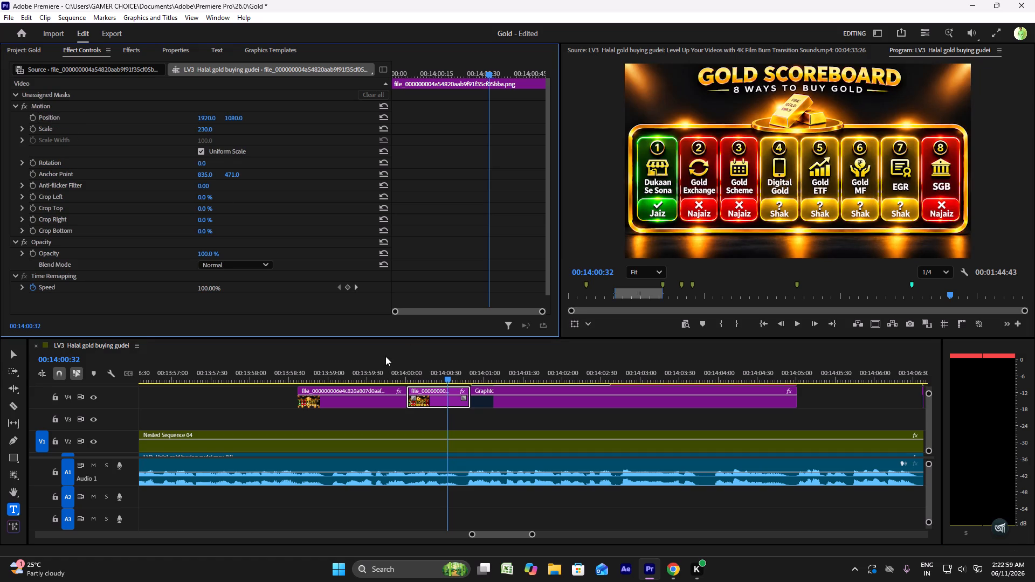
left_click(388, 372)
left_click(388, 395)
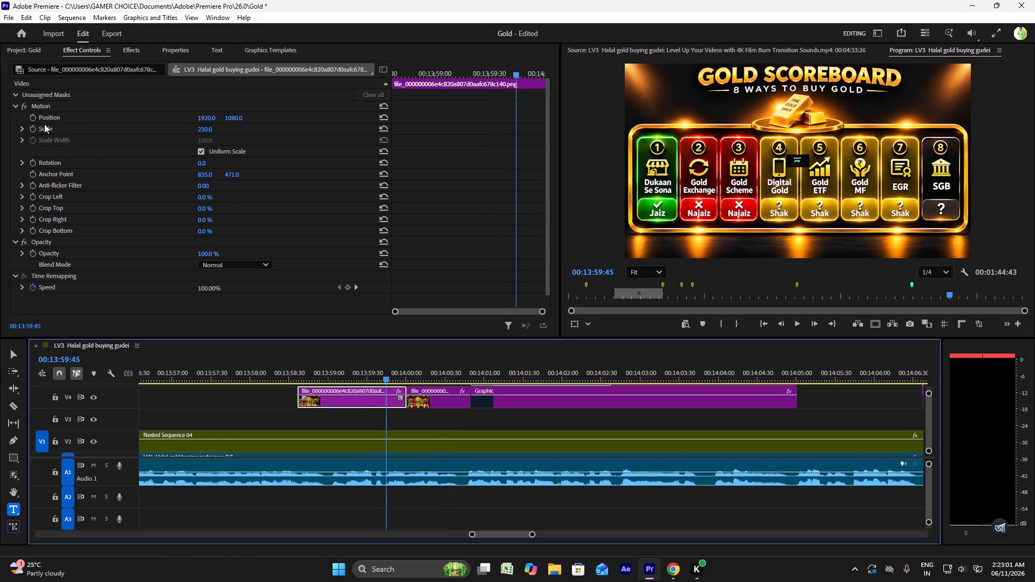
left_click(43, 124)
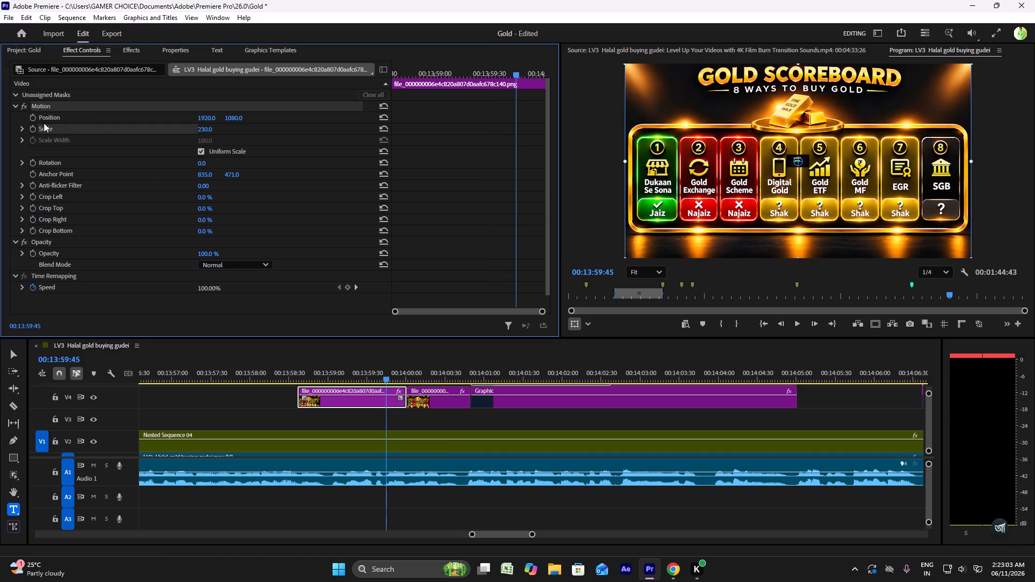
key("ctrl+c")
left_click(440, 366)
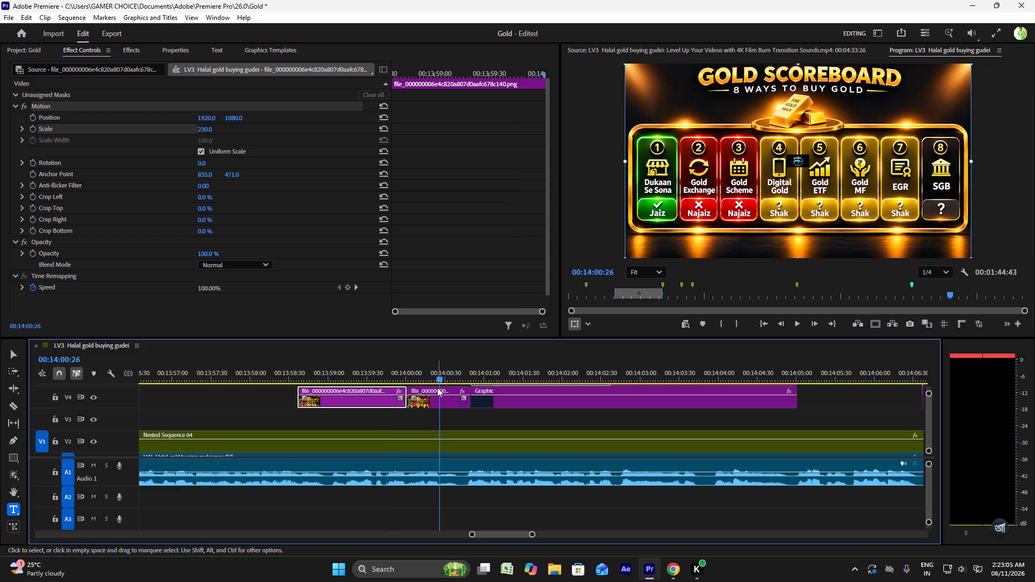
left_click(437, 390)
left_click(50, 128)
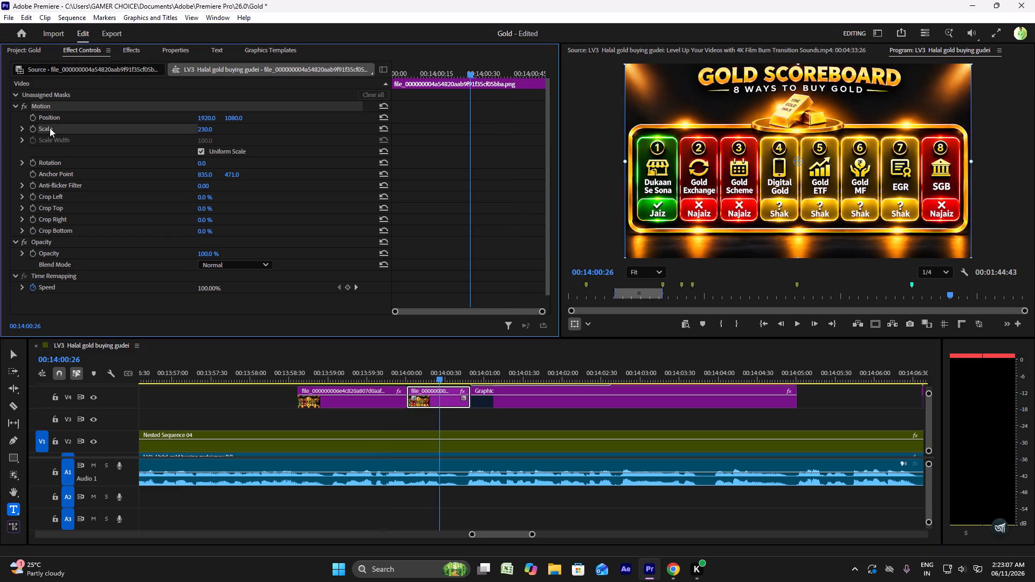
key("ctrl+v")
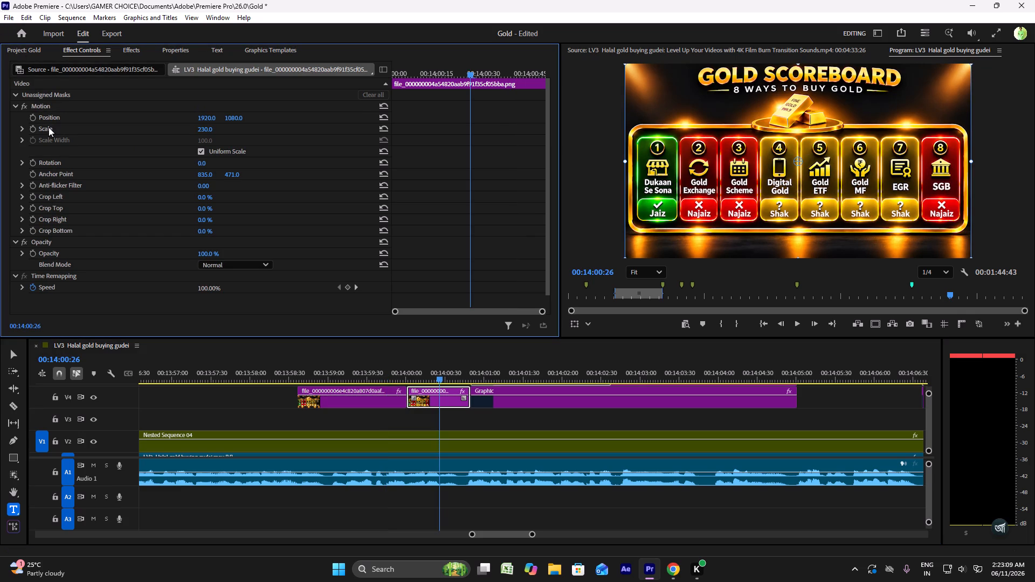
Play the switch between the two scoreboard clips from about 00:13:59:13 into the NAYA SGB graphic.
left_click(346, 366)
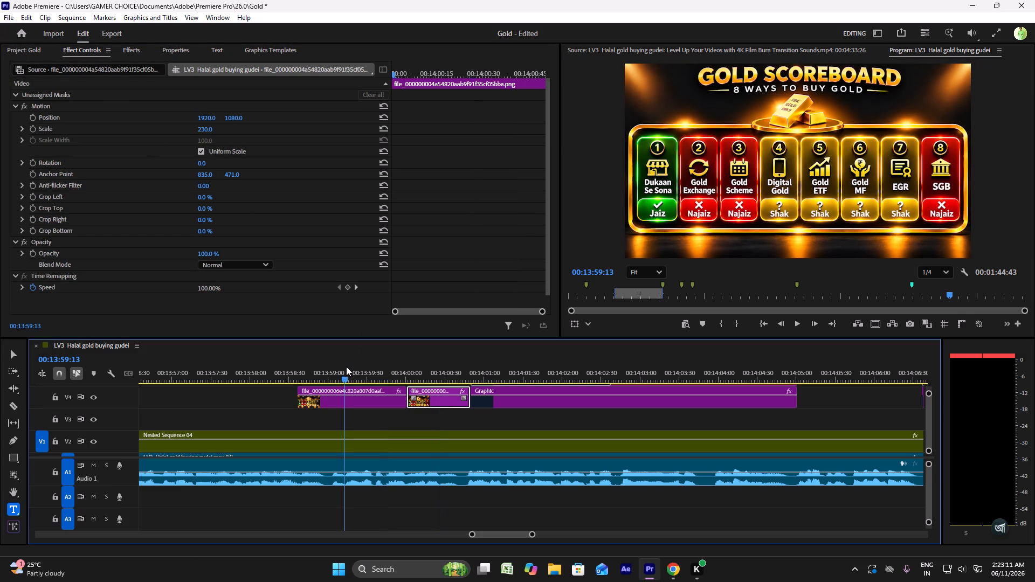
key("space")
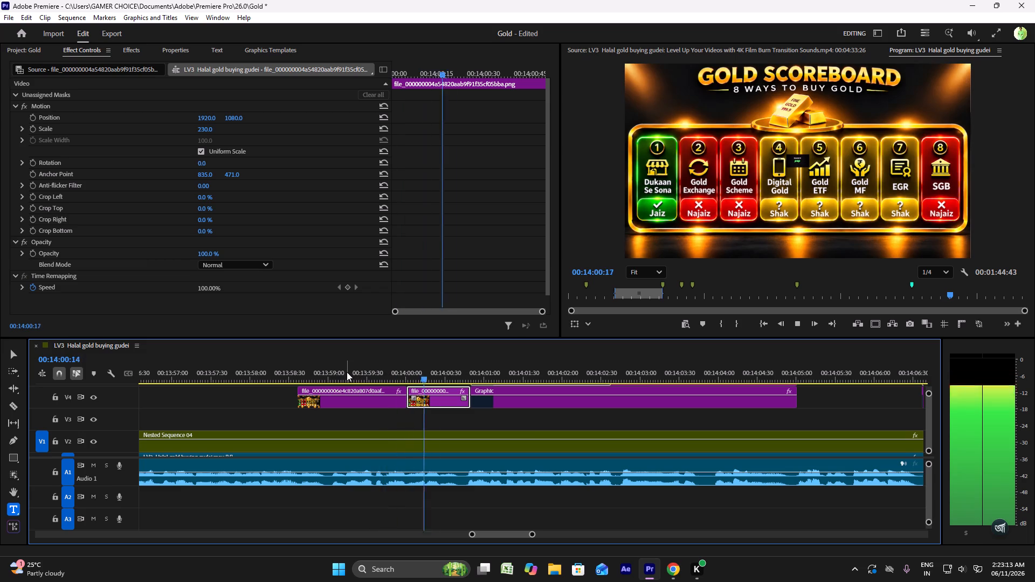
key("space")
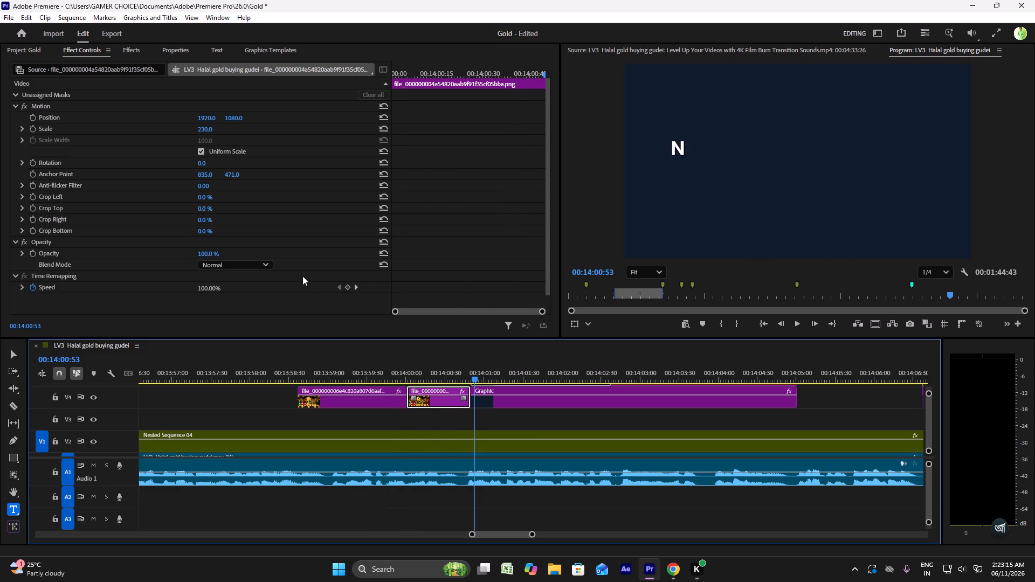
Enlarge the timeline area and unlink the click sound effect's V6 video from its A5 audio.
scroll(373, 444, "down", 3, "ctrl")
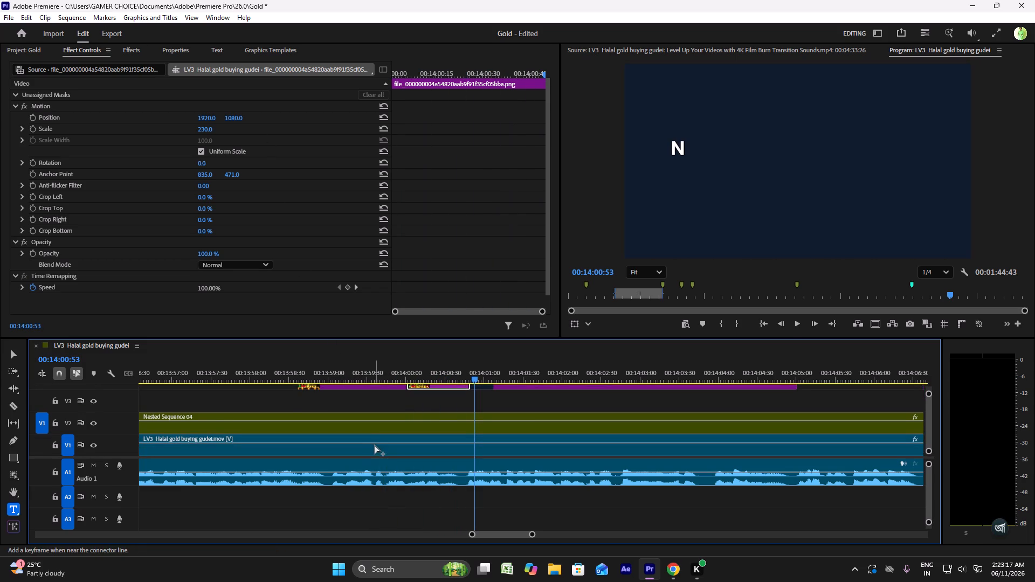
scroll(375, 446, "down", 5, "ctrl")
scroll(399, 495, "down", 8, "ctrl")
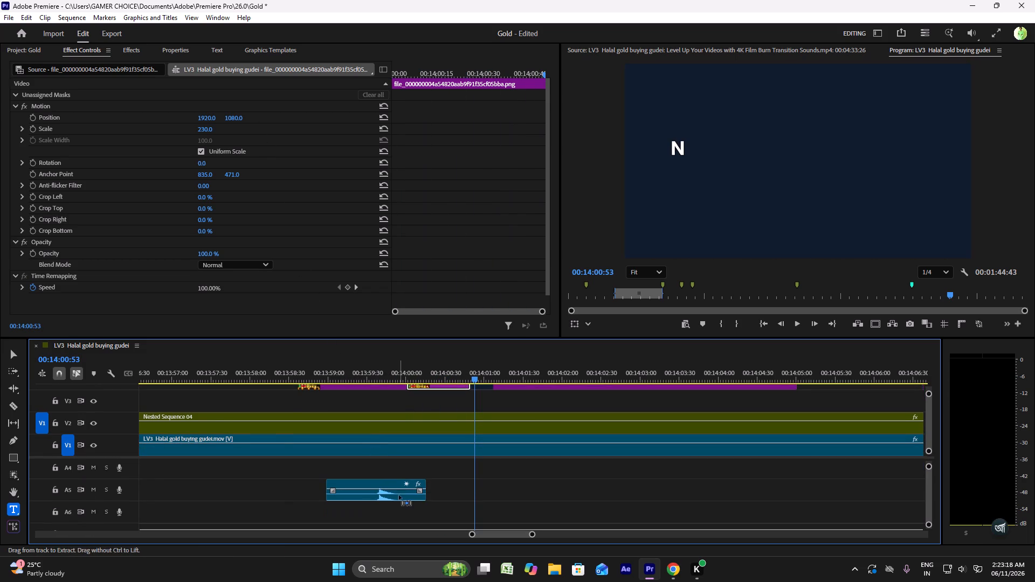
left_click_drag(536, 337, 547, 235)
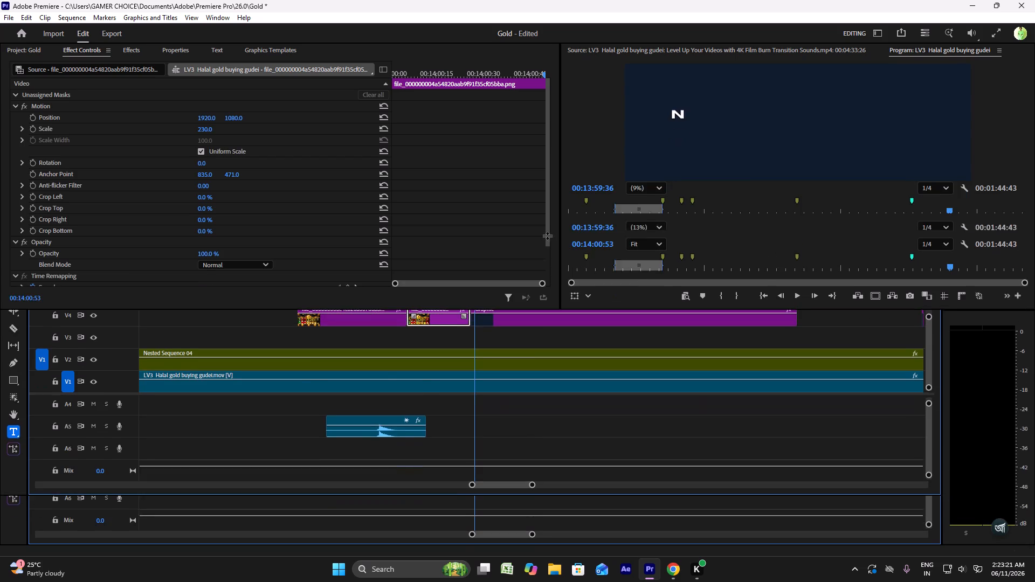
left_click_drag(547, 235, 560, 141)
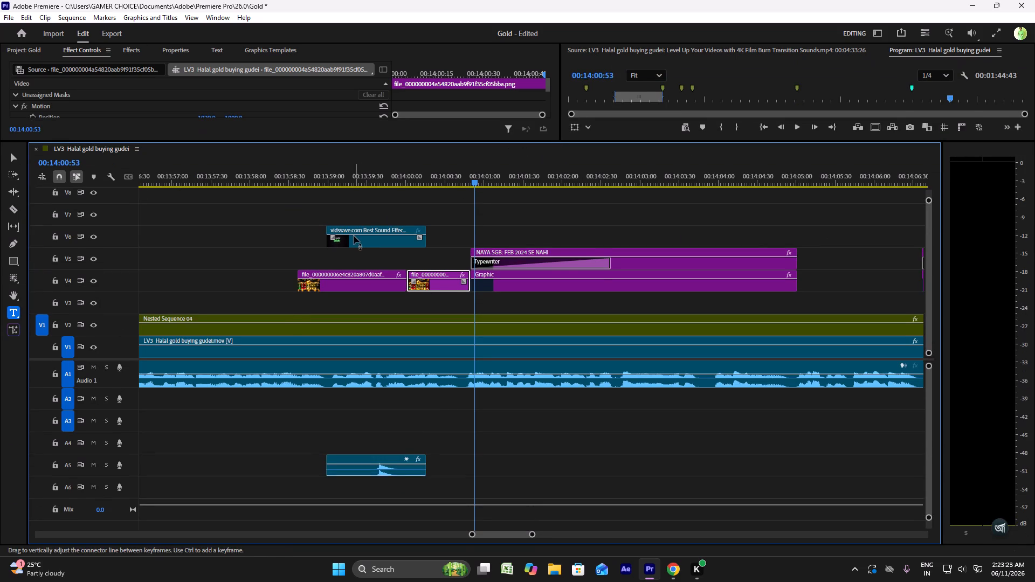
left_click(342, 242)
right_click(341, 241)
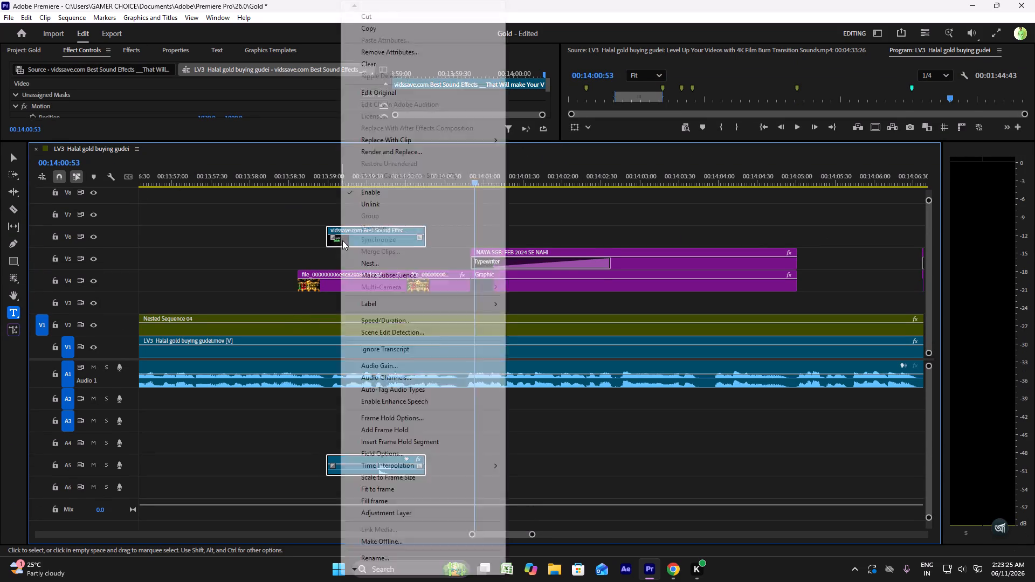
left_click(377, 203)
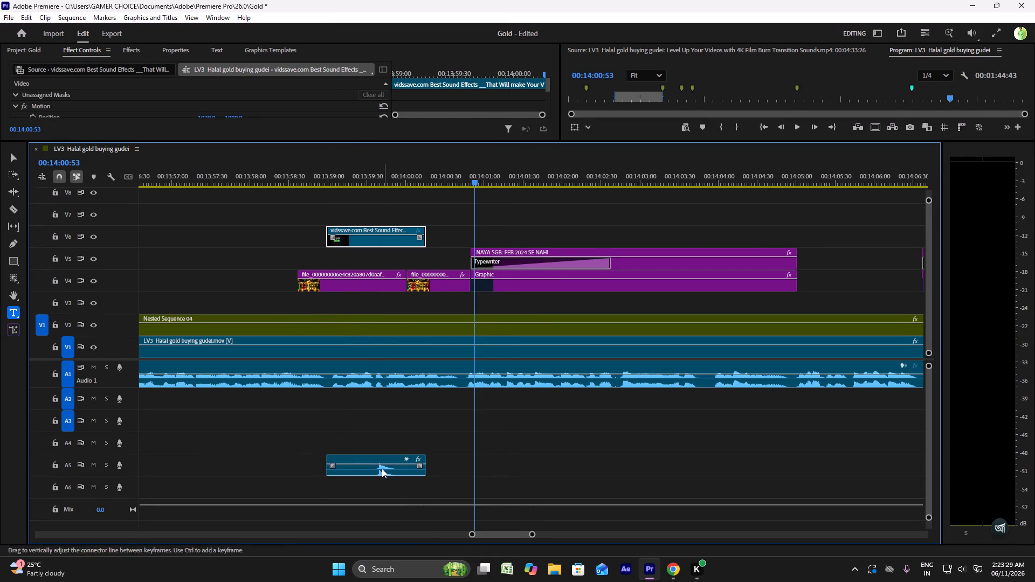
Move the unlinked click sound from A5 to A2, starting at about 00:13:59:15.
left_click_drag(394, 472, 428, 403)
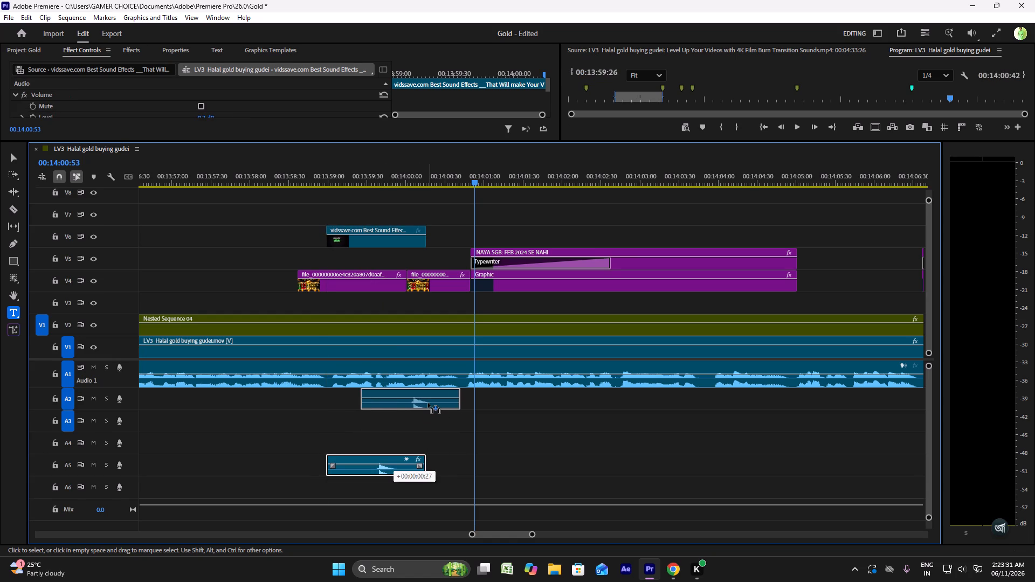
left_click_drag(428, 403, 405, 402)
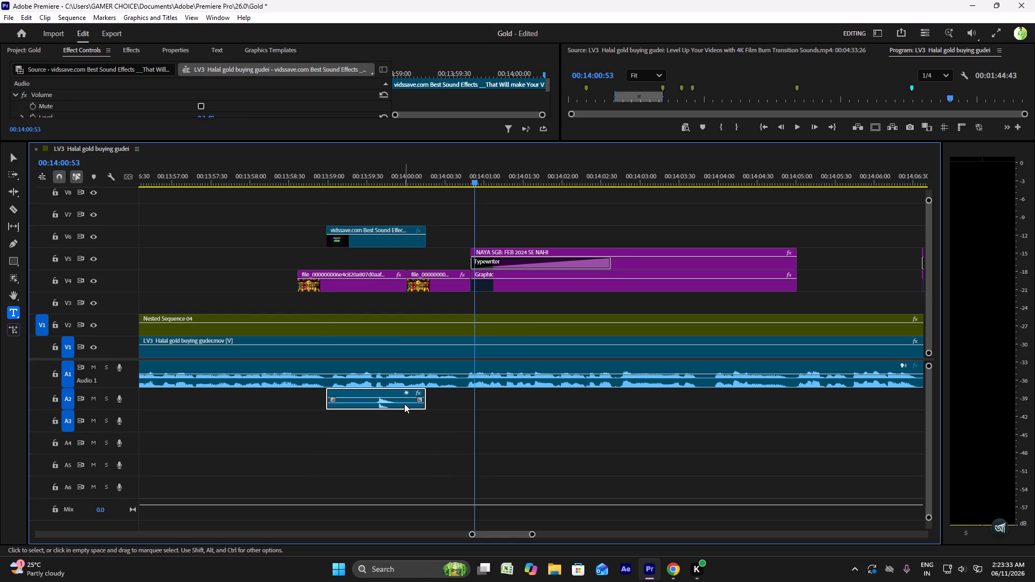
left_click_drag(404, 407, 425, 404)
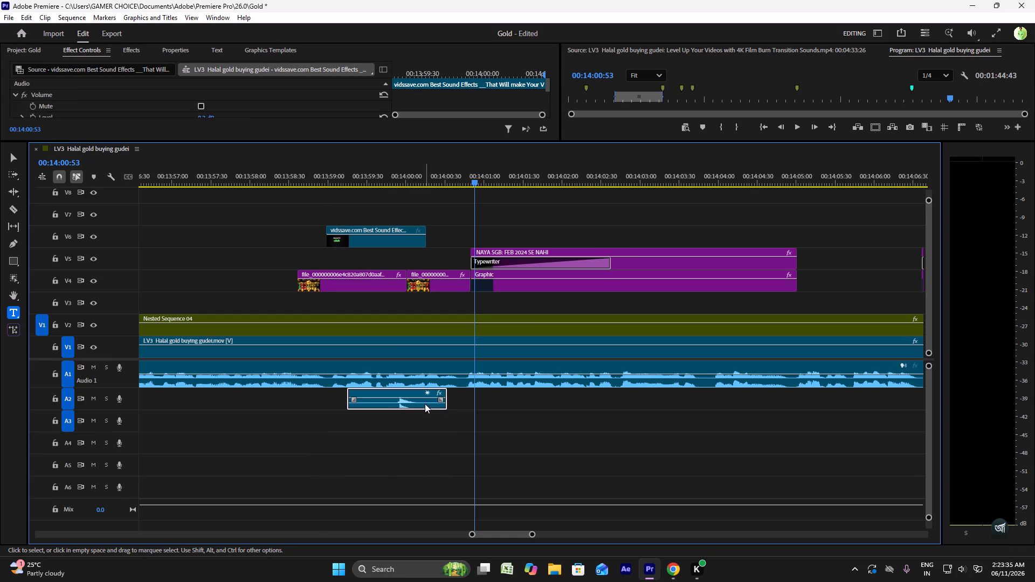
Delete the leftover sound effect video clip from V6.
left_click(375, 237)
key("Delete")
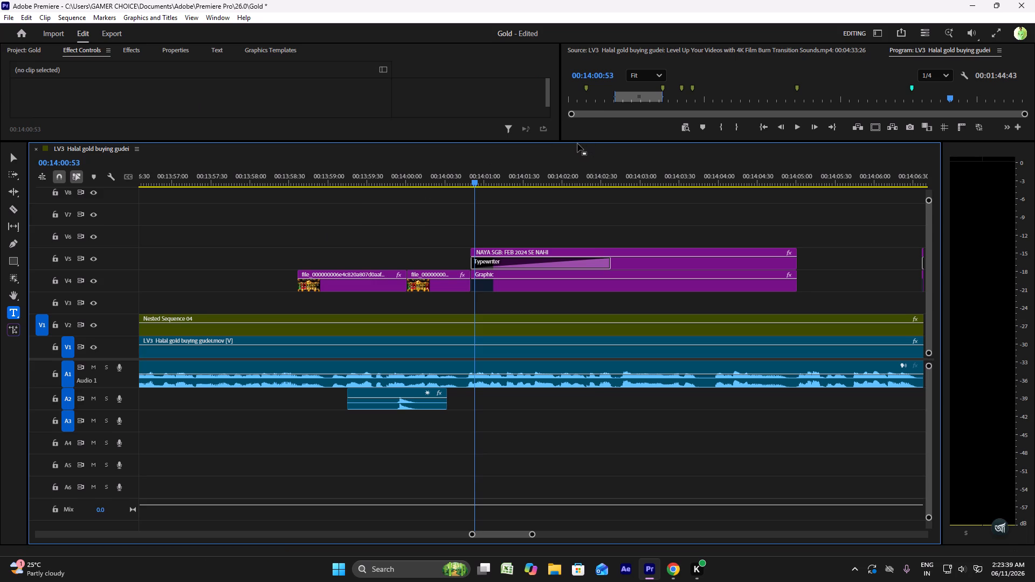
Shrink the timeline area to restore the preview, and play the sequence from about 00:13:58:25 to 00:14:16:46.
left_click_drag(567, 140, 556, 232)
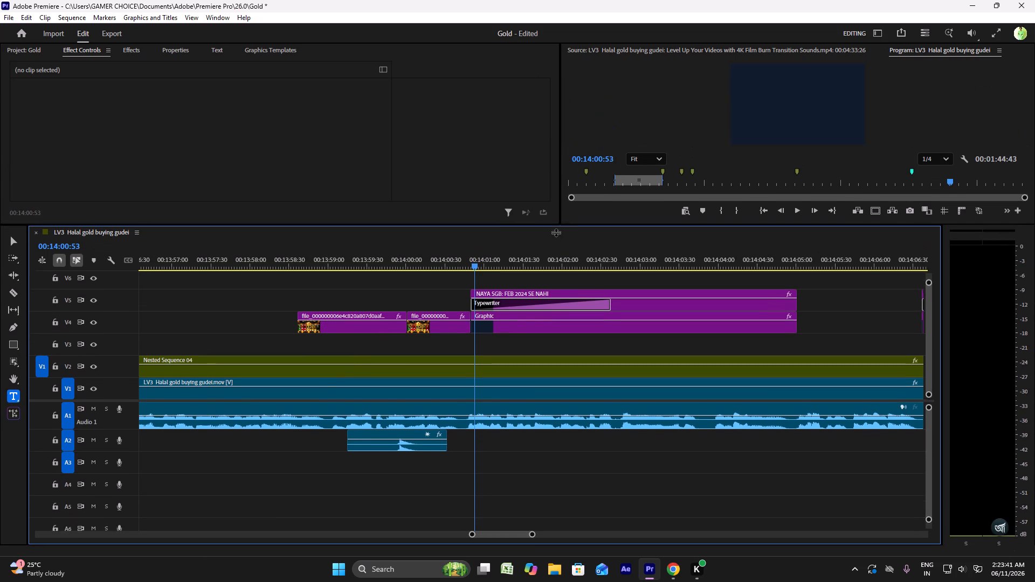
left_click_drag(556, 232, 555, 233)
left_click(282, 280)
left_click(283, 277)
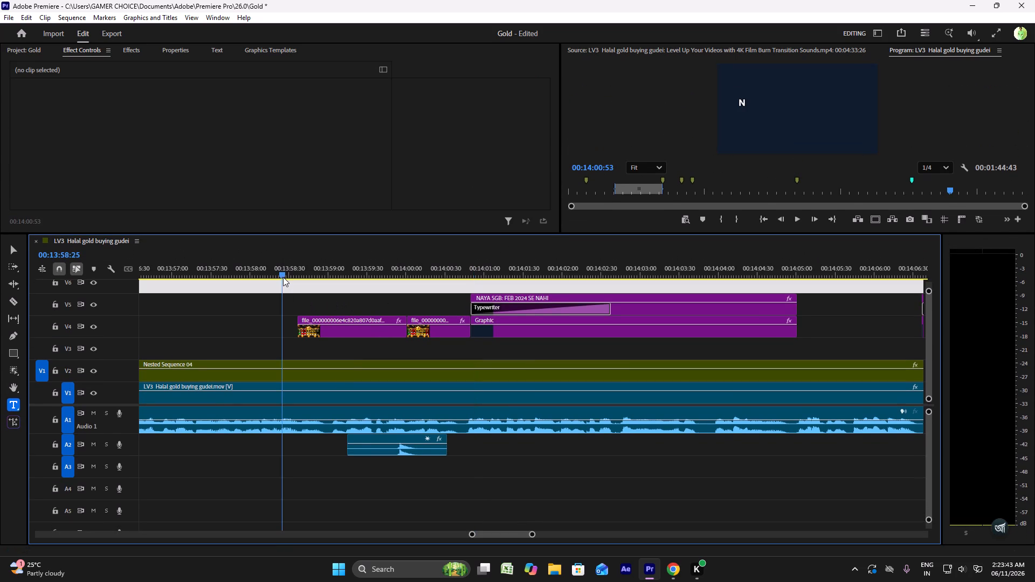
key("space")
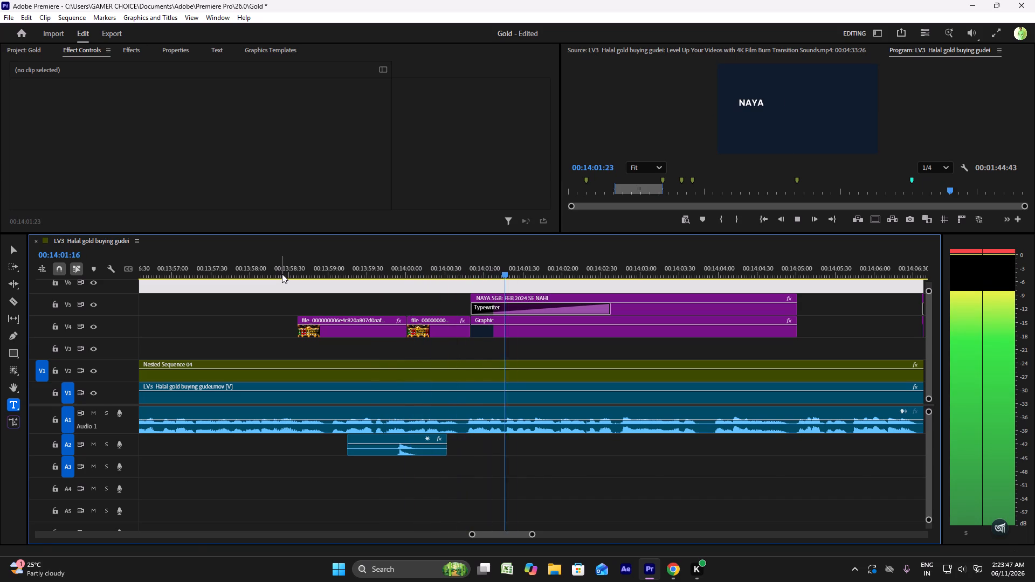
scroll(433, 320, "down", 5)
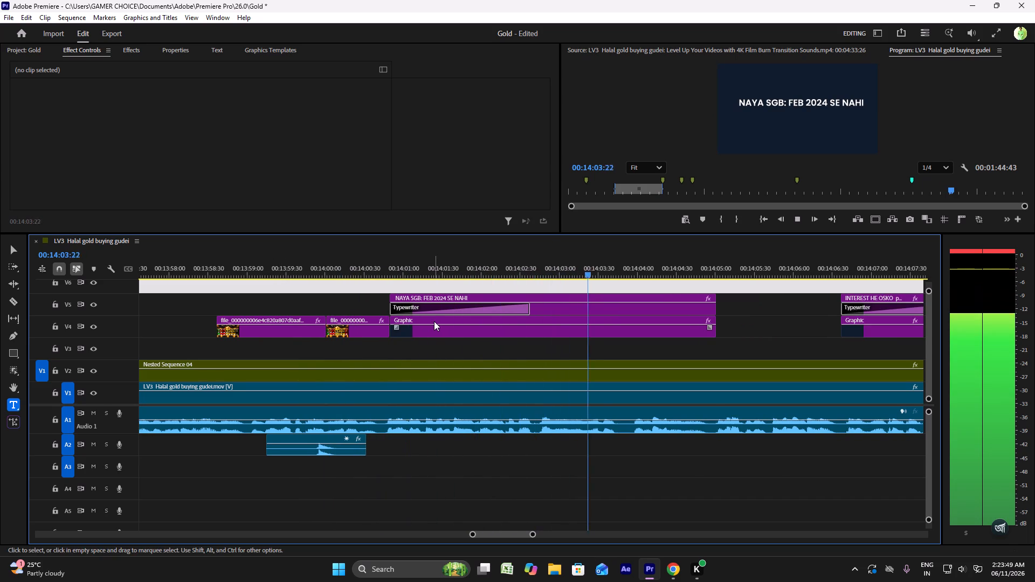
scroll(434, 321, "down", 6, "alt")
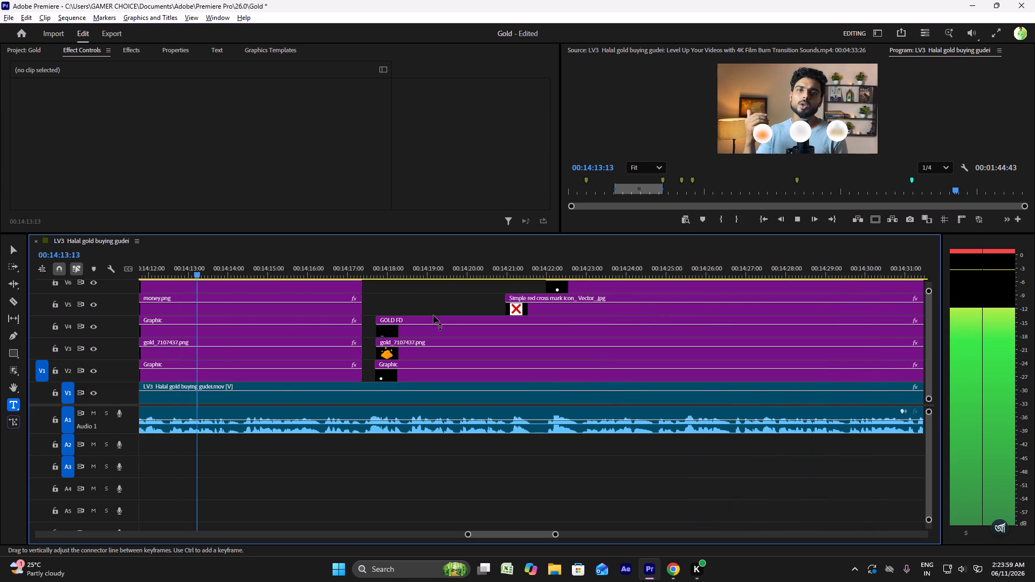
key("space")
key("space")
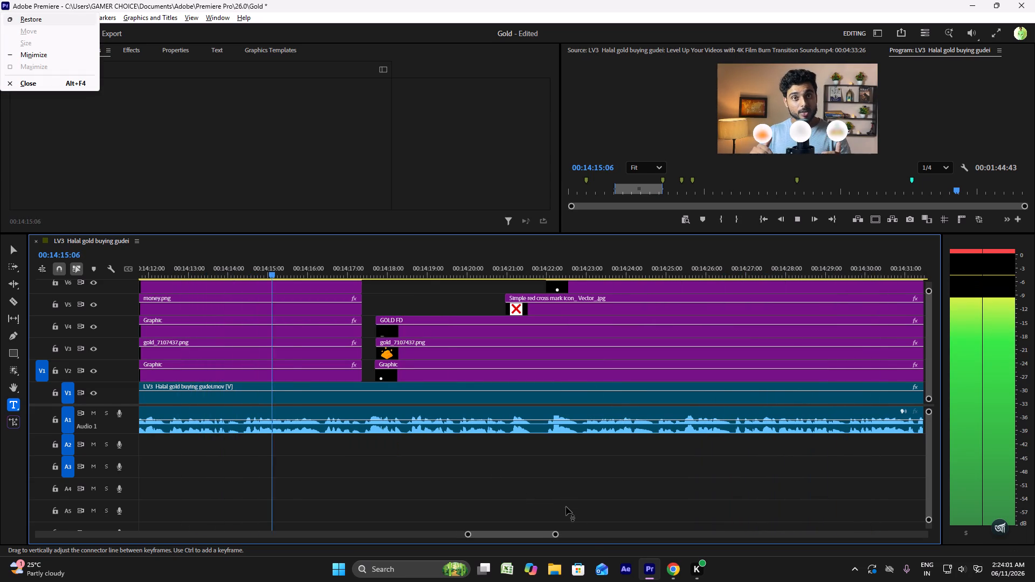
left_click(363, 289)
key("space")
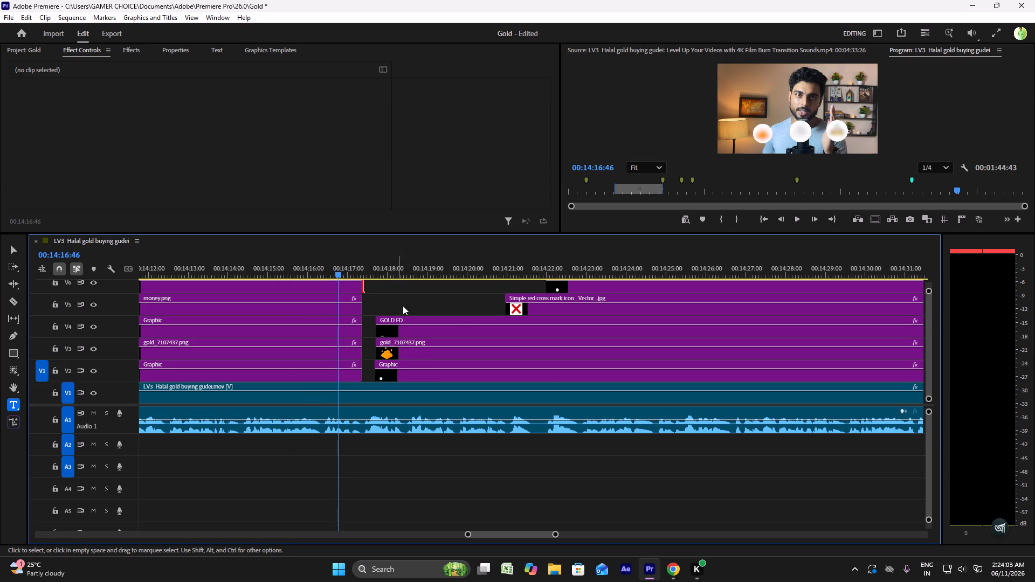
Check the GOLD FD, GOLD LOAN and GOLD TRADING instructions in section 10 of the browser's editor brief against the sequence playback.
left_click(677, 563)
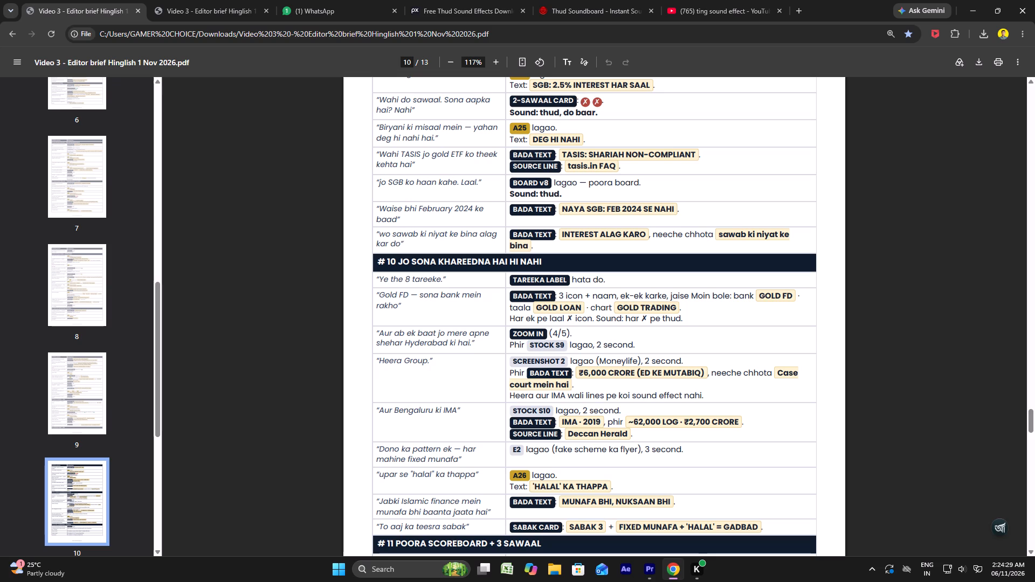
left_click(654, 571)
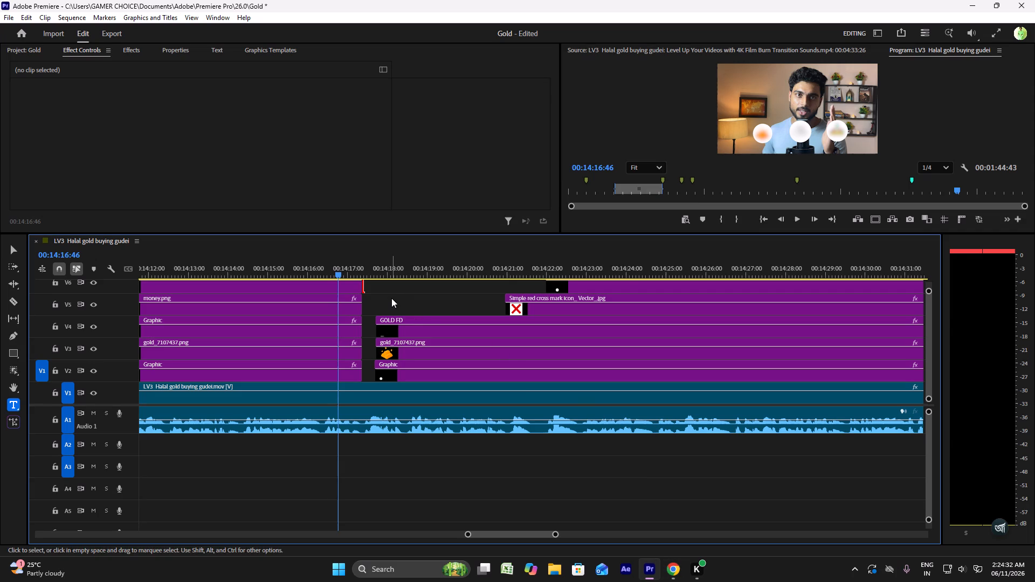
key("space")
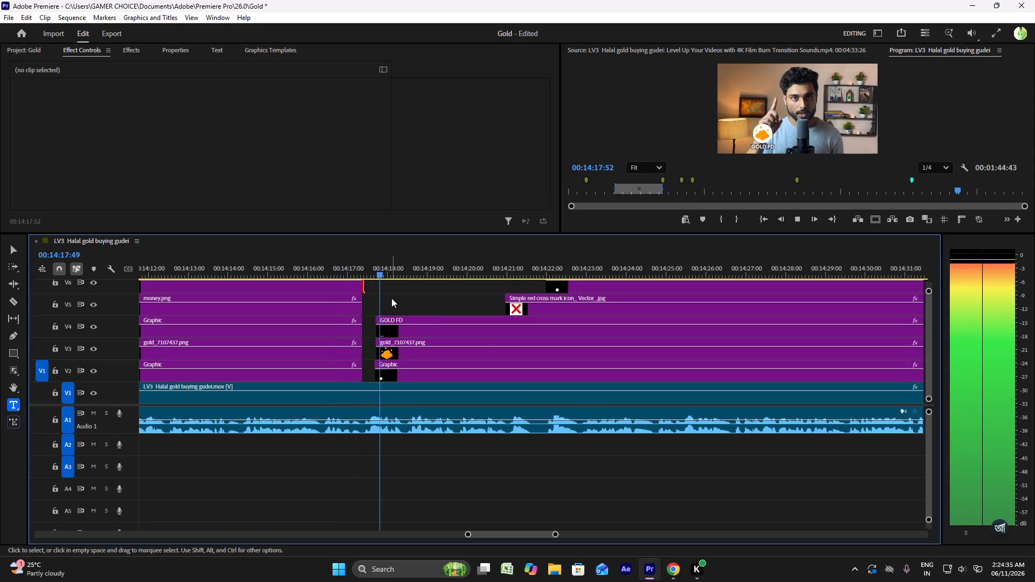
key("space")
left_click(672, 569)
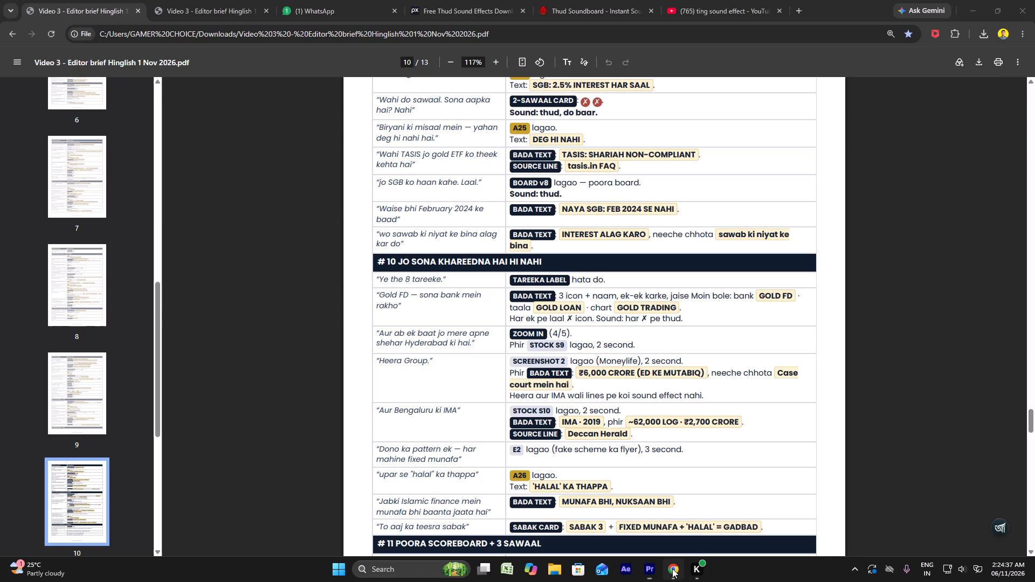
left_click_drag(658, 320, 616, 311)
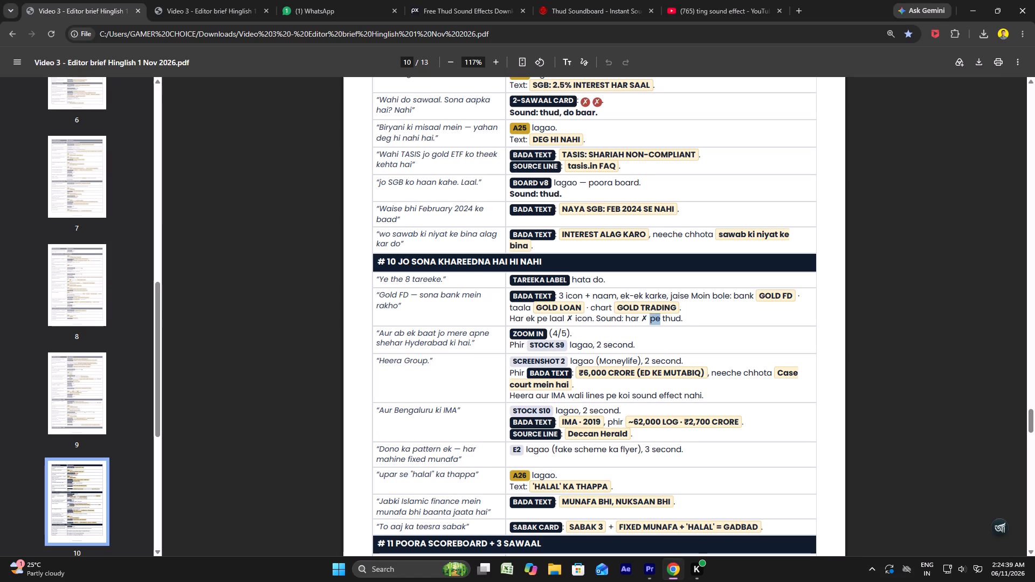
left_click_drag(616, 311, 587, 308)
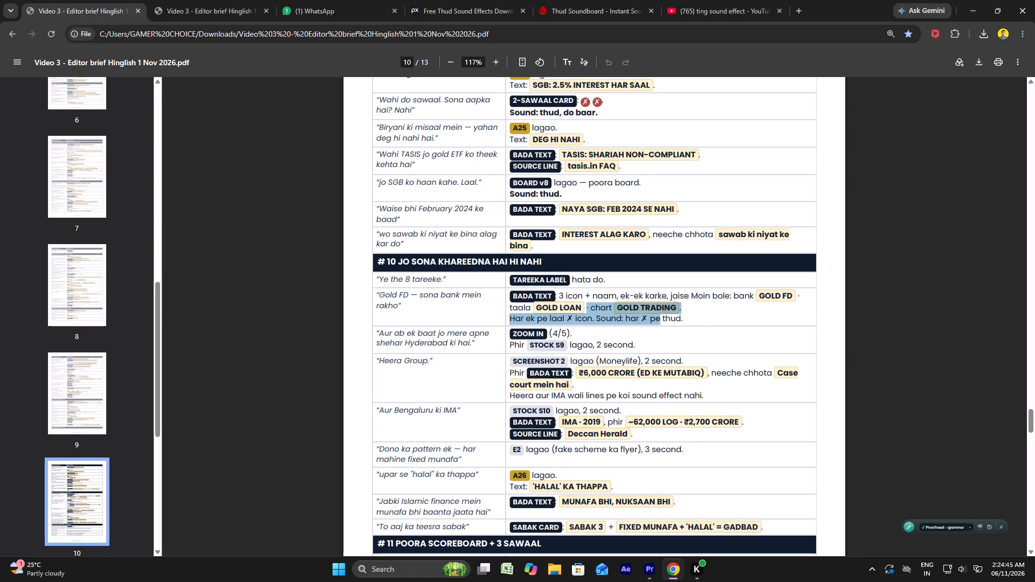
left_click(553, 321)
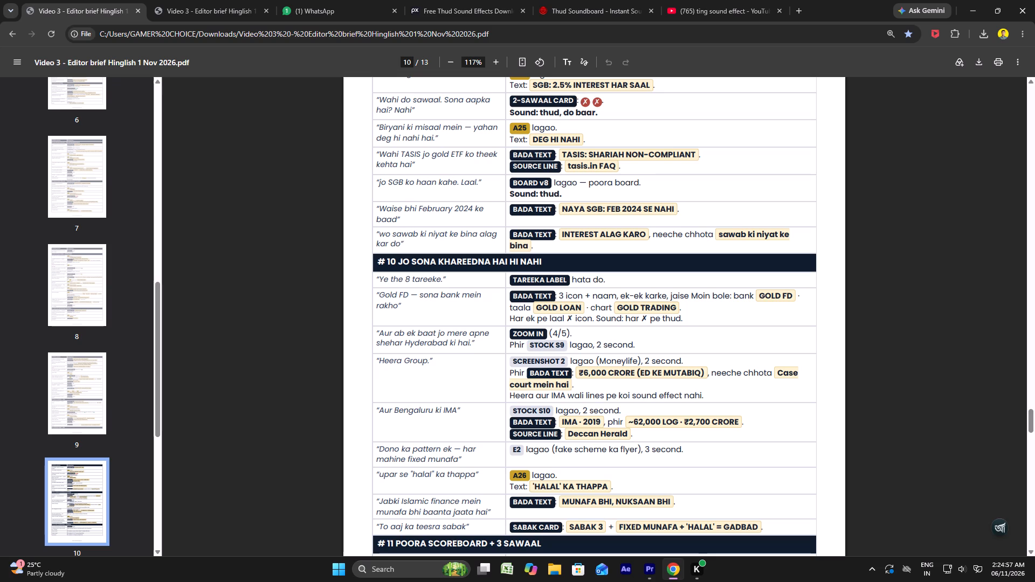
Add the Body Thud sound effect to A2 at about 00:14:20:46, under the first red cross, and play it back.
double_click(656, 571)
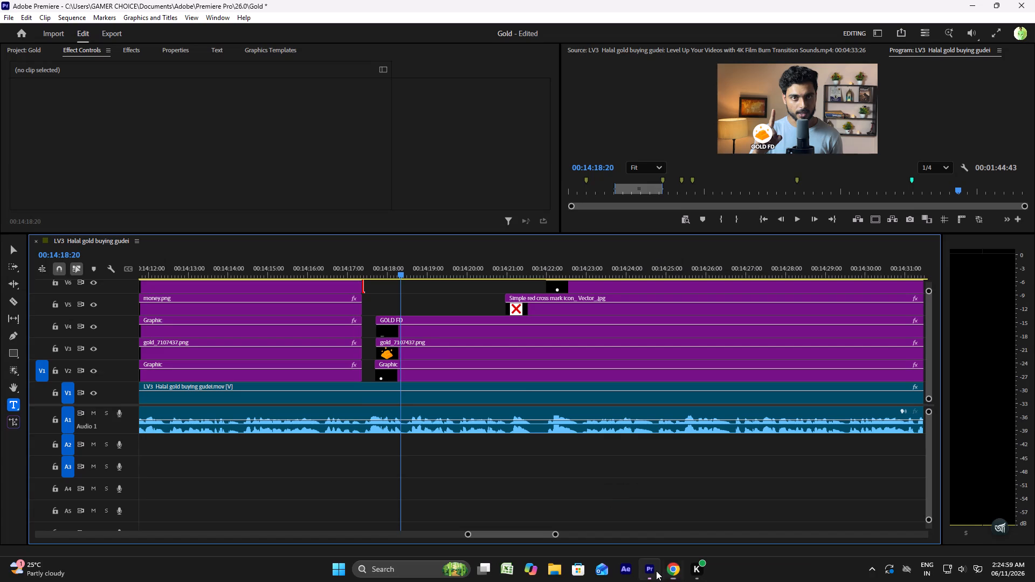
key("space")
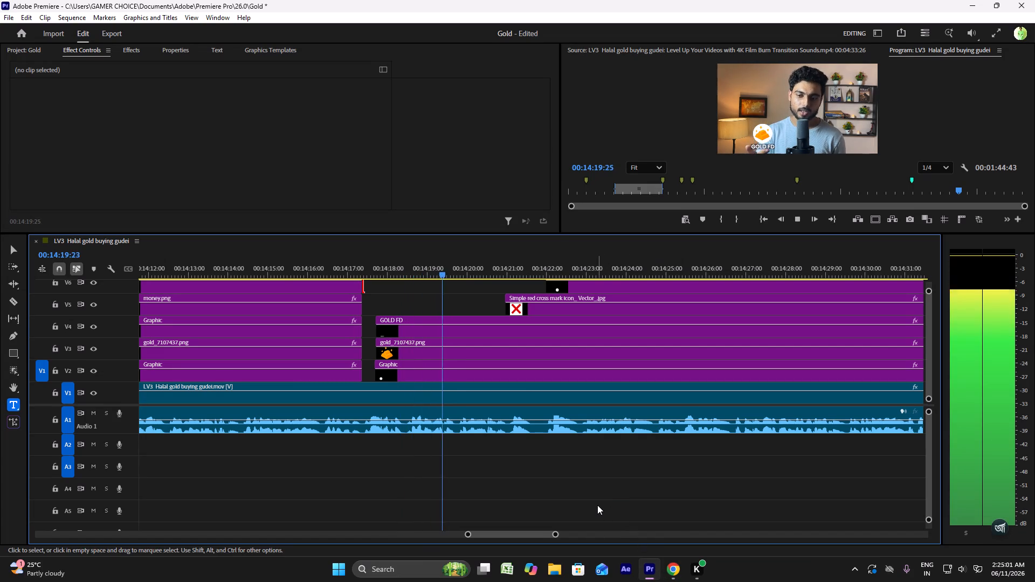
key("space")
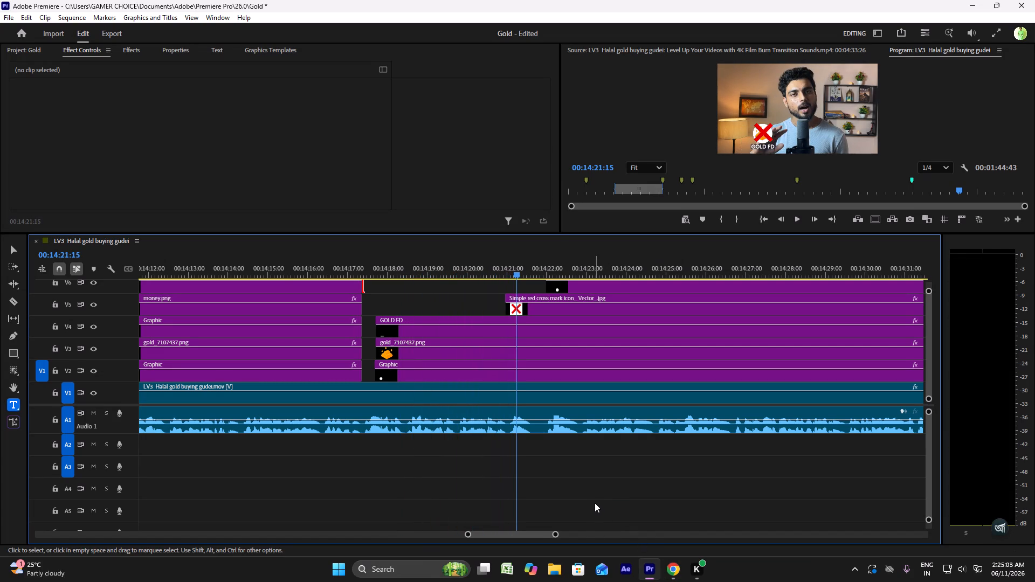
left_click(19, 52)
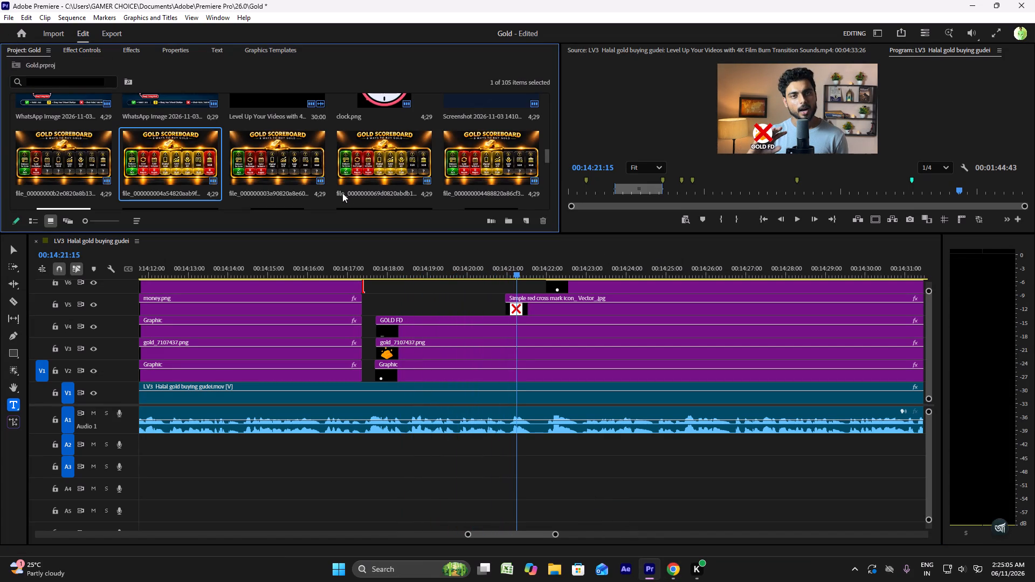
scroll(347, 195, "down", 18)
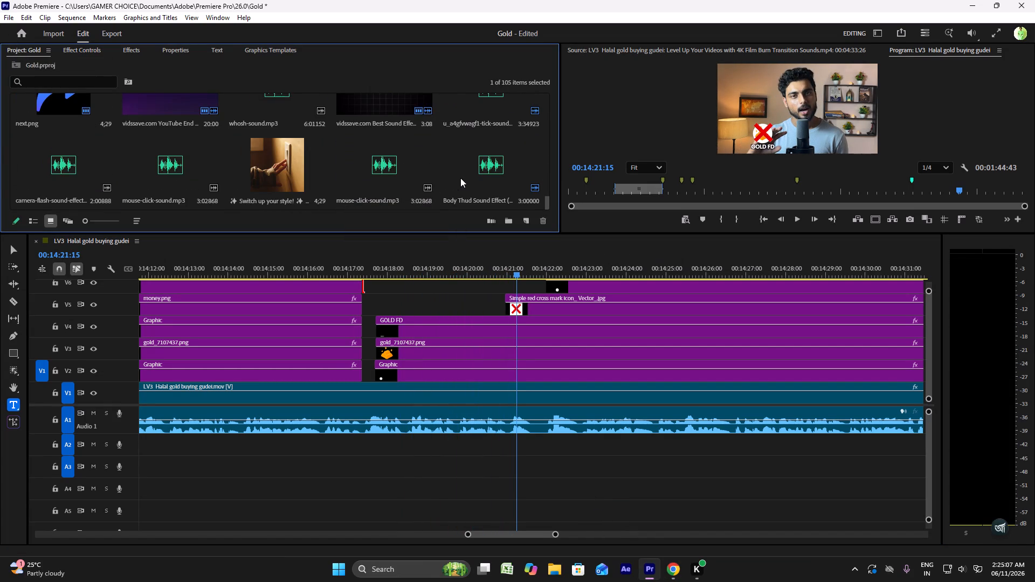
left_click_drag(484, 183, 496, 420)
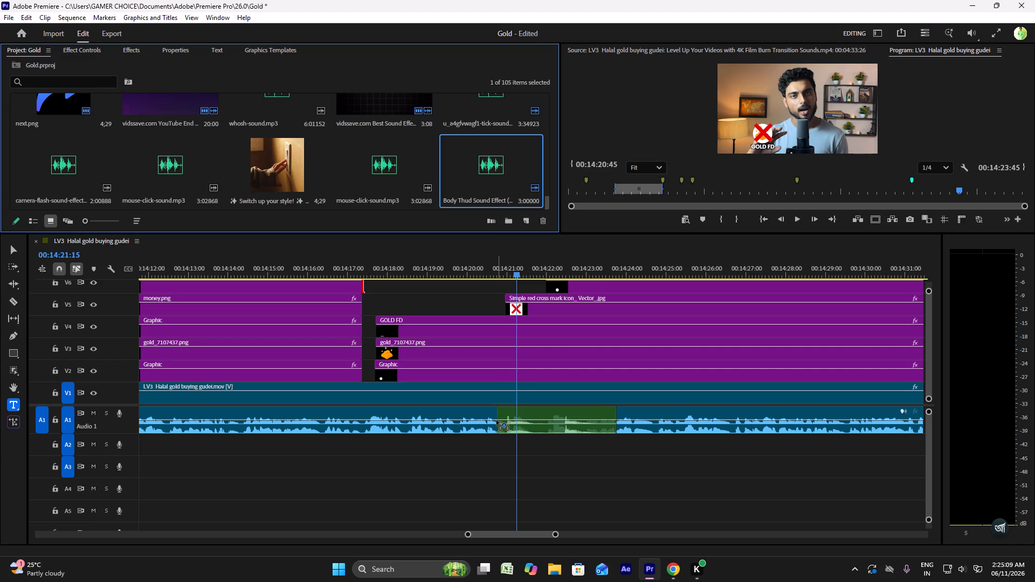
left_click_drag(496, 420, 498, 442)
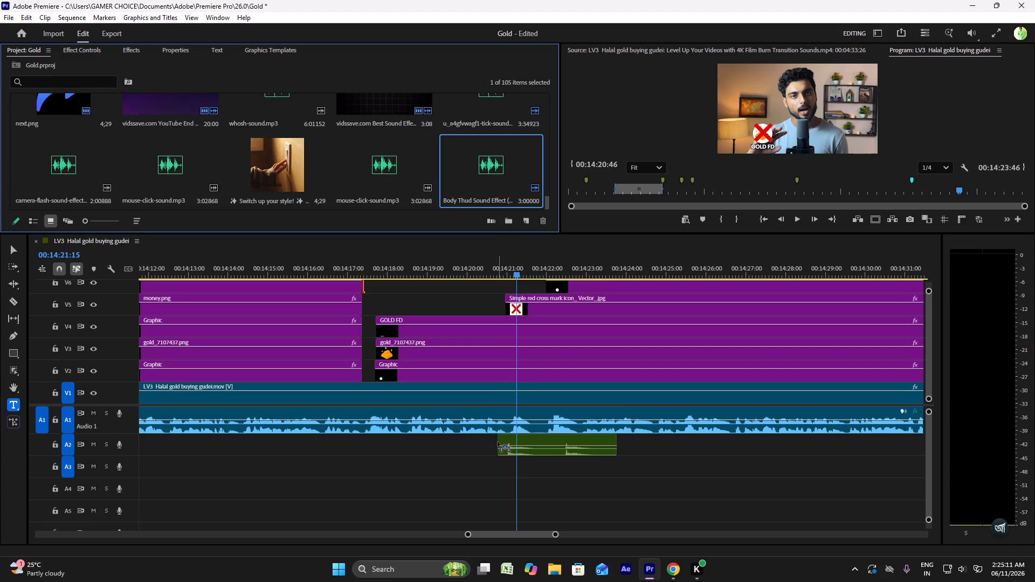
left_click_drag(498, 442, 498, 441)
left_click(480, 269)
key("space")
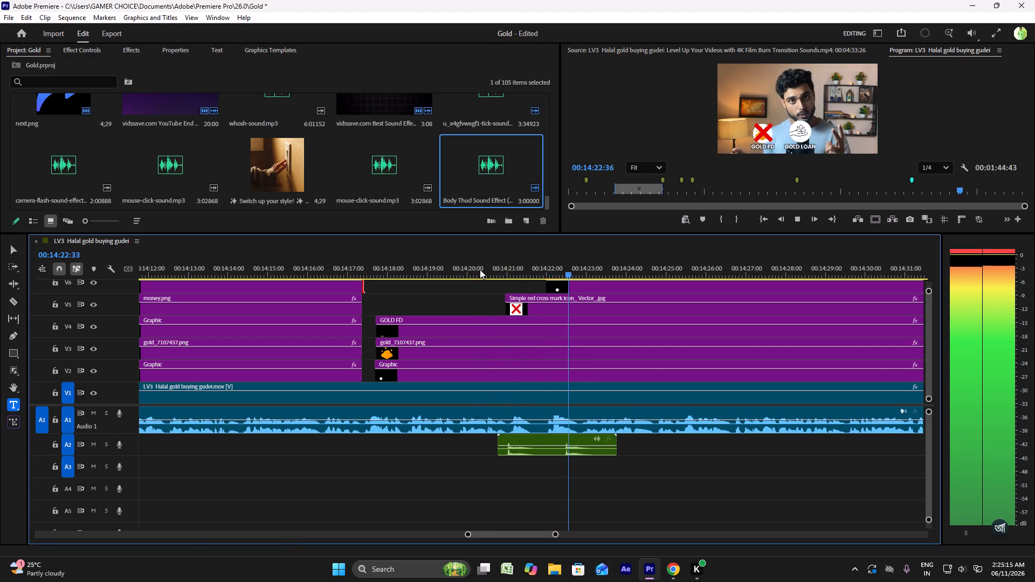
Trim the thud's start to leave about 00:00:01:49, and align its hit with the first red cross, starting near 00:14:20:27.
left_click_drag(499, 450, 547, 451)
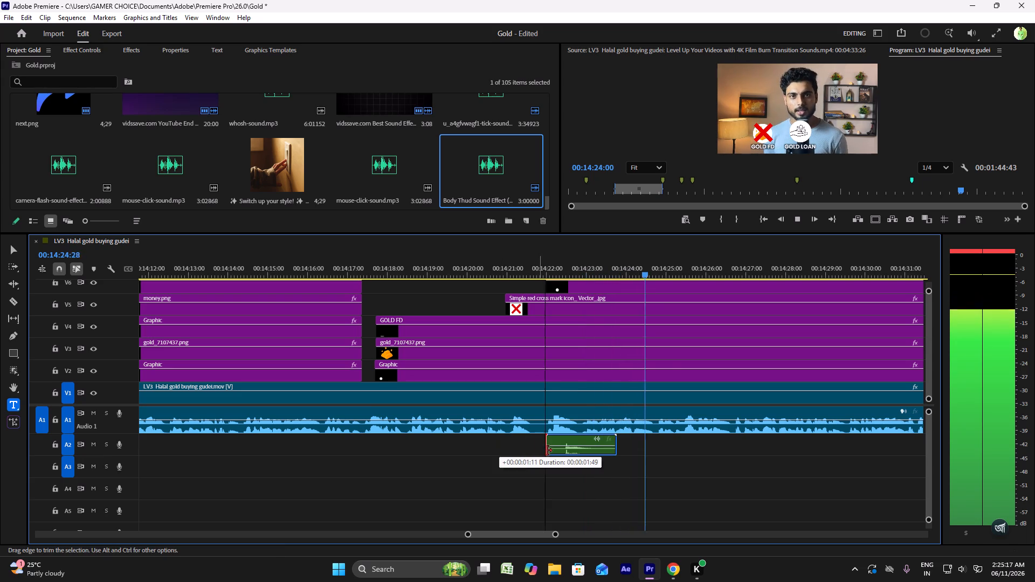
left_click_drag(547, 451, 548, 451)
left_click_drag(570, 452, 551, 448)
left_click_drag(547, 447, 510, 444)
key("space")
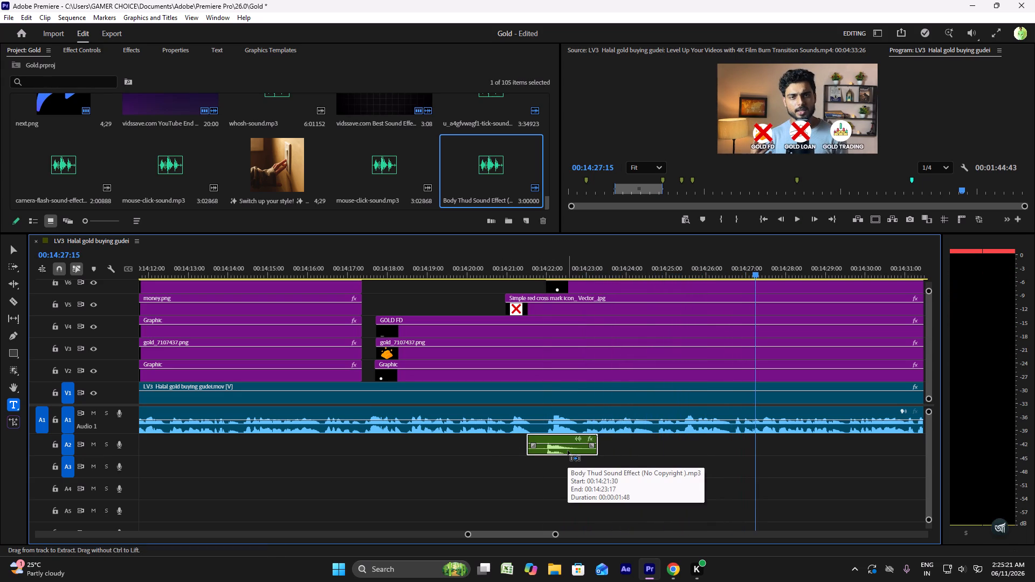
key("ctrl+z")
left_click_drag(572, 455, 571, 454)
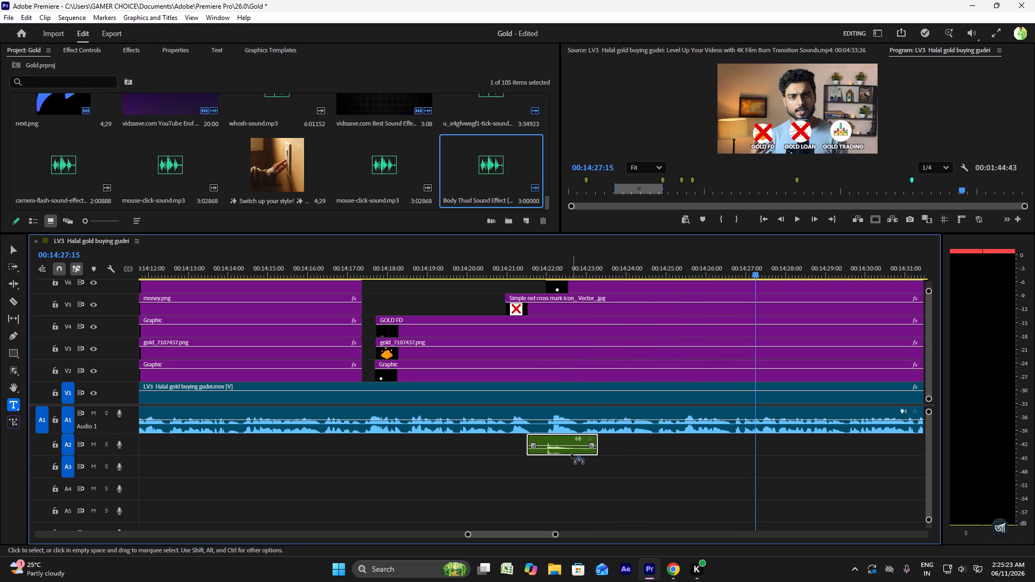
left_click_drag(571, 454, 536, 452)
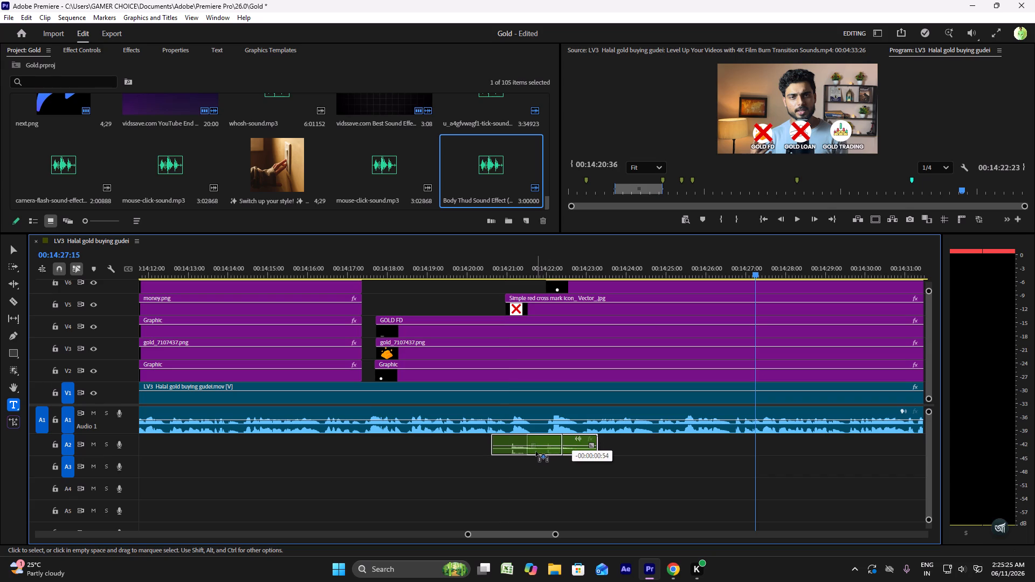
left_click_drag(536, 452, 531, 450)
left_click(487, 278)
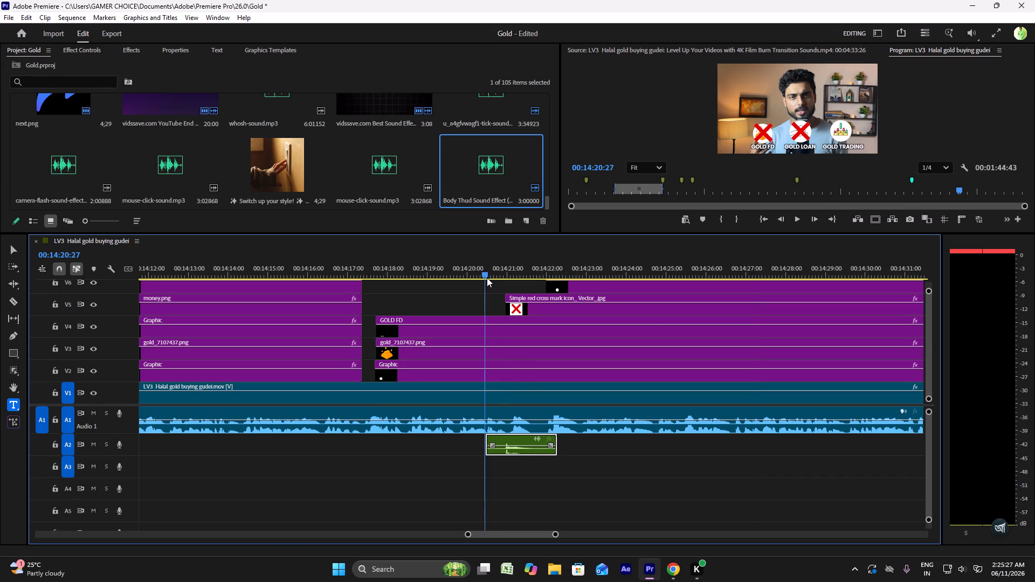
key("space")
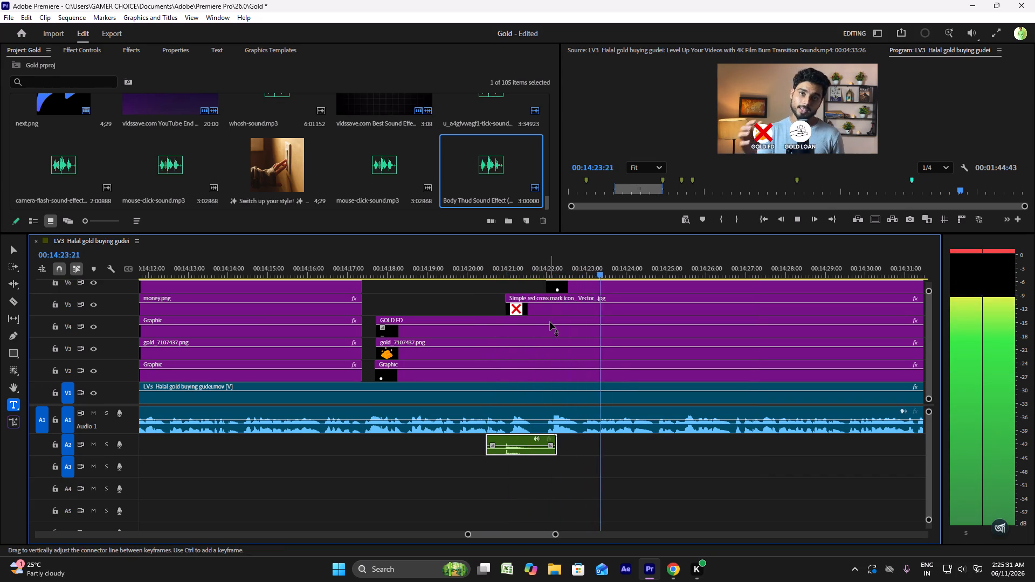
Duplicate the trimmed thud clip onto A2 at about 00:14:25:39, near the GOLD LOAN red cross.
key("ctrl+x")
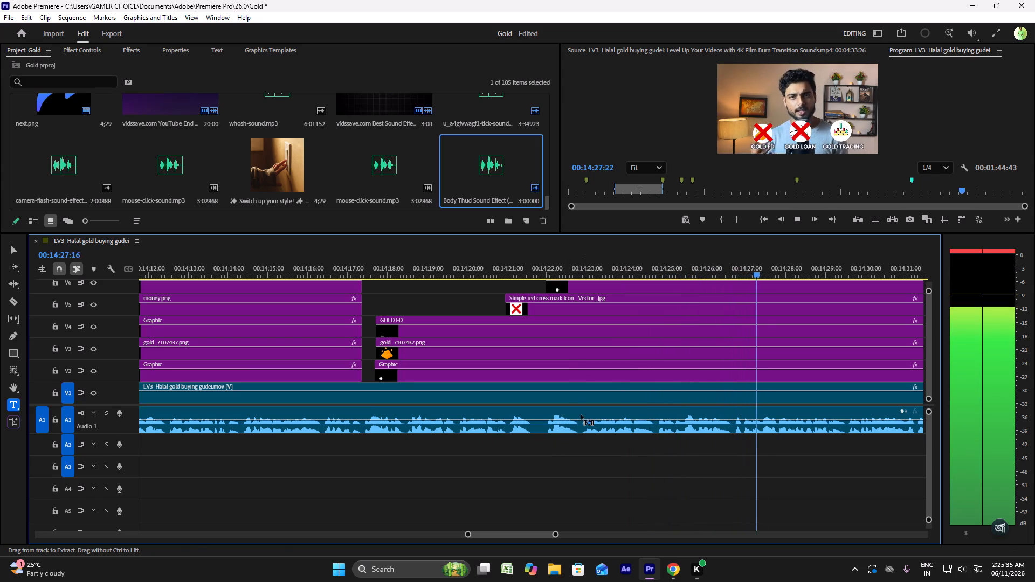
key("ctrl+z")
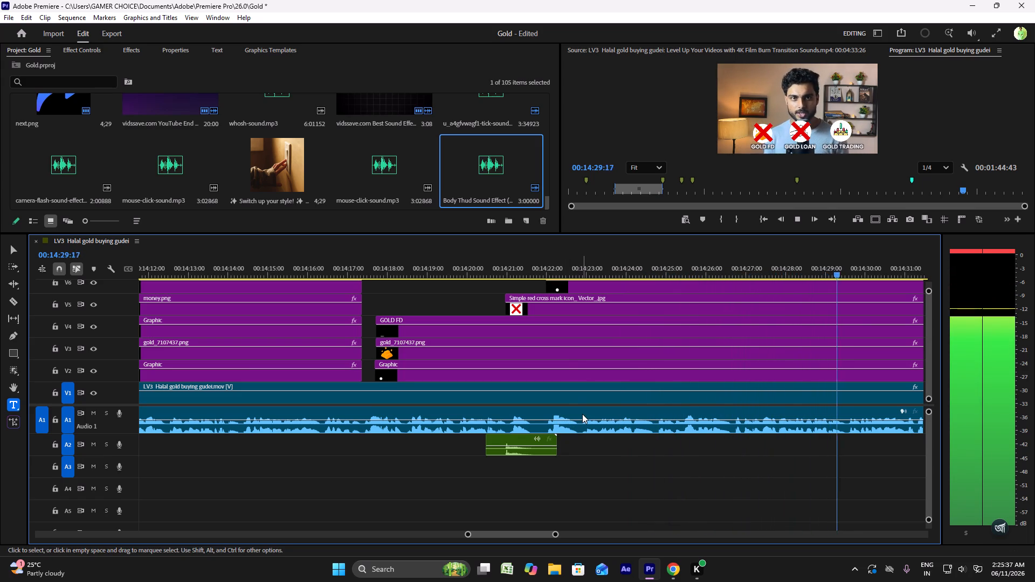
key("space")
scroll(744, 460, "up", 4, "ctrl")
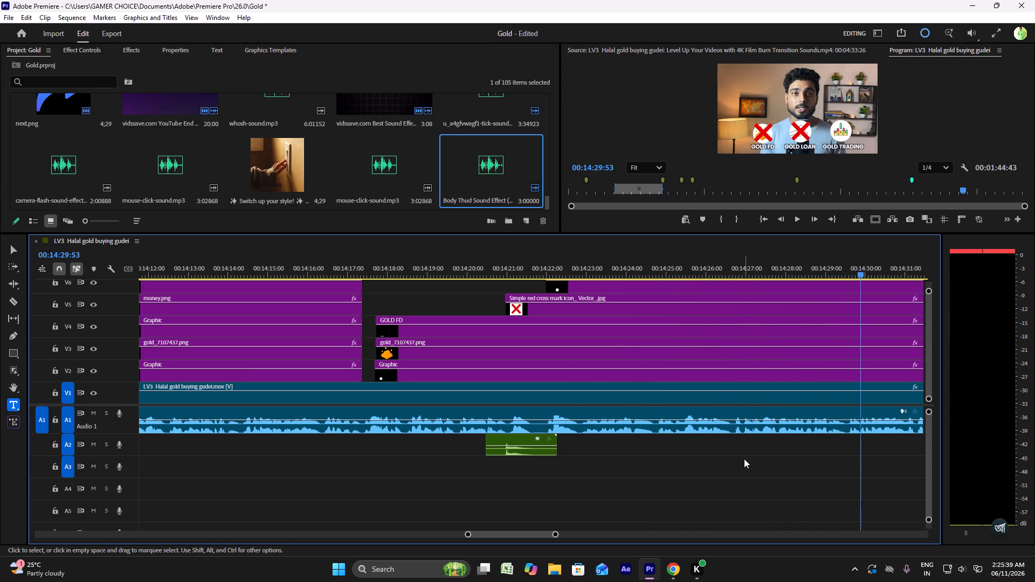
scroll(645, 374, "up", 13, "ctrl")
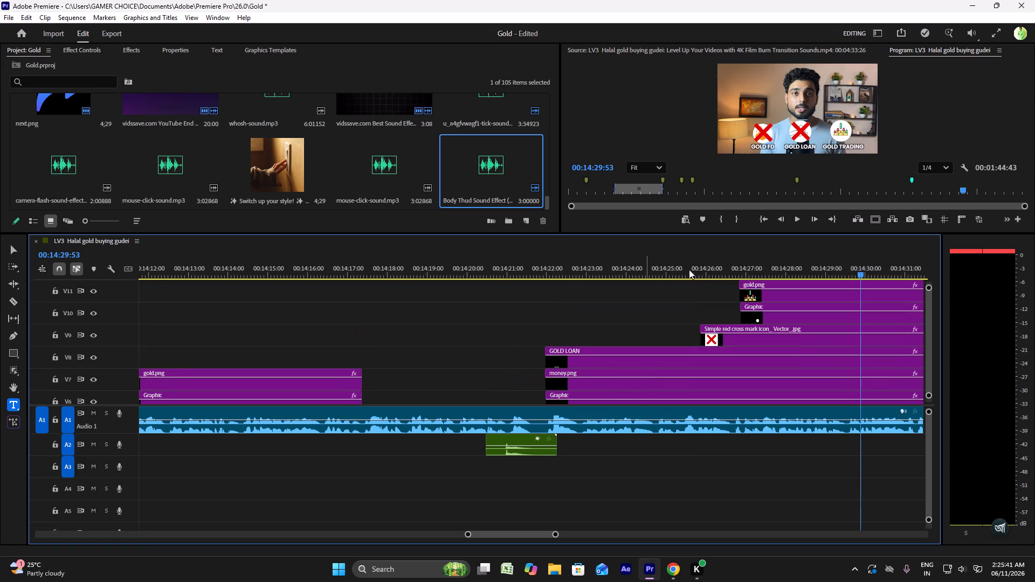
left_click(693, 262)
left_click(692, 273)
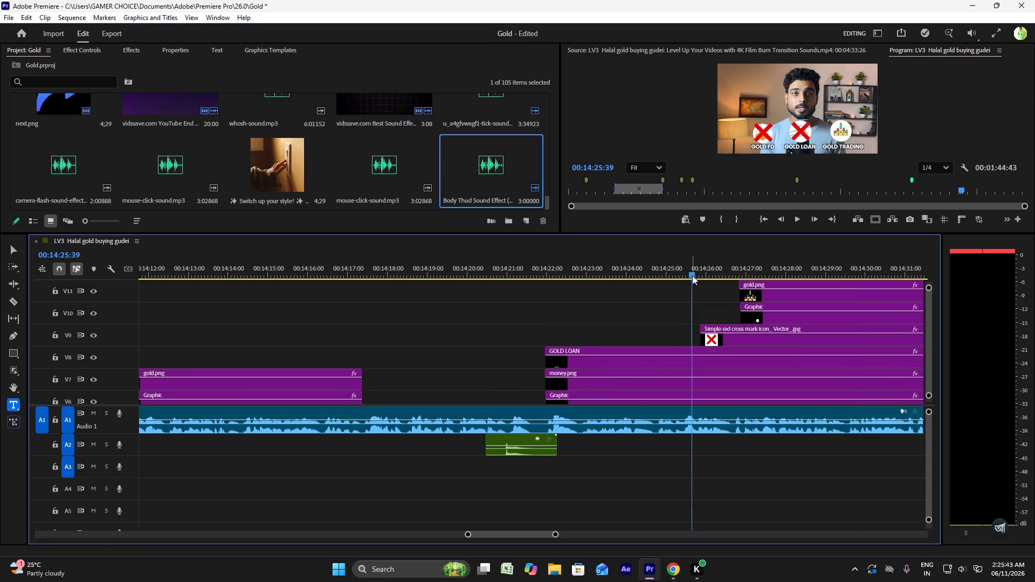
key("ctrl+v")
Shift the second thud clip on A2 earlier to start near 00:14:25:23, aligning its hit with the GOLD LOAN red cross.
scroll(726, 446, "up", 2, "alt")
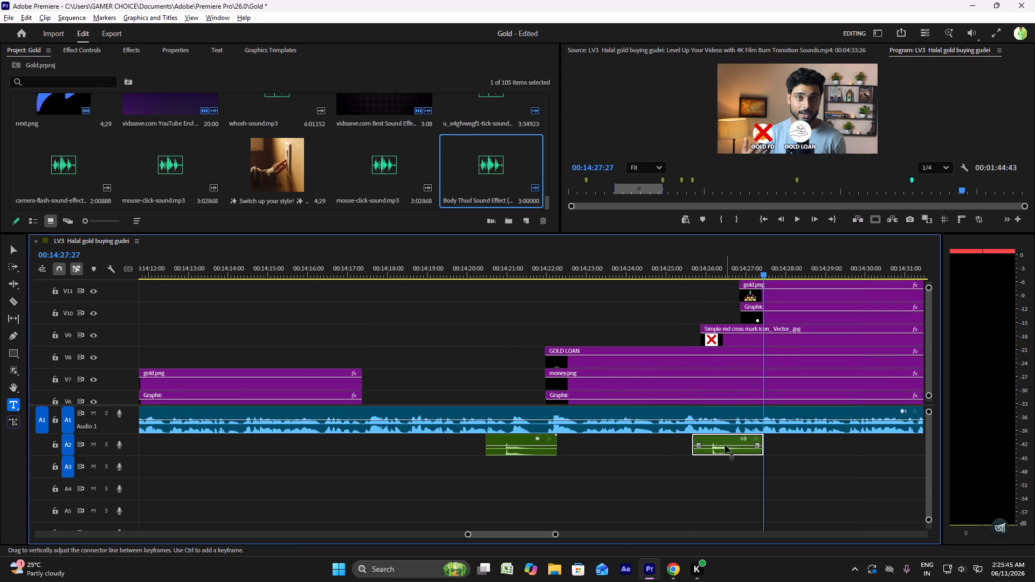
scroll(725, 445, "up", 6, "alt")
left_click_drag(724, 451, 699, 448)
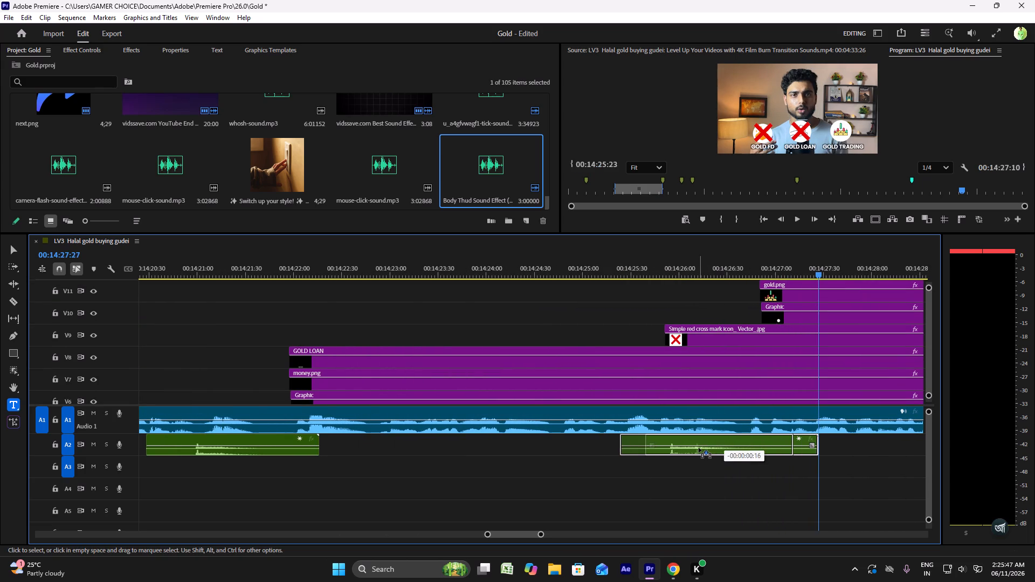
left_click_drag(699, 448, 698, 447)
Duplicate the thud clip onto A2 and align its hit with the GOLD TRADING red cross, starting near 00:14:30:13.
scroll(680, 319, "down", 12)
scroll(673, 331, "up", 5, "ctrl")
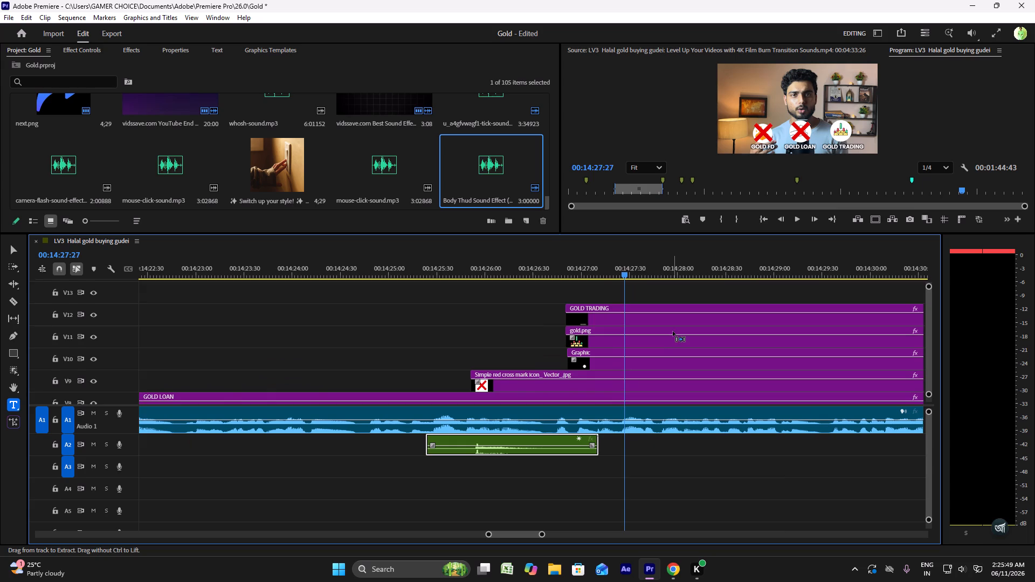
scroll(673, 331, "up", 4, "ctrl")
scroll(673, 331, "down", 17)
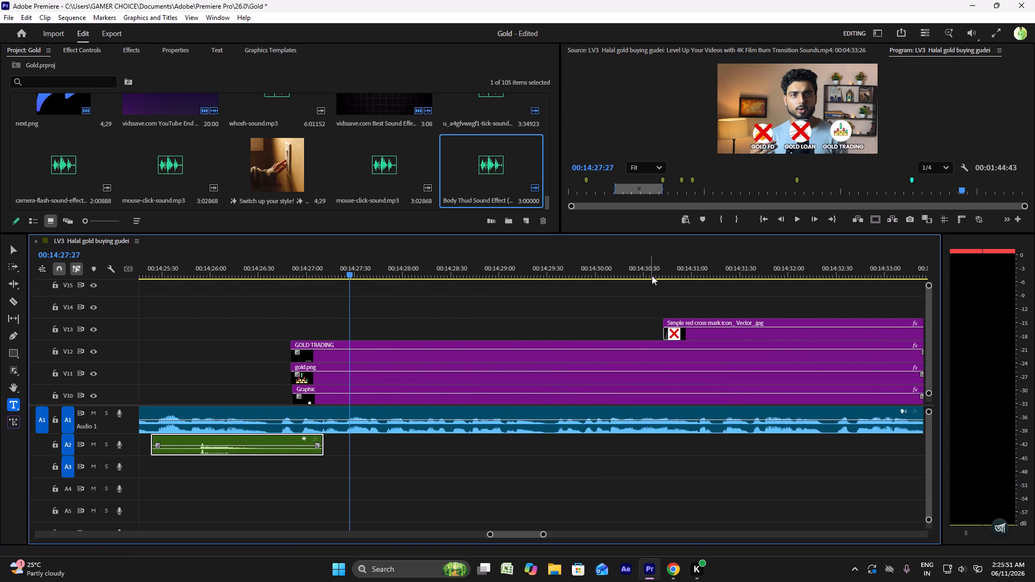
left_click(639, 268)
key("ctrl+v")
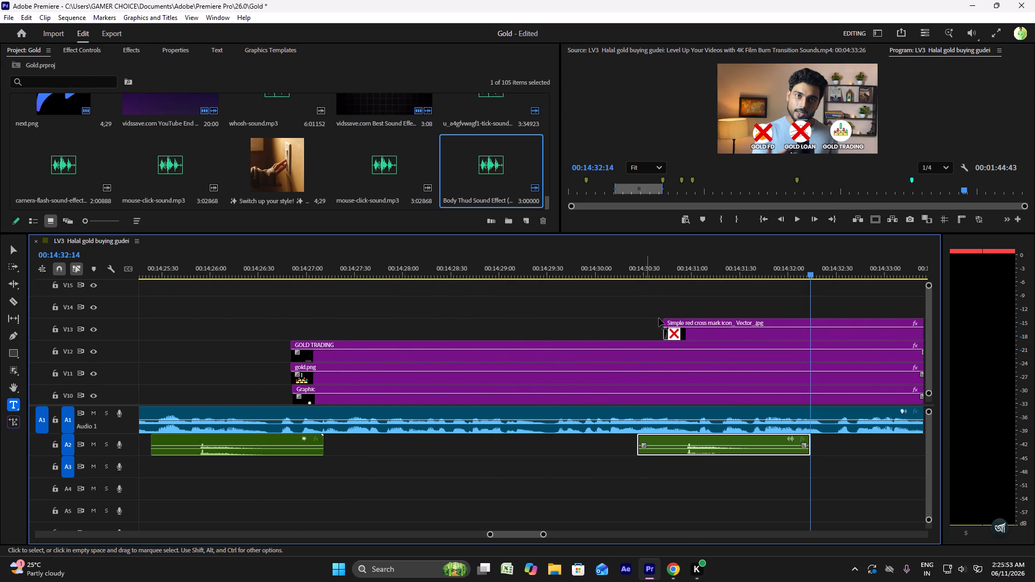
left_click_drag(721, 453, 702, 453)
left_click(701, 453)
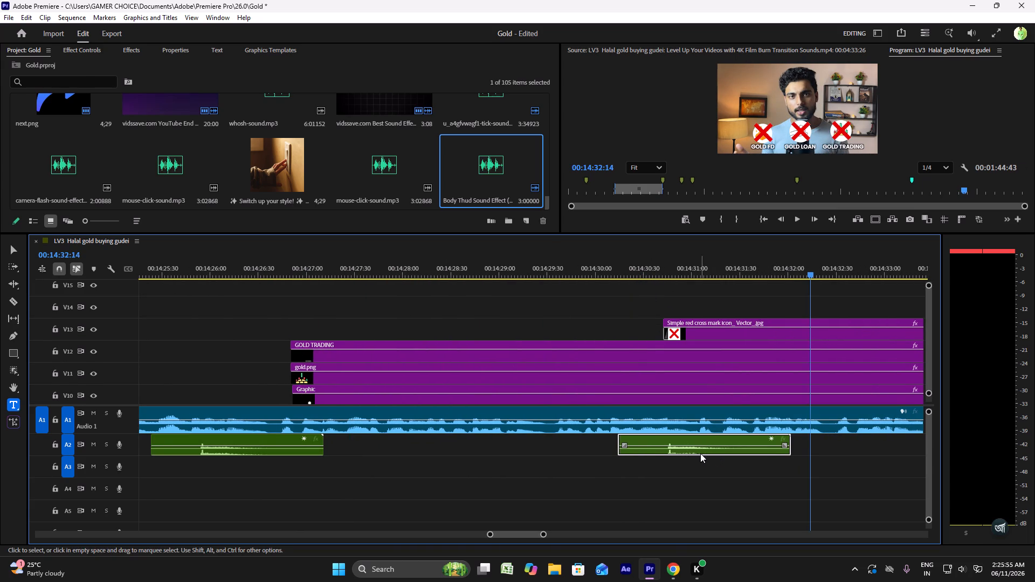
Play the sequence from about 00:14:30:29 through the third thud and on to about 00:14:40:30.
left_click(644, 269)
key("space")
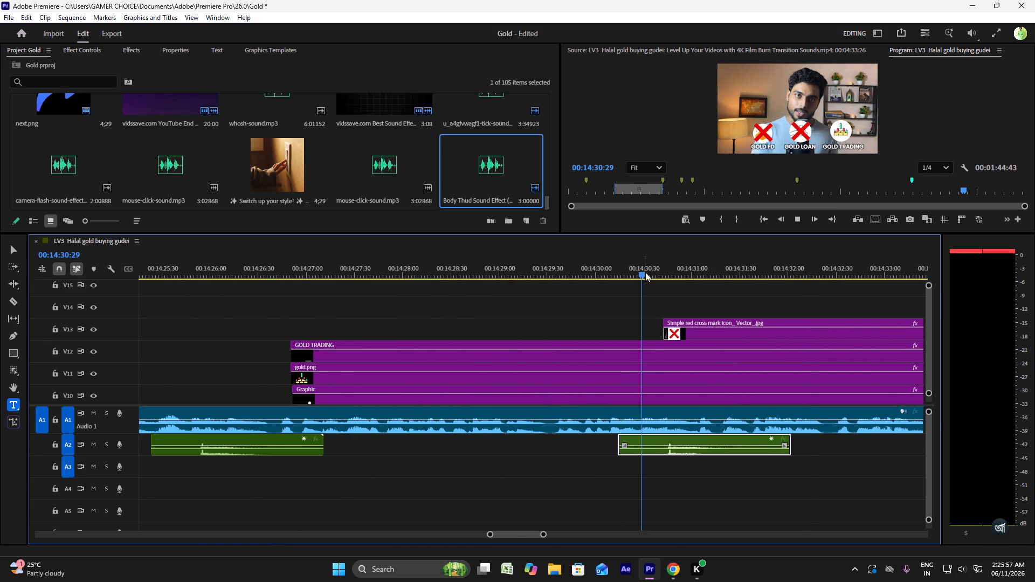
scroll(686, 335, "down", 6)
scroll(686, 337, "down", 5, "alt")
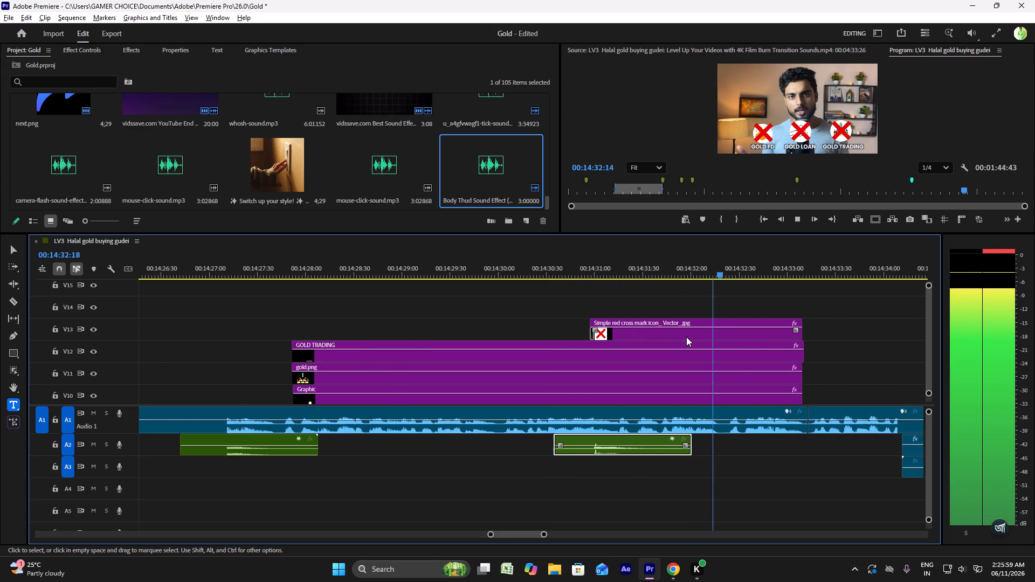
scroll(686, 337, "down", 12)
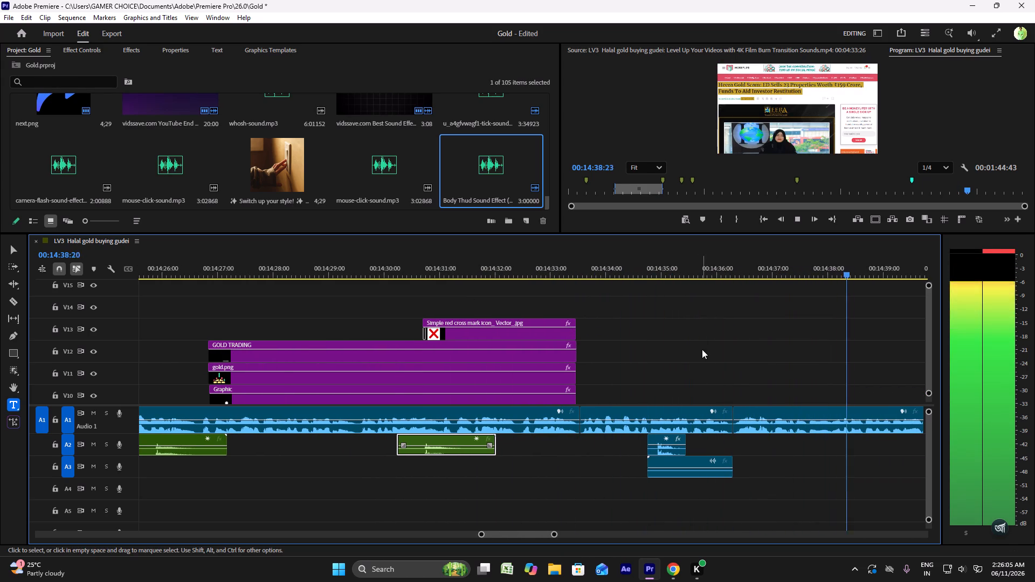
left_click(789, 218)
left_click(793, 219)
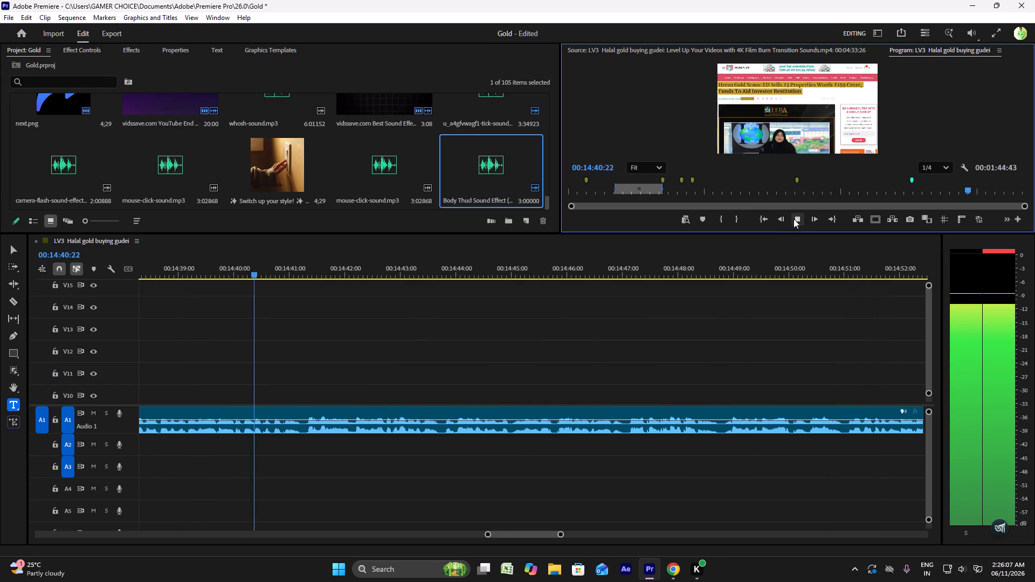
Switch to Chrome and check the section 10 instructions that follow the gold icons in the editor brief.
left_click(674, 571)
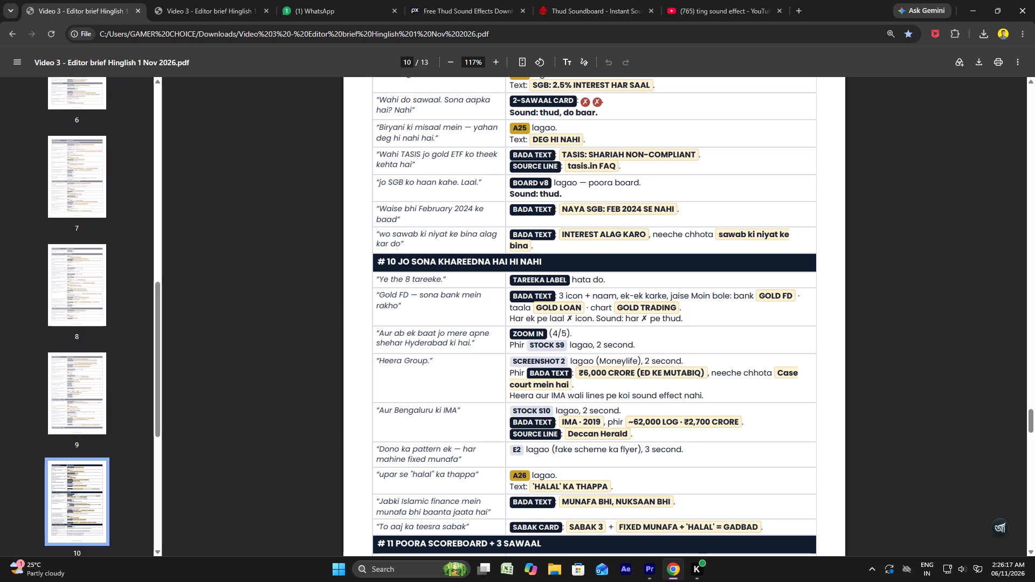
scroll(583, 386, "down", 3)
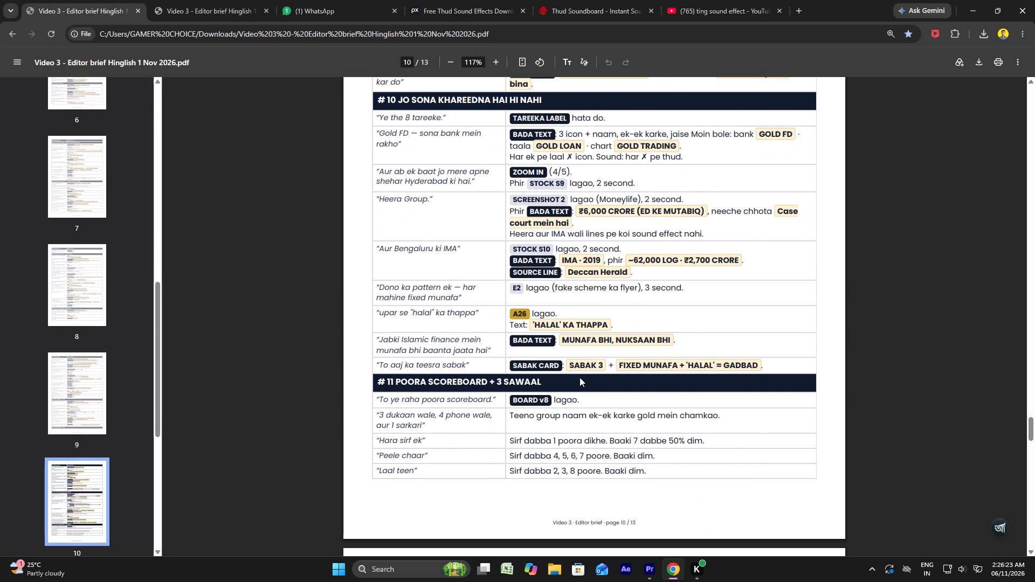
Review the rest of the editor brief, from section 11 and the close through the Part 9 checklist and Part 10 restrictions.
scroll(579, 377, "down", 7)
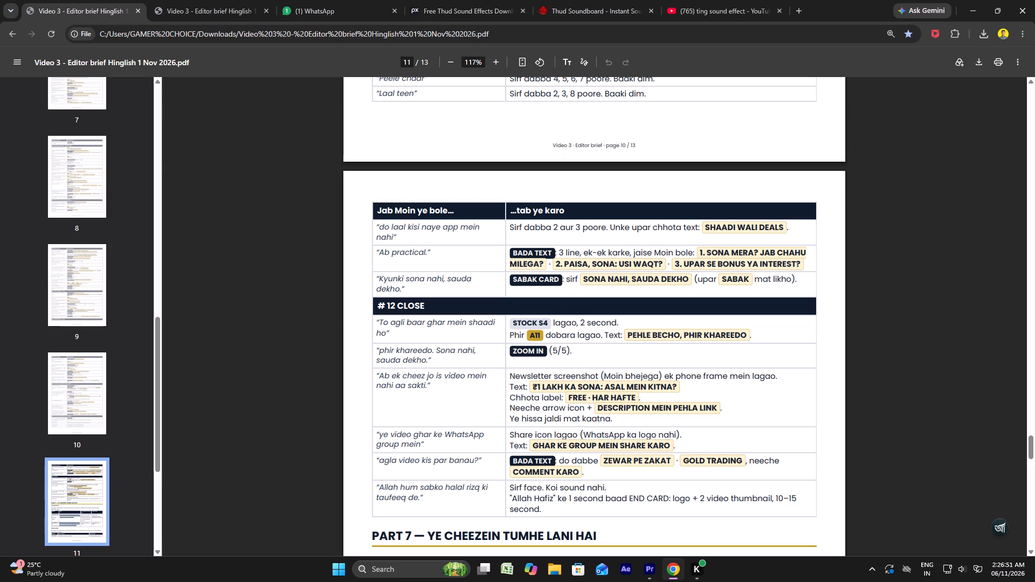
scroll(576, 362, "down", 4)
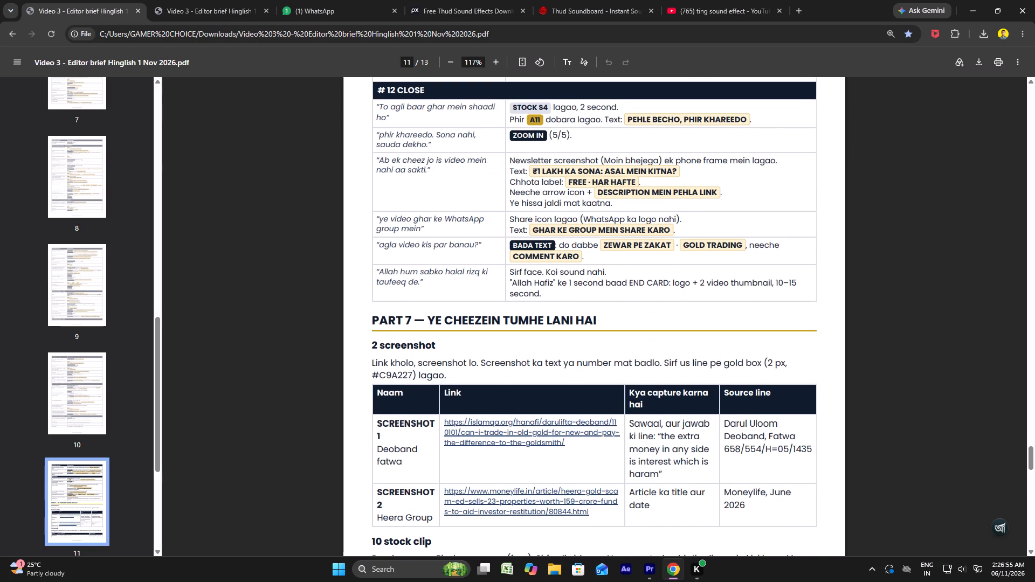
scroll(576, 361, "down", 19)
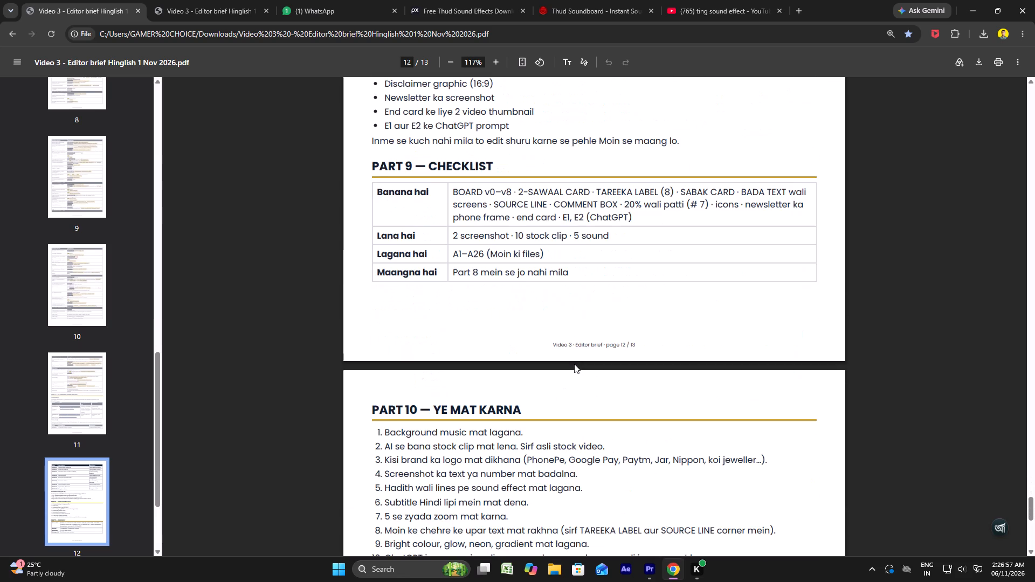
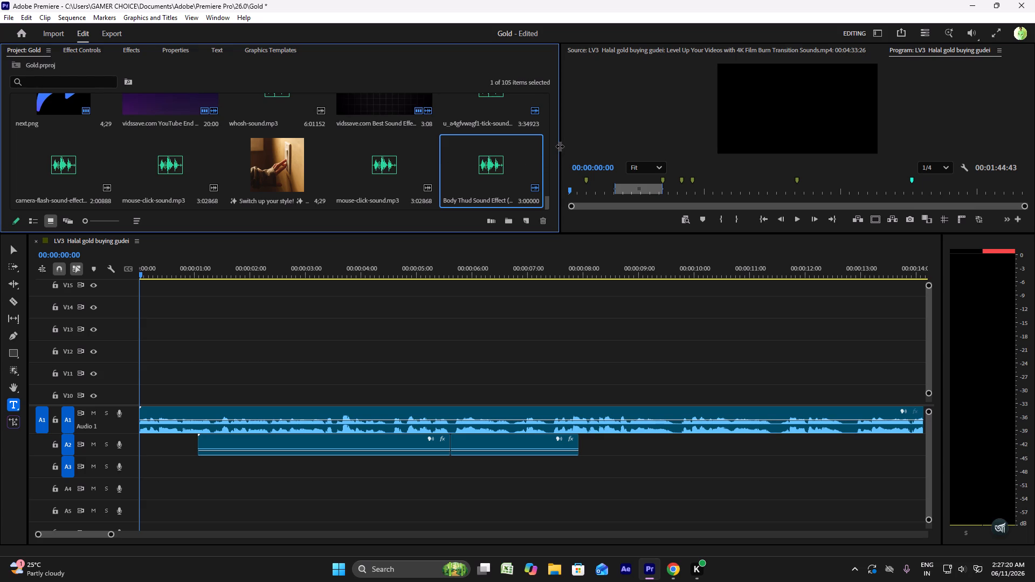
Enlarge the Program monitor preview by narrowing the Project area and reducing the timeline's height.
left_click_drag(560, 146, 206, 135)
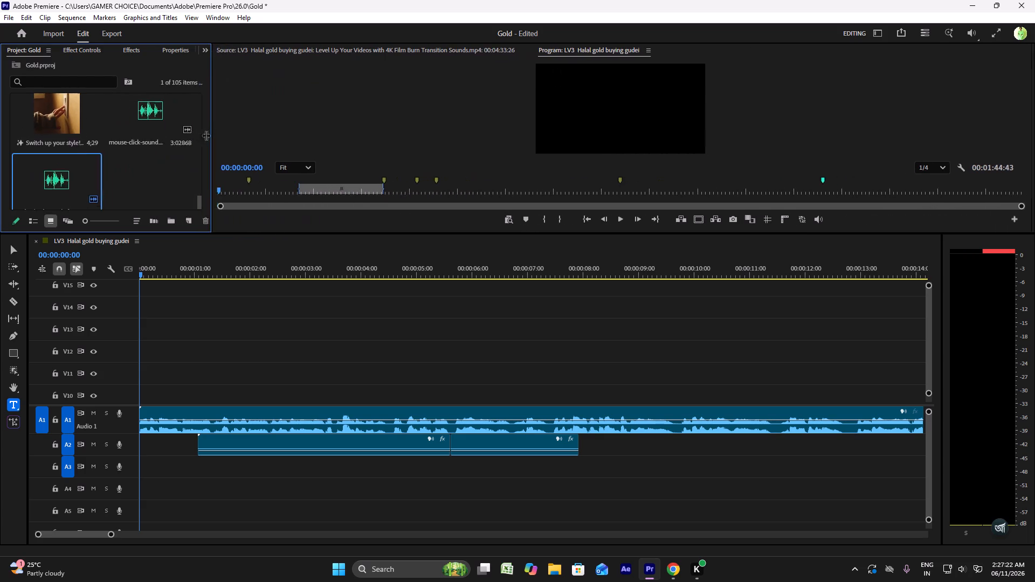
left_click_drag(206, 135, 178, 130)
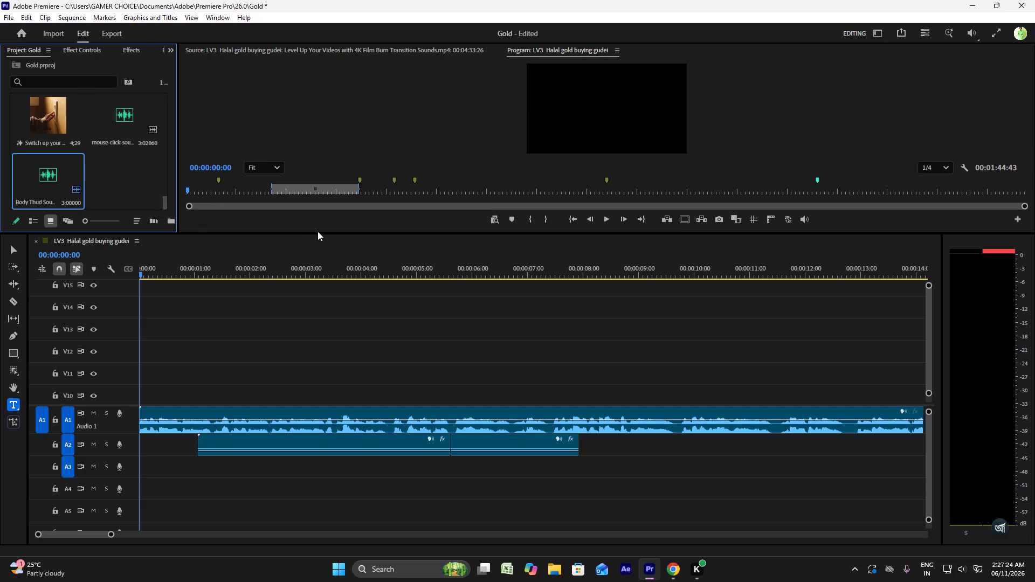
left_click_drag(318, 233, 282, 422)
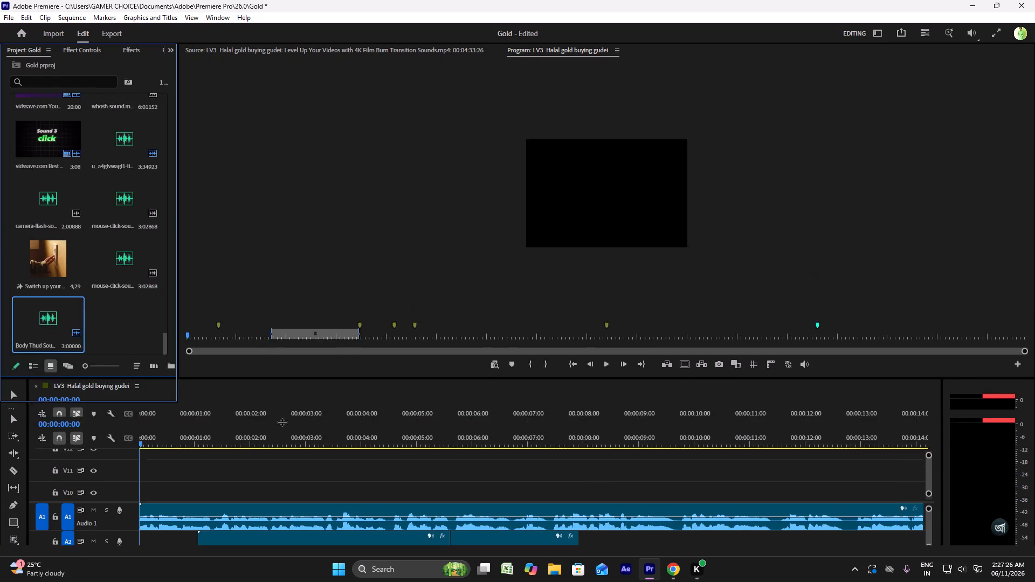
left_click_drag(282, 422, 281, 428)
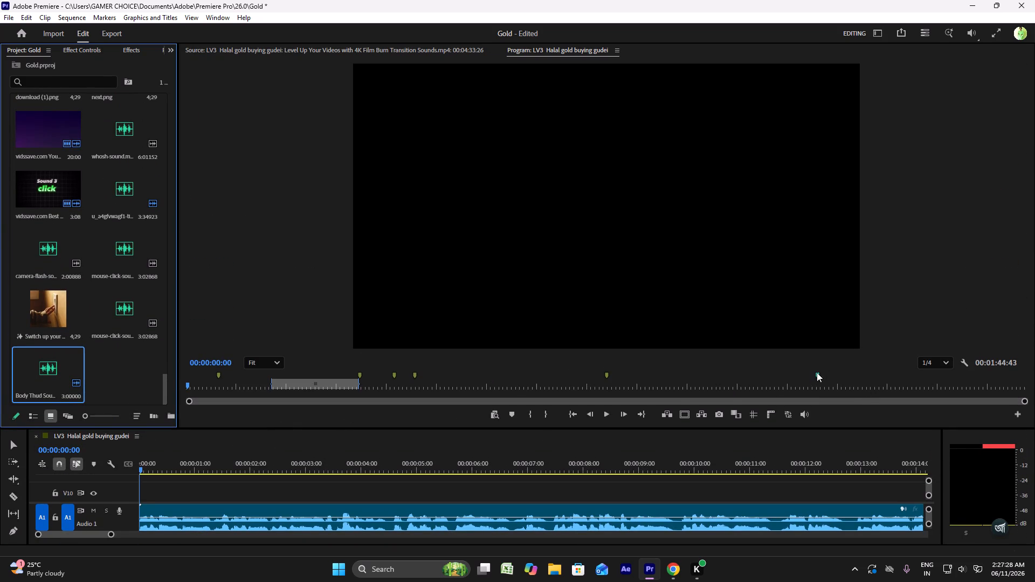
Play the sequence from 00:00:00:00 to about 00:00:21:08 to review the opening, with the whole edit fitted in the timeline.
left_click(608, 416)
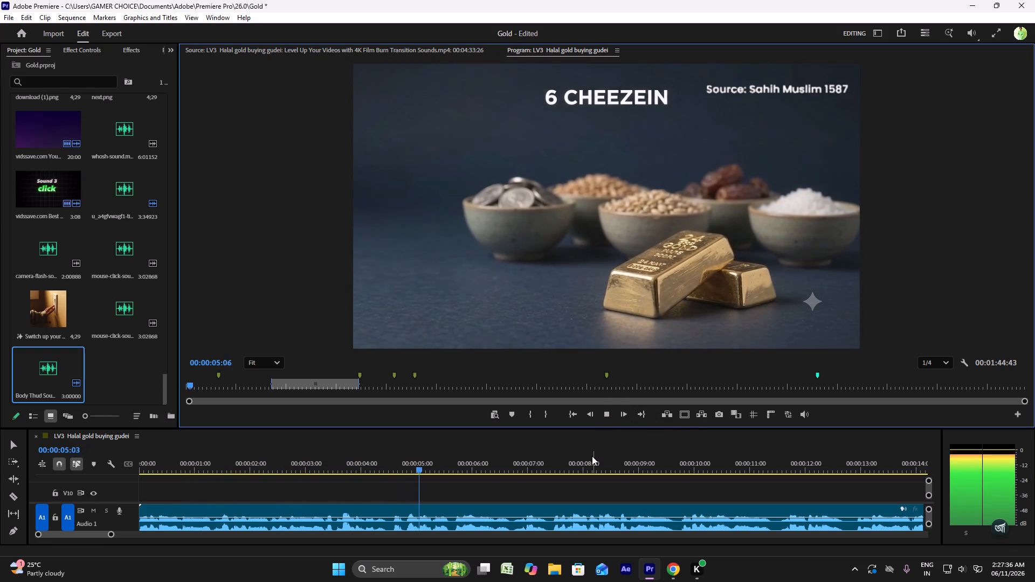
scroll(591, 456, "down", 15, "alt")
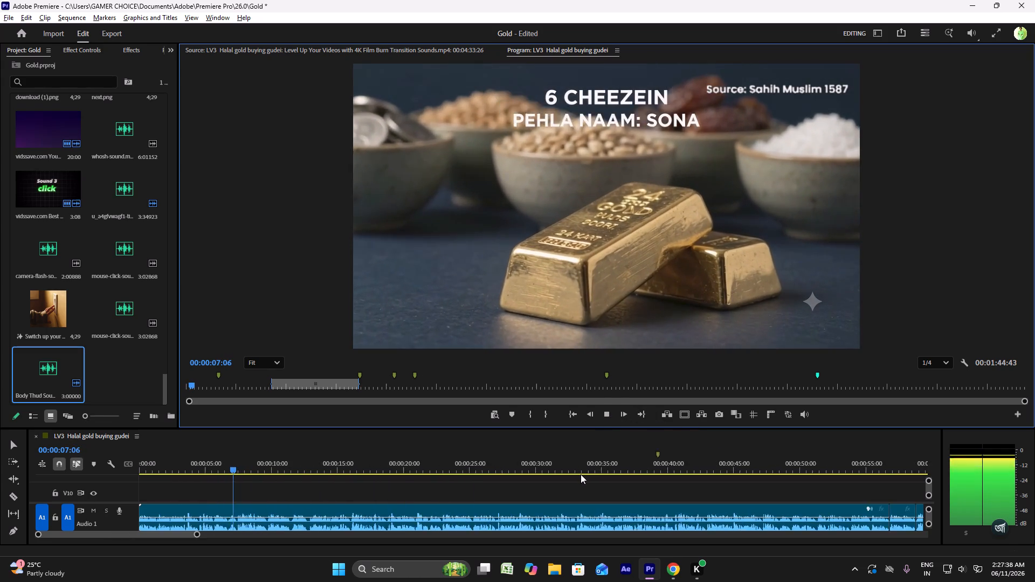
scroll(581, 474, "down", 19, "alt")
scroll(580, 473, "down", 6, "alt")
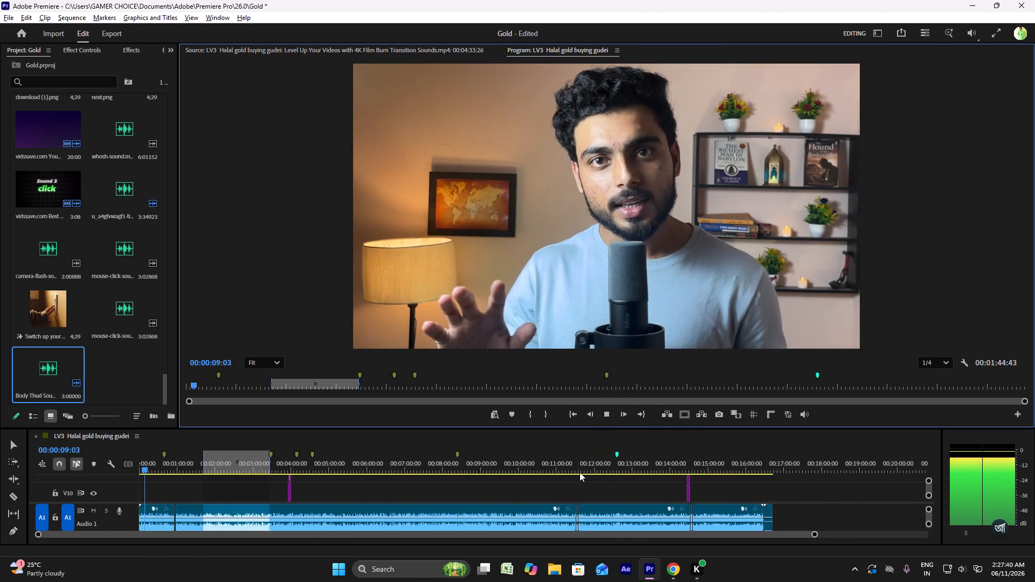
scroll(579, 472, "down", 7, "alt")
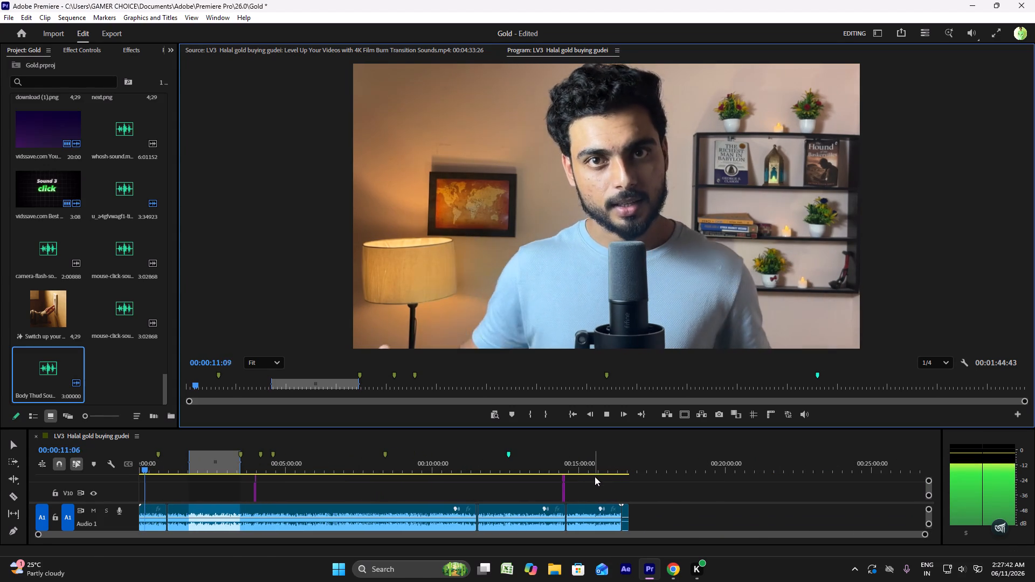
scroll(595, 477, "down", 6, "ctrl")
scroll(512, 477, "down", 5, "ctrl")
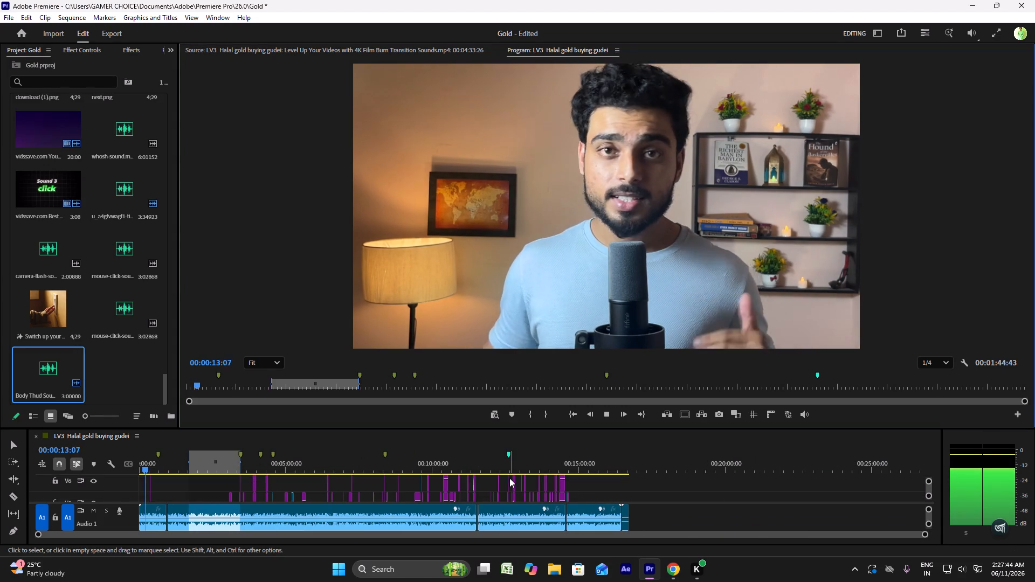
scroll(509, 478, "down", 3, "ctrl")
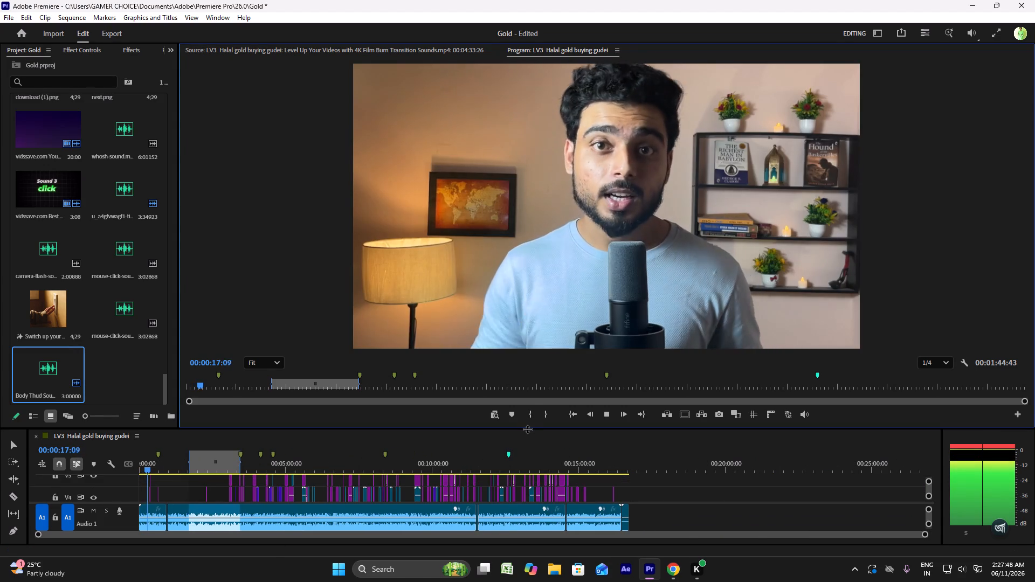
left_click_drag(527, 429, 540, 382)
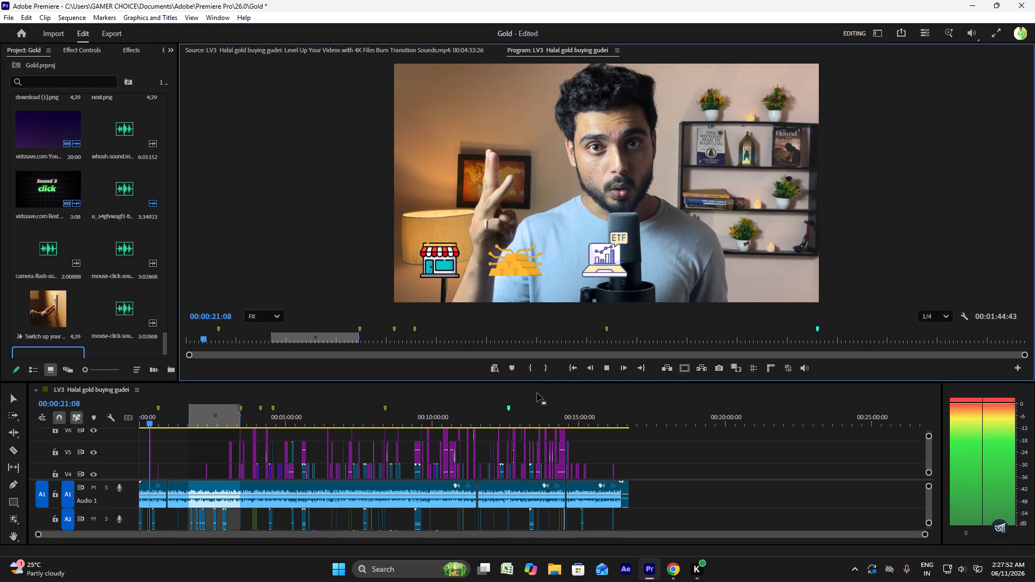
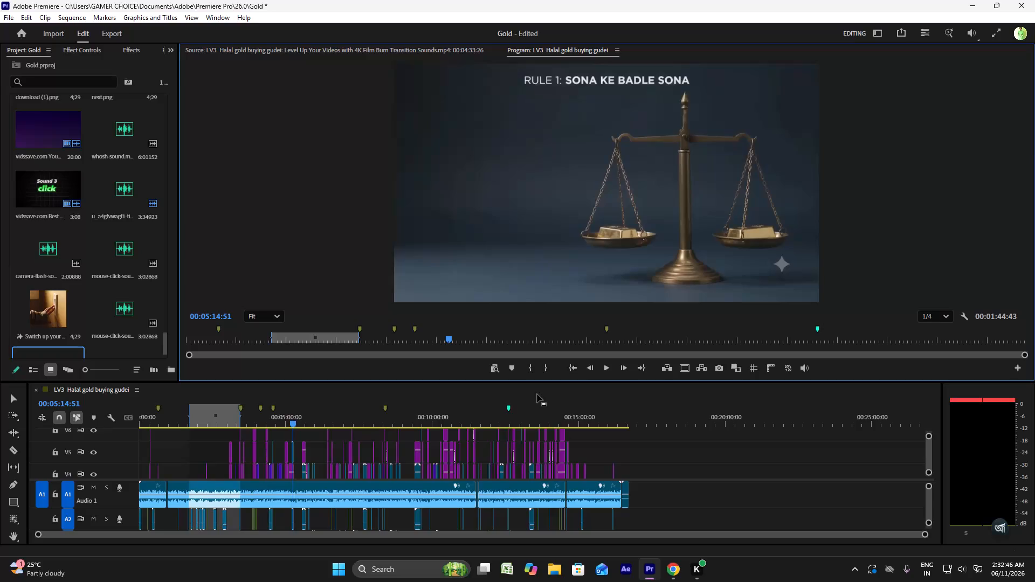
Nest the IslamQA screenshot and the graphic above it, around 00:05:02:34, into one sequence with the suggested name.
scroll(537, 394, "up", 5, "alt")
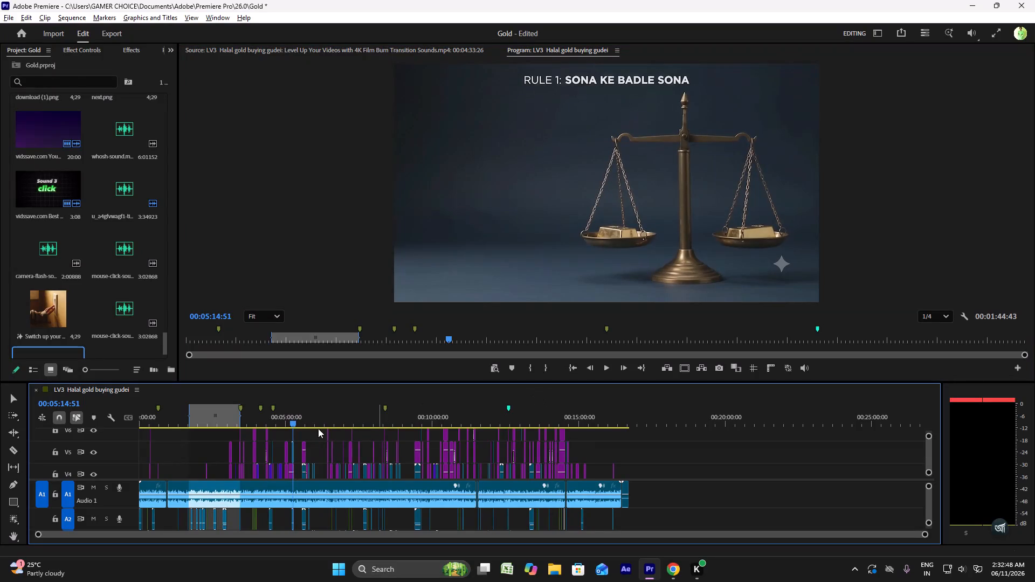
scroll(295, 448, "up", 2, "alt")
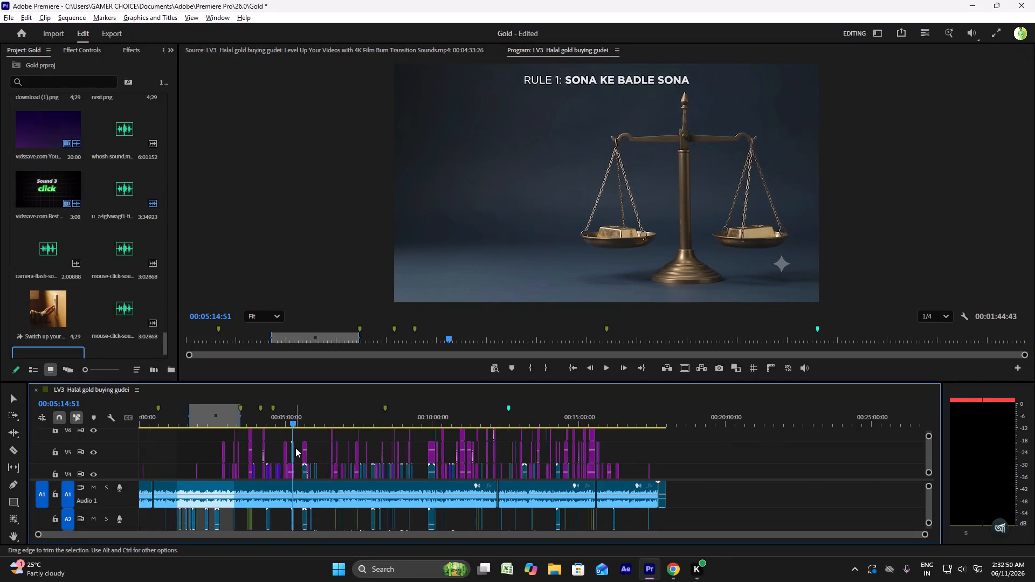
scroll(295, 448, "up", 8, "alt")
scroll(295, 448, "up", 16, "alt")
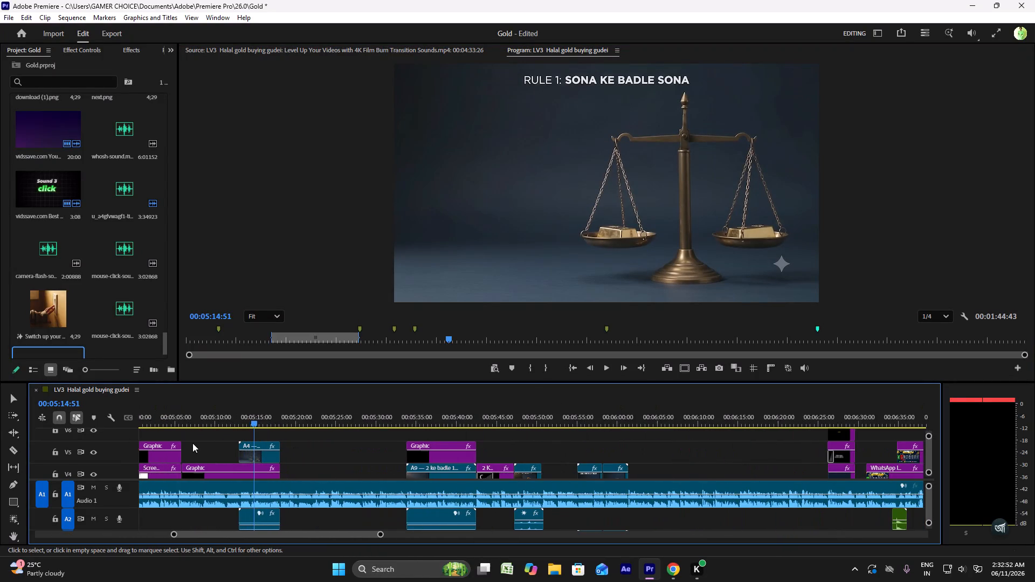
scroll(192, 443, "up", 20)
scroll(192, 443, "up", 1)
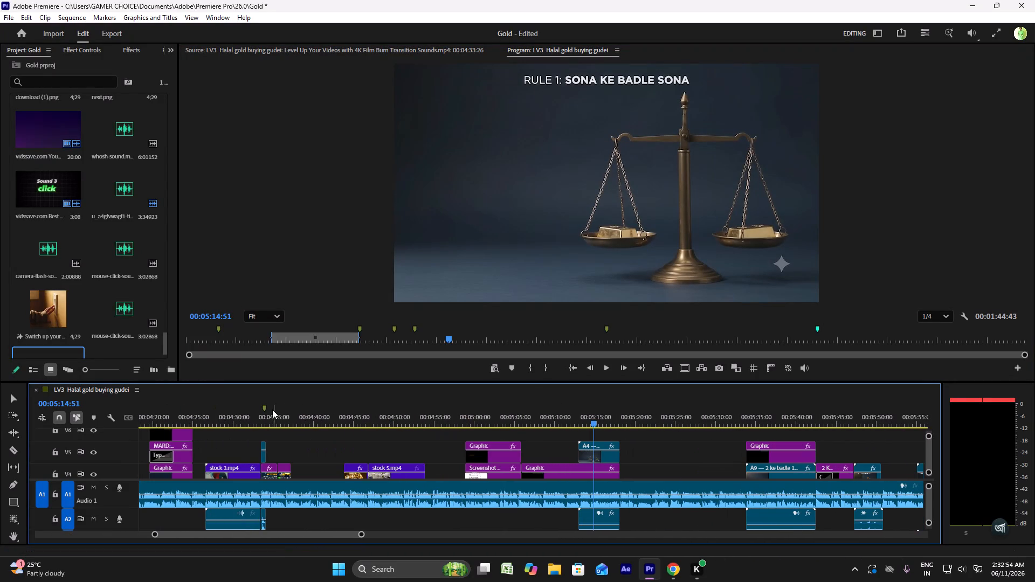
left_click(496, 417)
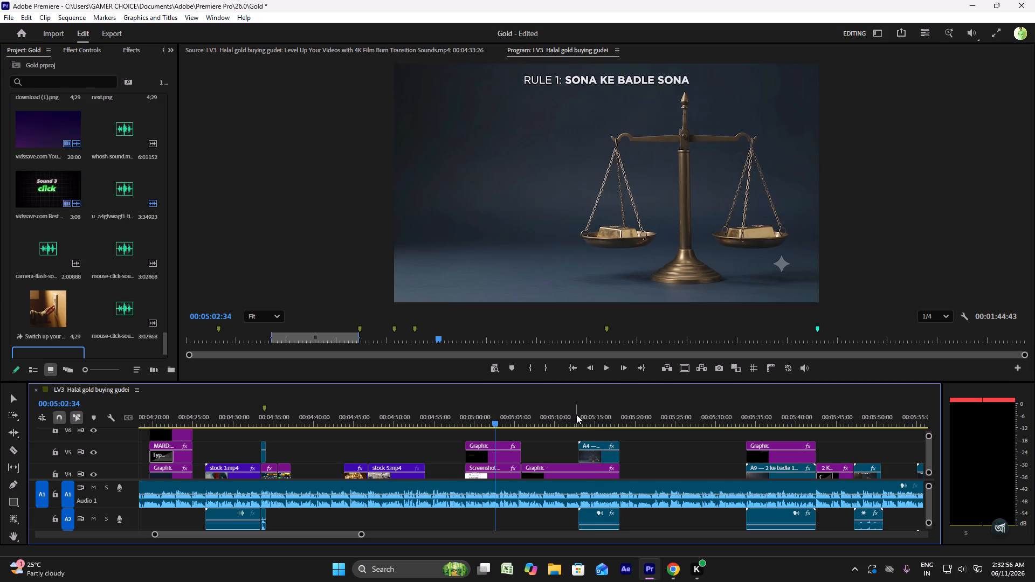
left_click_drag(508, 429, 496, 453)
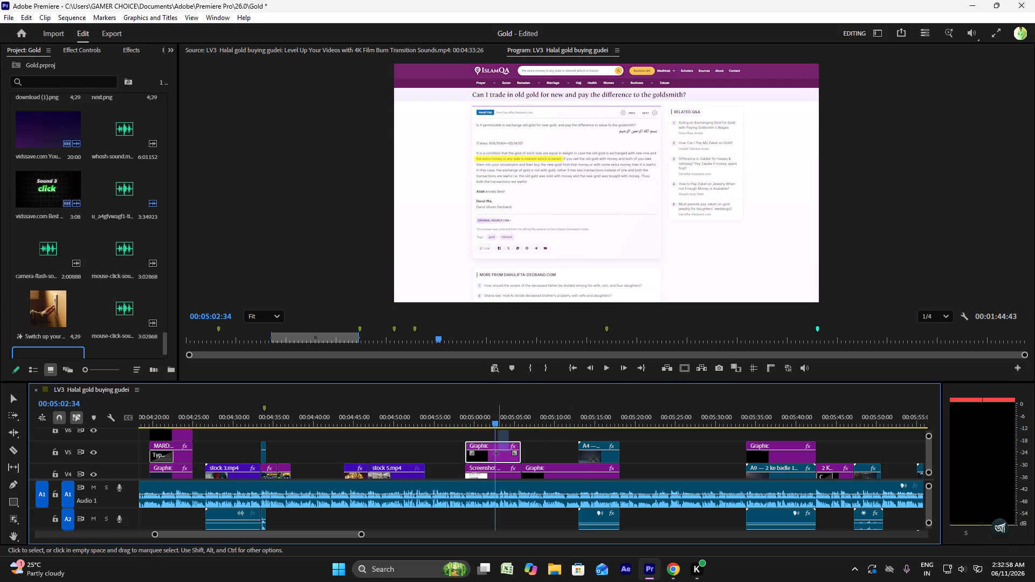
left_click_drag(496, 453, 478, 476)
right_click(481, 471)
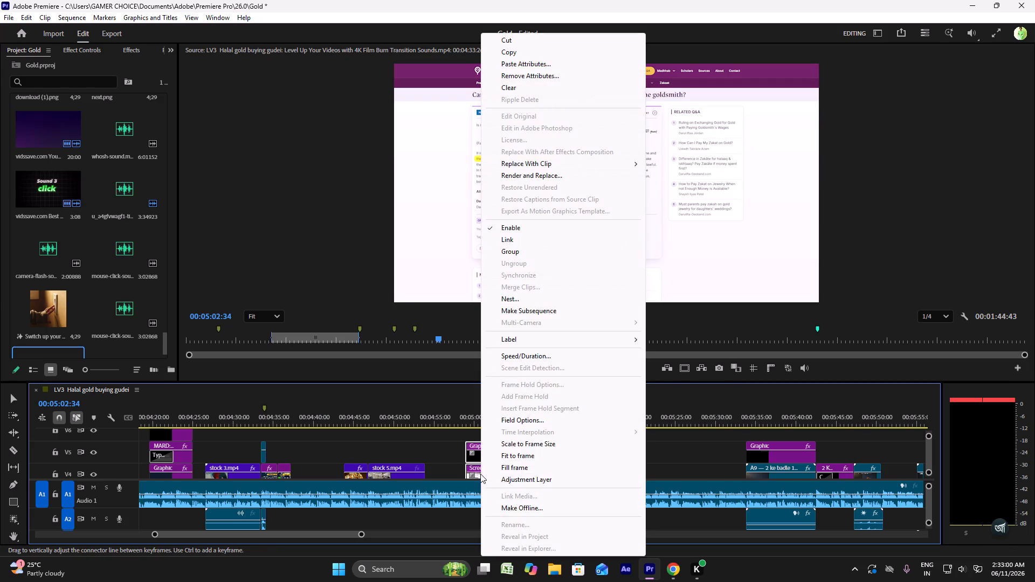
left_click(514, 297)
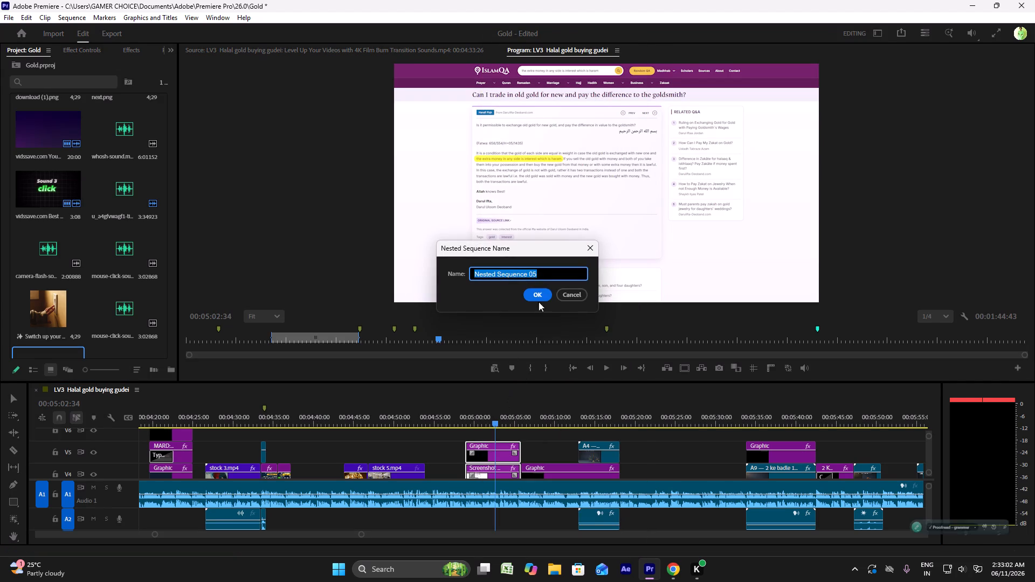
left_click(539, 293)
Widen the Effect Controls area and add starting Position and Scale keyframes to the nested screenshot clip at 00:04:59:05.
left_click(468, 415)
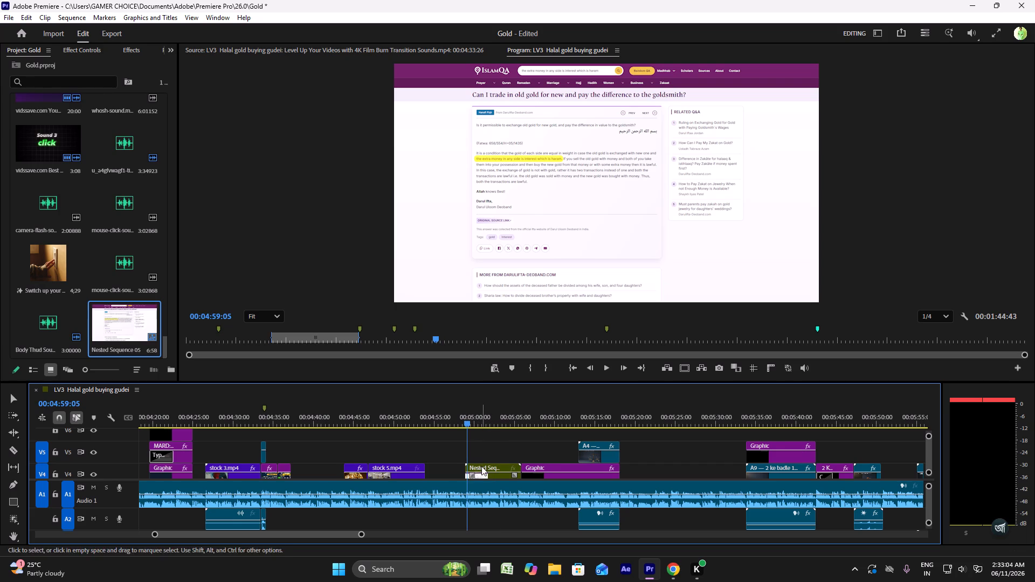
left_click(481, 473)
left_click(81, 49)
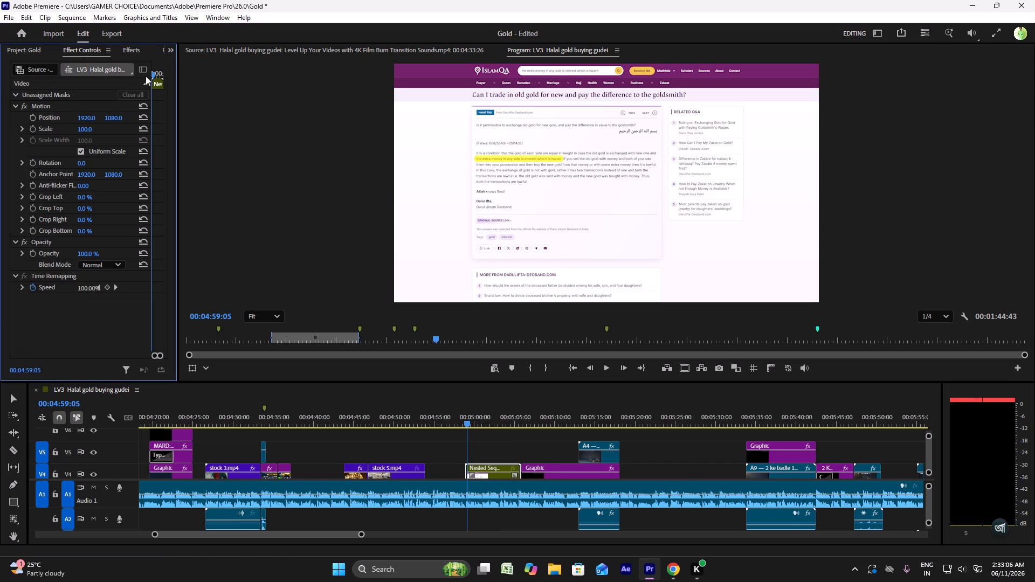
left_click_drag(178, 101, 251, 101)
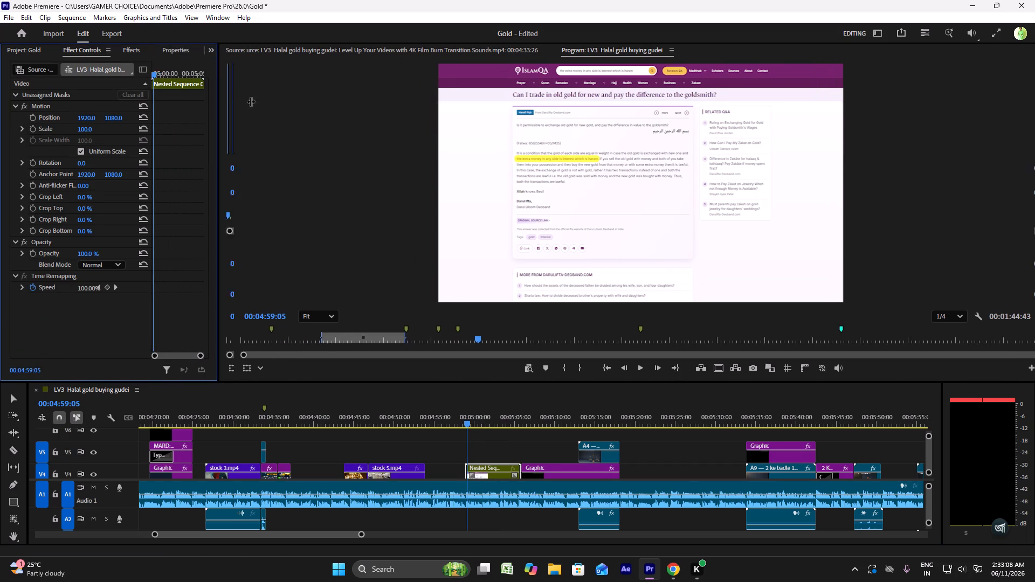
left_click_drag(251, 101, 361, 105)
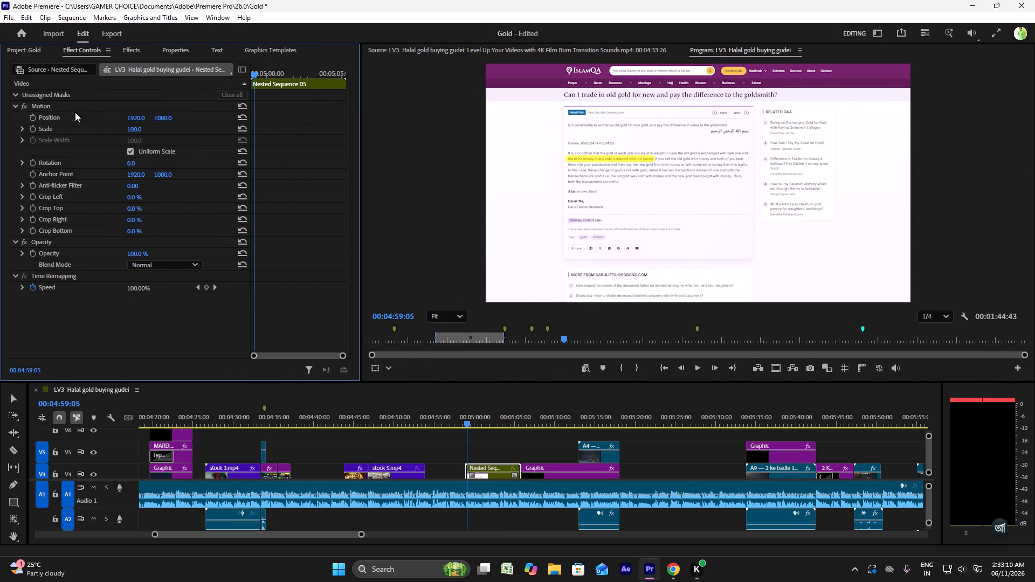
left_click(34, 115)
left_click(34, 128)
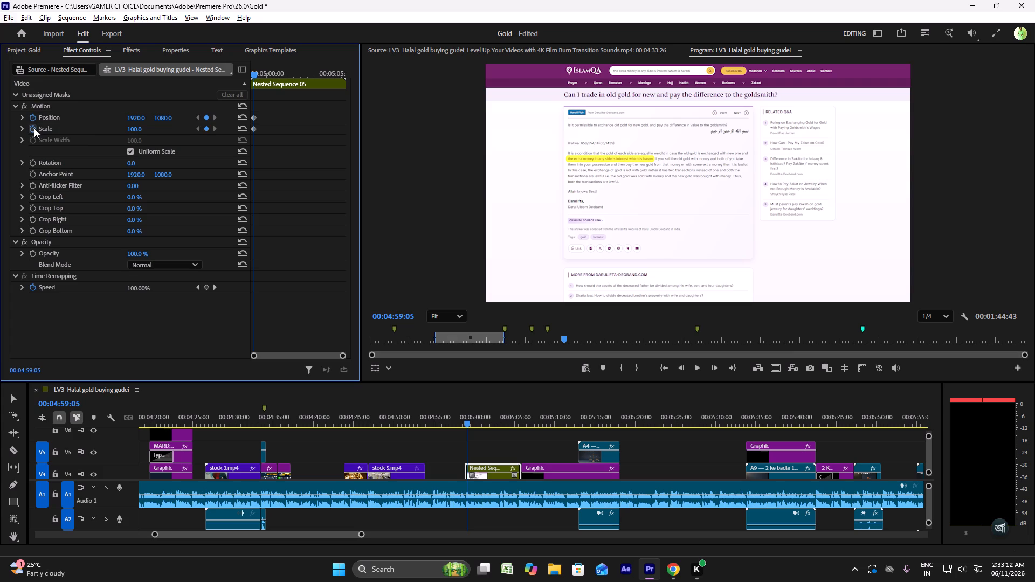
At 00:05:00:53, keyframe the nested clip's Scale at 108 and its vertical Position at 1154.
key("space")
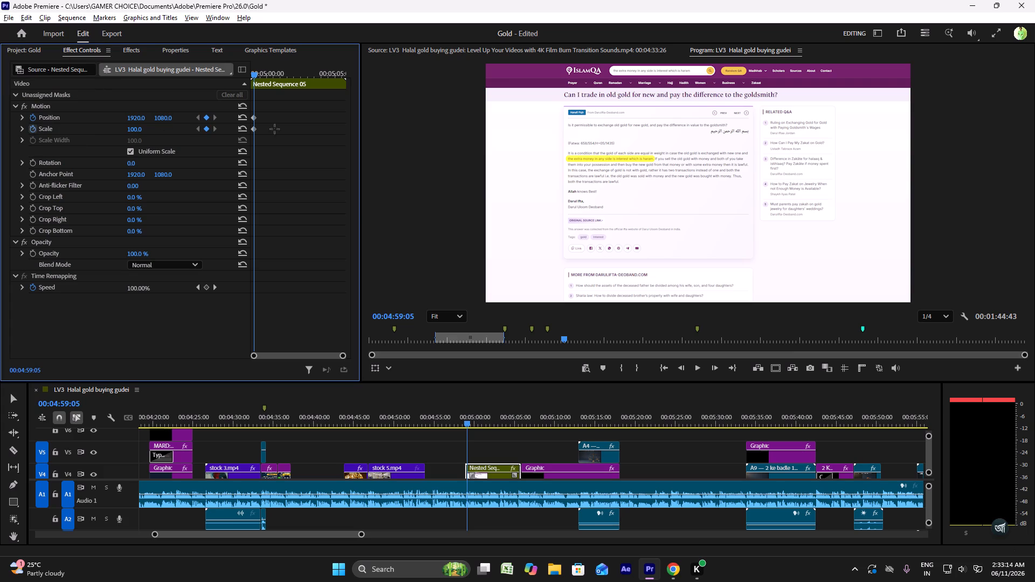
left_click(274, 129)
key("space")
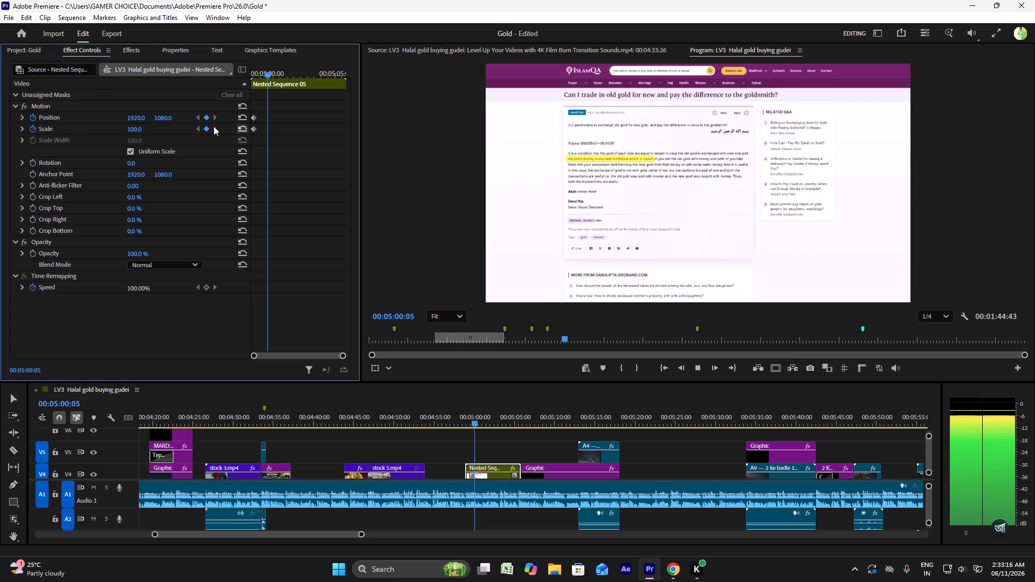
key("space")
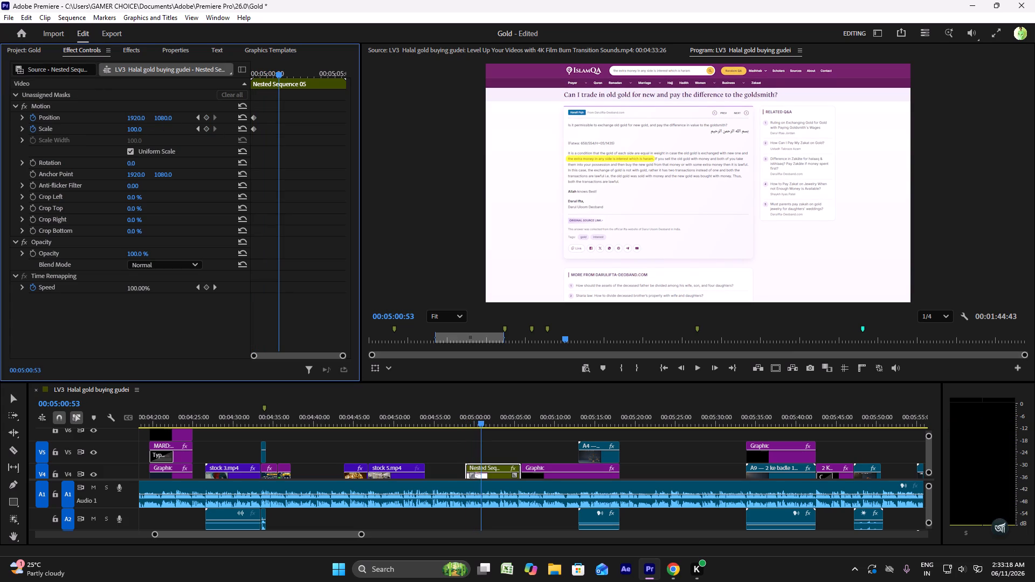
left_click(137, 128)
triple_click(142, 127)
left_click(142, 127)
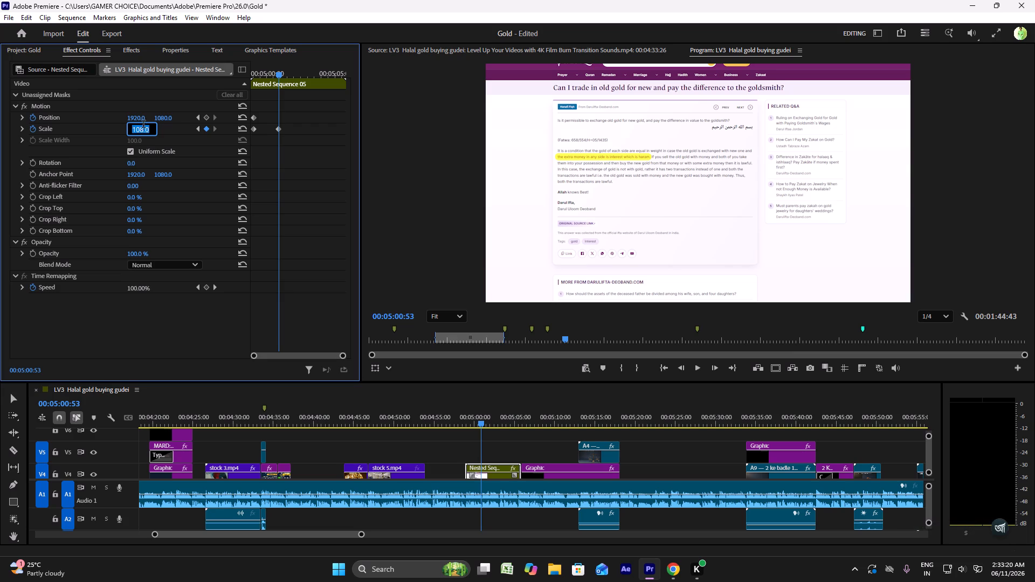
double_click(163, 117)
left_click_drag(170, 116, 181, 116)
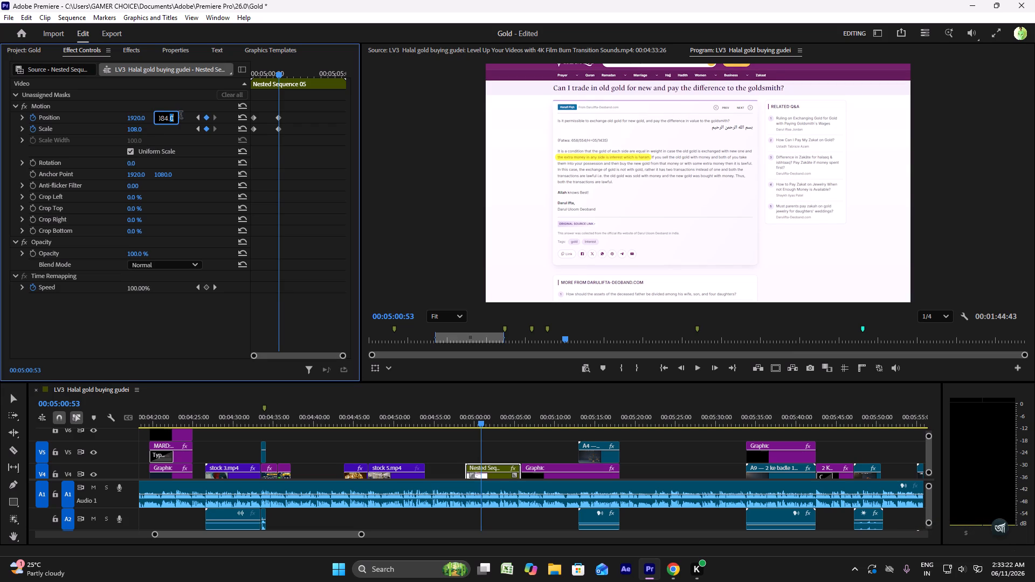
left_click_drag(181, 116, 189, 116)
left_click(187, 114)
left_click_drag(167, 117, 191, 117)
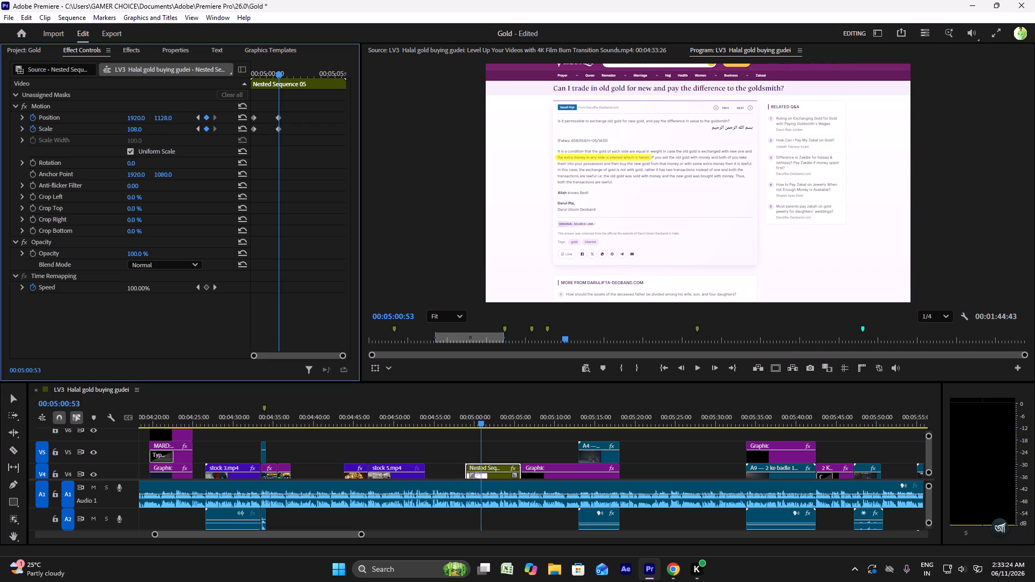
left_click_drag(191, 117, 214, 117)
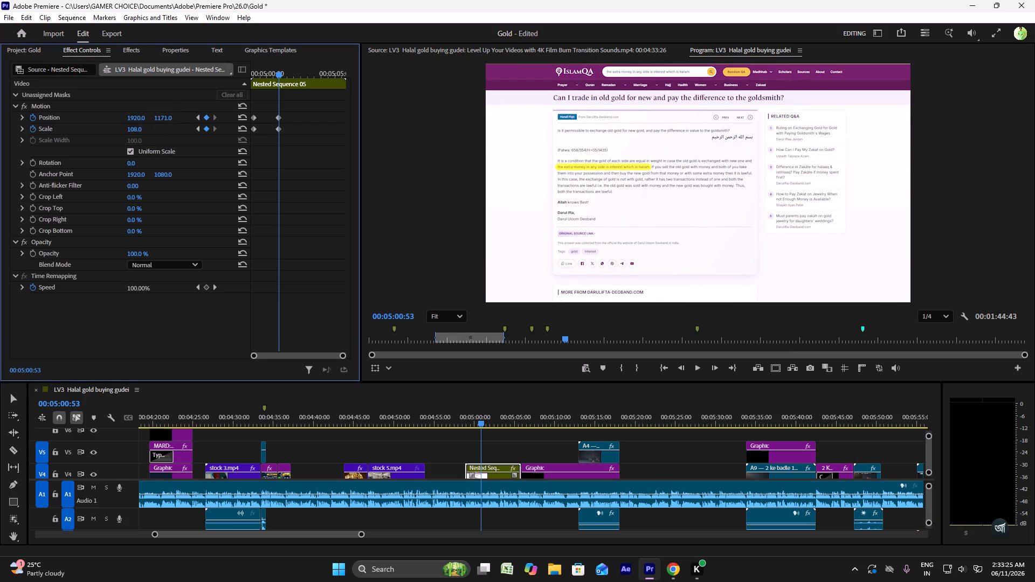
left_click_drag(214, 117, 205, 118)
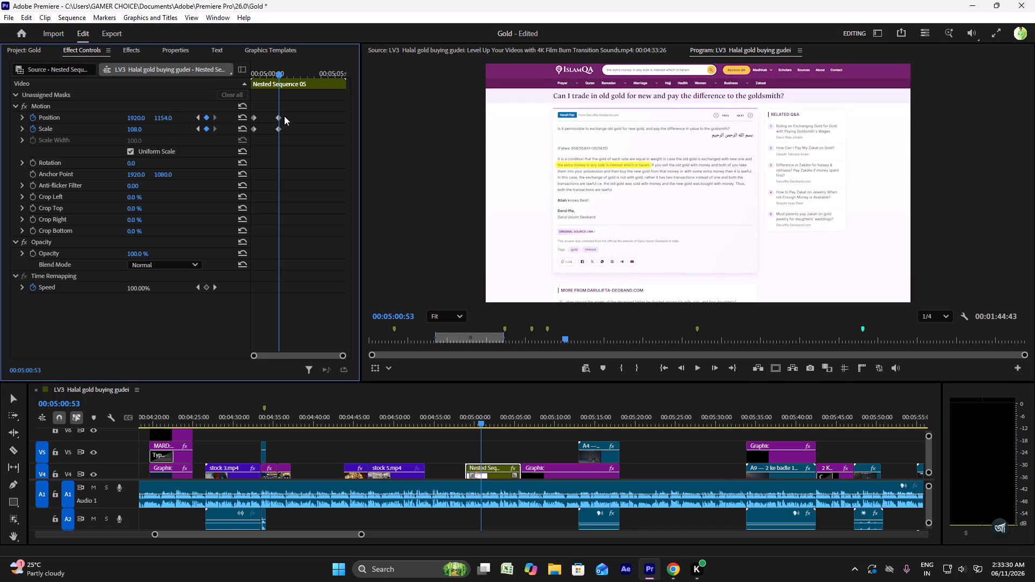
Move the second Position and Scale keyframes together to the end of the nested clip so the zoom spans its length.
left_click_drag(283, 116, 271, 127)
left_click_drag(280, 126, 288, 127)
left_click(309, 127)
left_click_drag(325, 127, 332, 127)
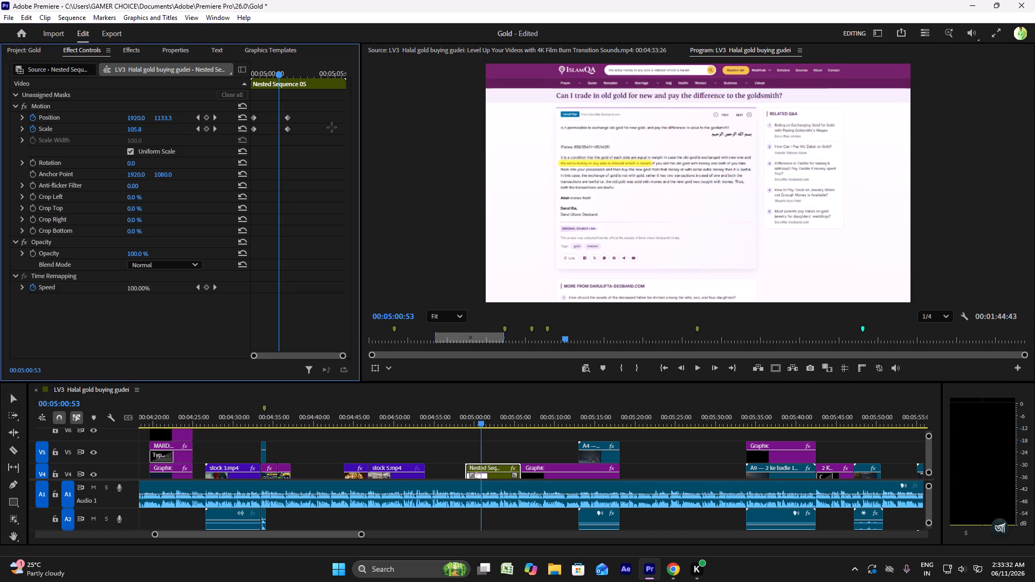
left_click_drag(332, 127, 340, 127)
left_click_drag(305, 106, 284, 134)
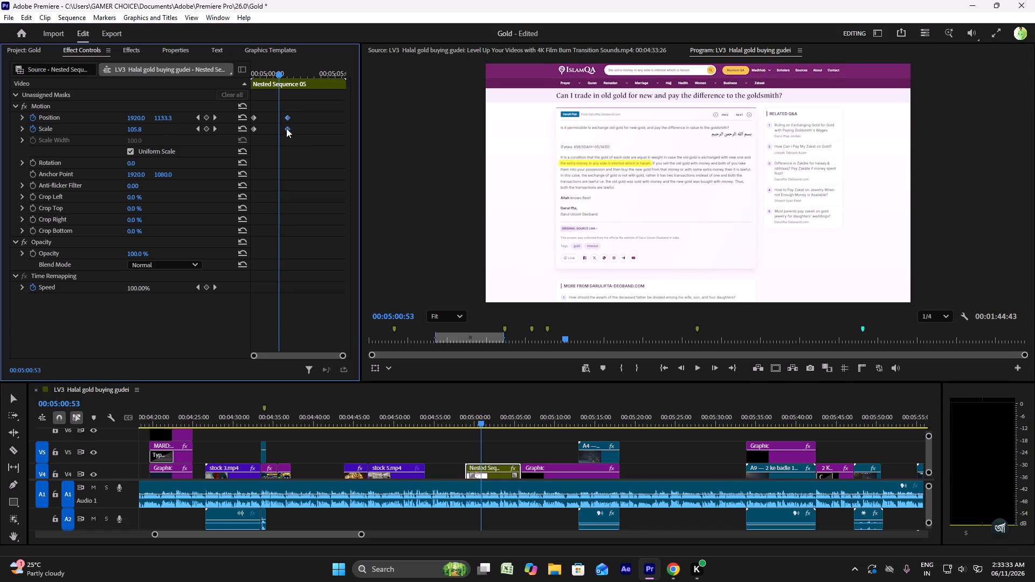
left_click_drag(286, 128, 344, 127)
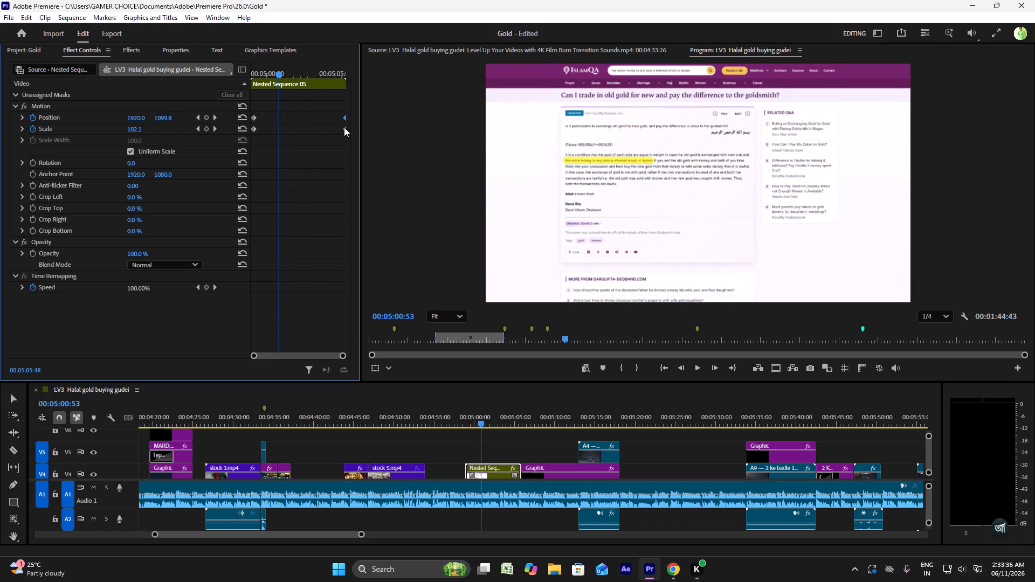
left_click_drag(344, 127, 343, 128)
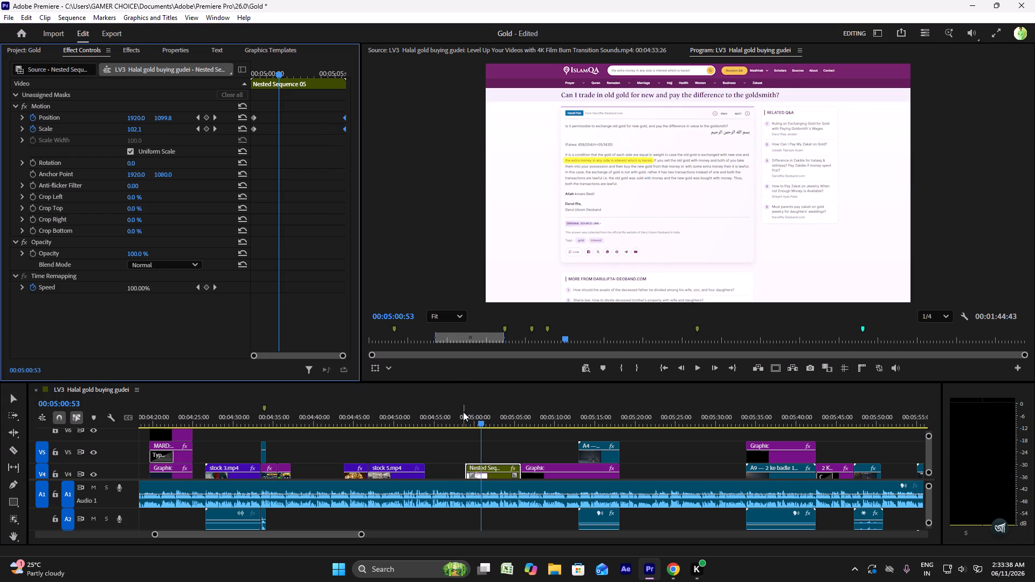
Play the sequence from the nested clip's start to about 00:05:12:57 to review the slow zoom and following section.
left_click(465, 415)
key("space")
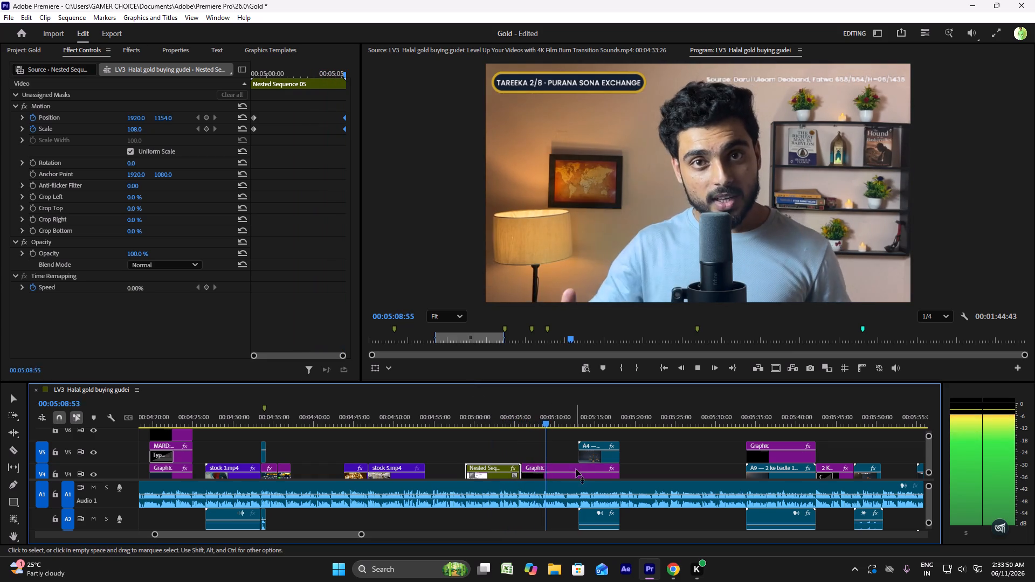
scroll(574, 463, "down", 8, "alt")
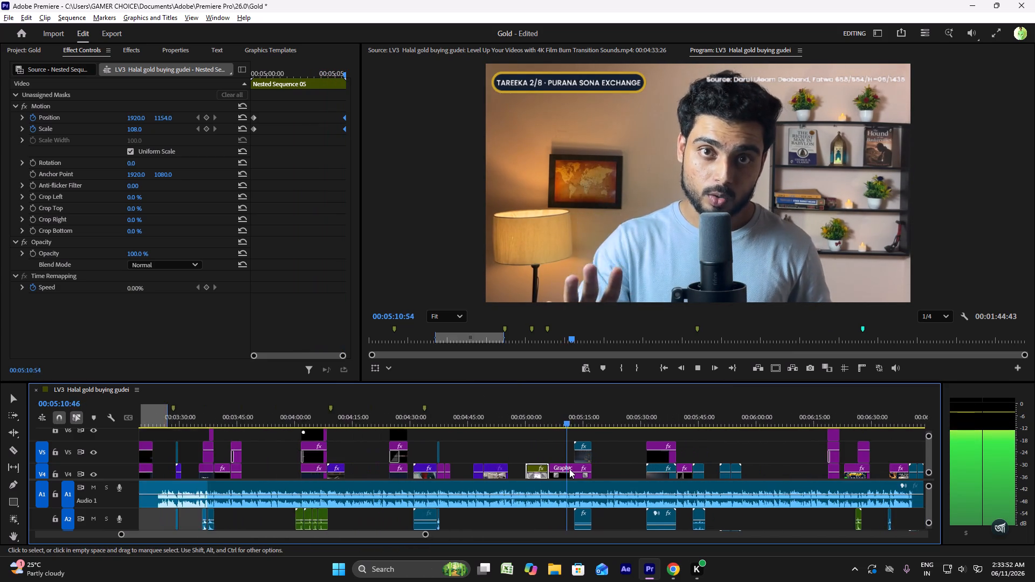
scroll(569, 469, "down", 4, "alt")
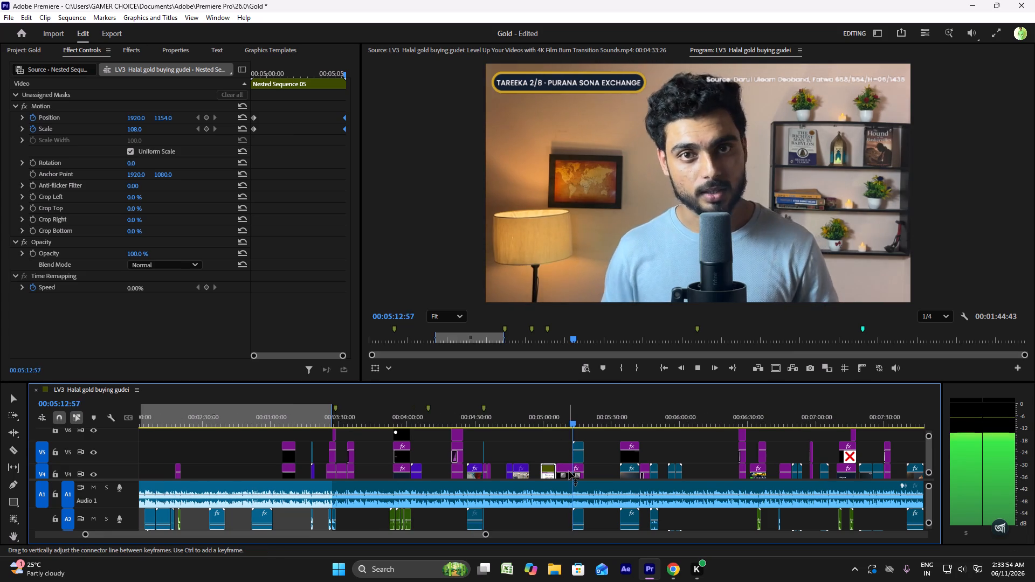
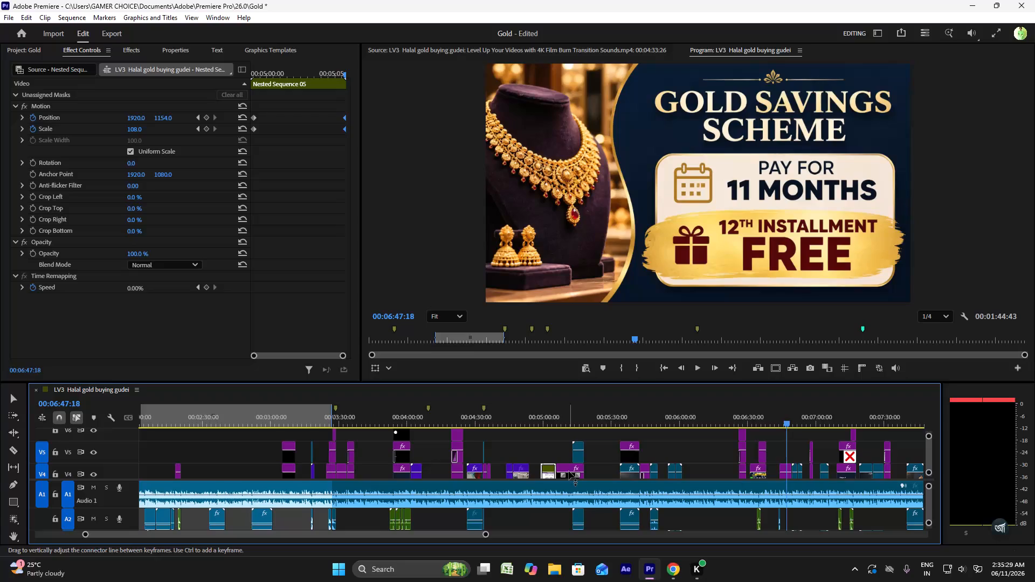
Add starting Position and Scale keyframes to the Gold Savings Scheme image clip at 00:06:44:28.
scroll(772, 445, "up", 13, "alt")
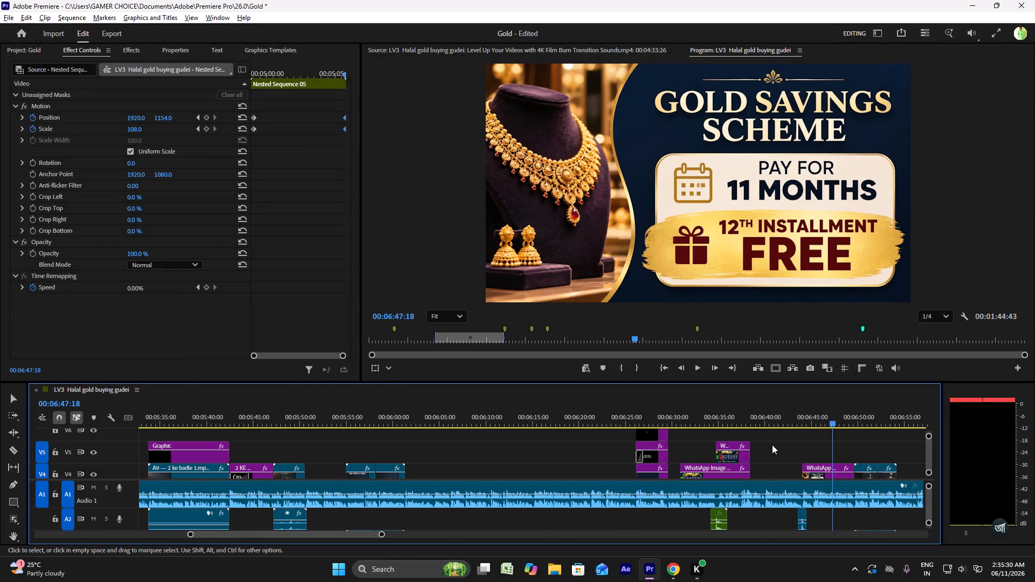
left_click(830, 421)
left_click_drag(826, 421, 808, 421)
left_click(823, 475)
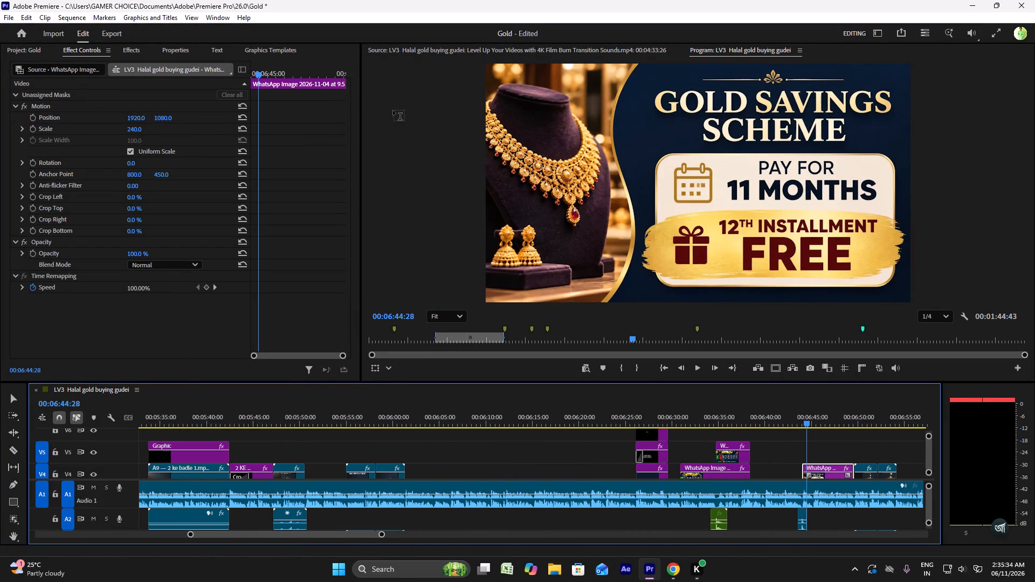
left_click(32, 120)
left_click(36, 127)
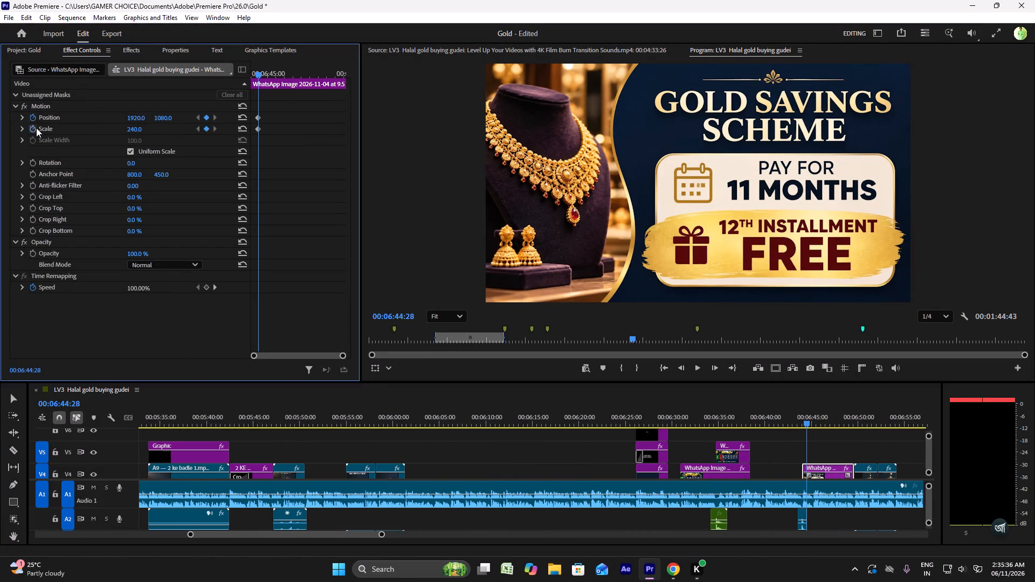
Keyframe the Gold Savings Scheme image's Scale at 244 and move that keyframe to near the clip's end for a slow zoom.
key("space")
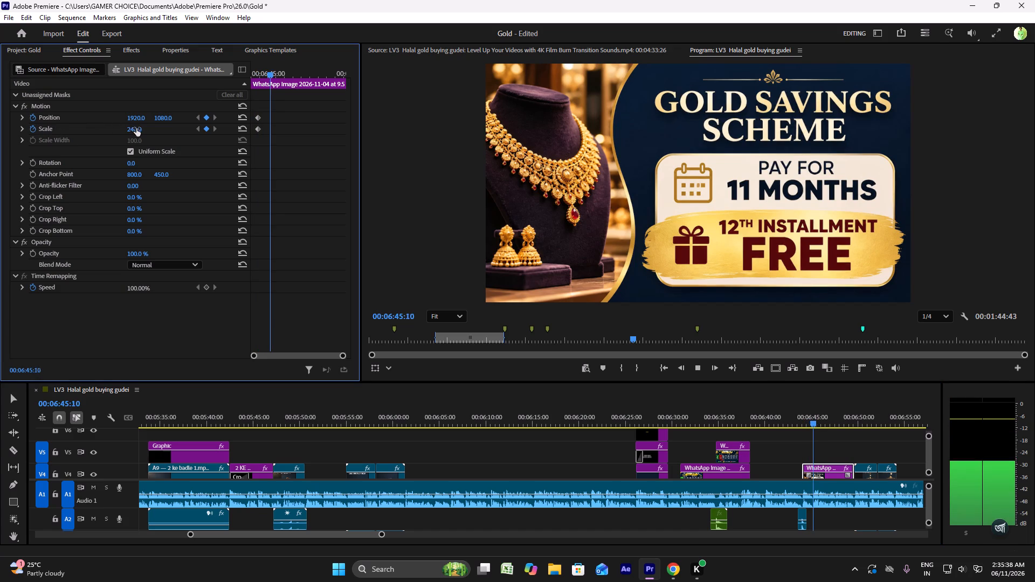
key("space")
left_click(139, 128)
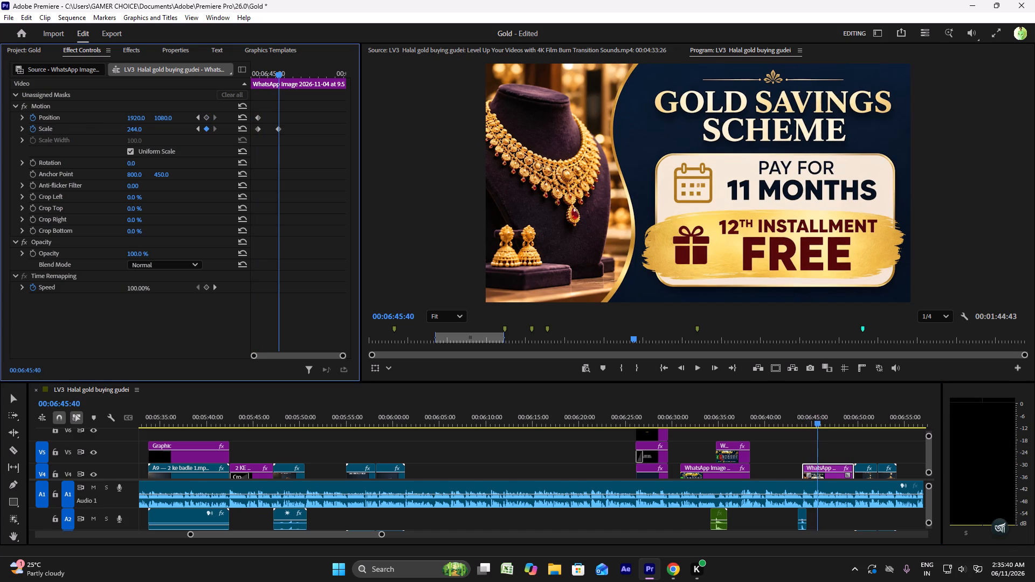
left_click_drag(278, 130, 315, 135)
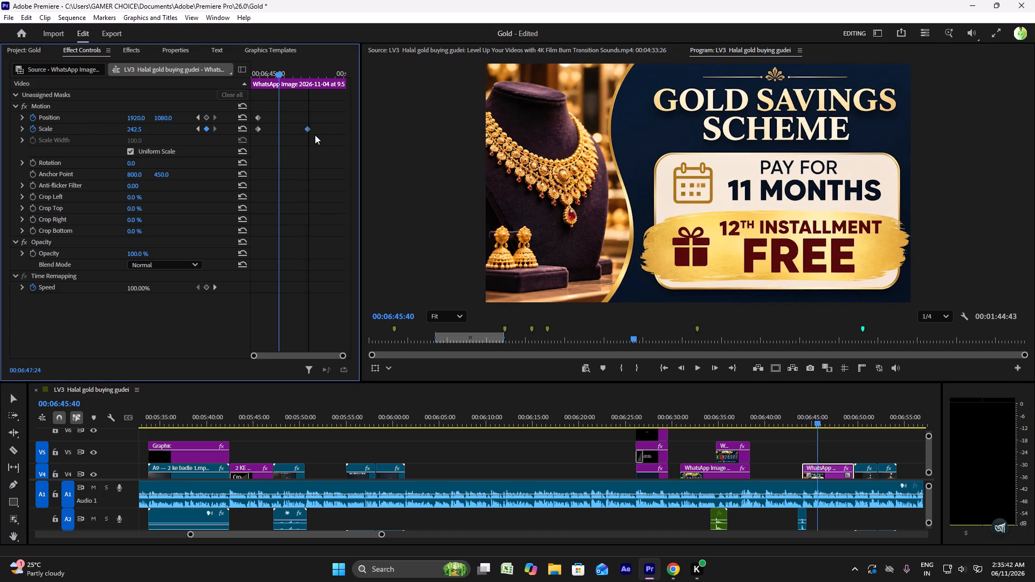
left_click_drag(315, 135, 341, 135)
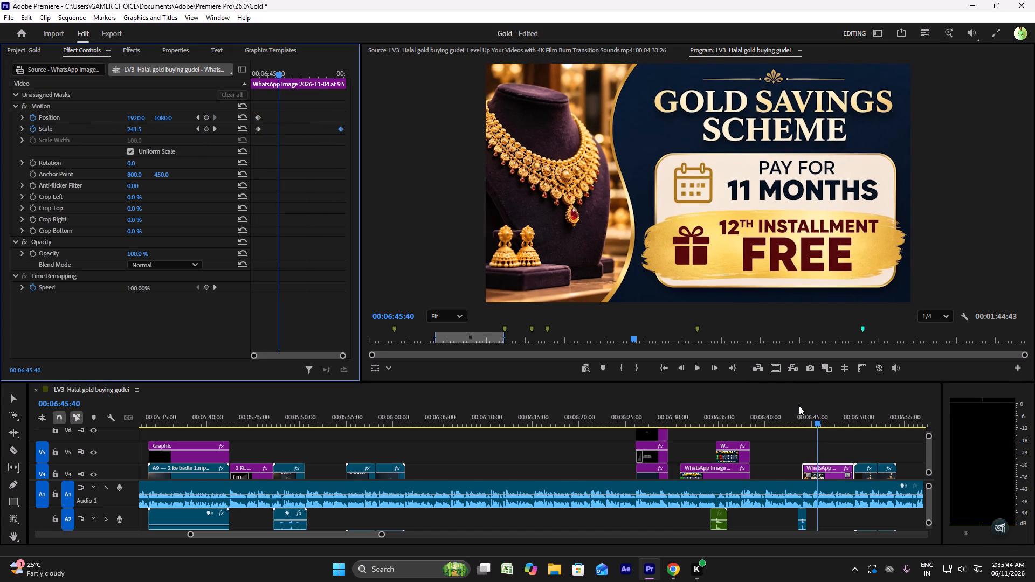
Play the sequence from just before the Gold Savings Scheme image to review its slow zoom.
left_click(799, 410)
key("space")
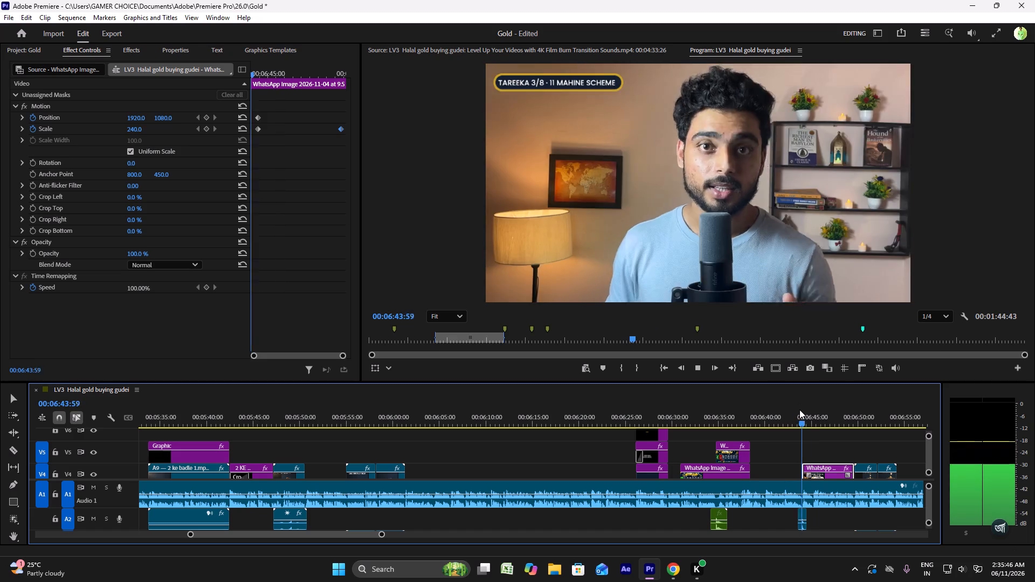
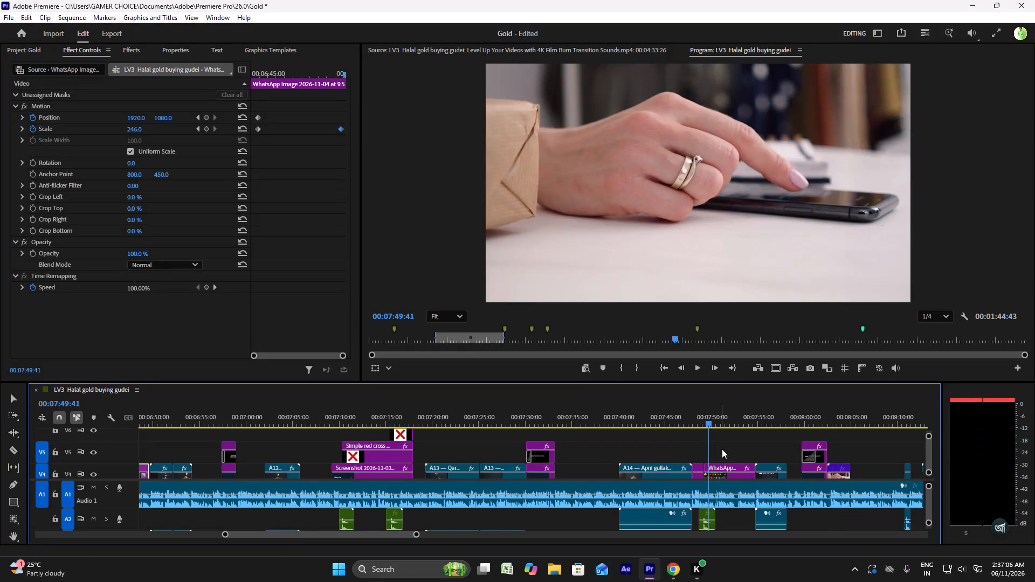
Animate a slow zoom on the infographic clip at 00:07:49:41, keyframing Position and Scale near its start and Scale 244 at its end.
left_click(720, 473)
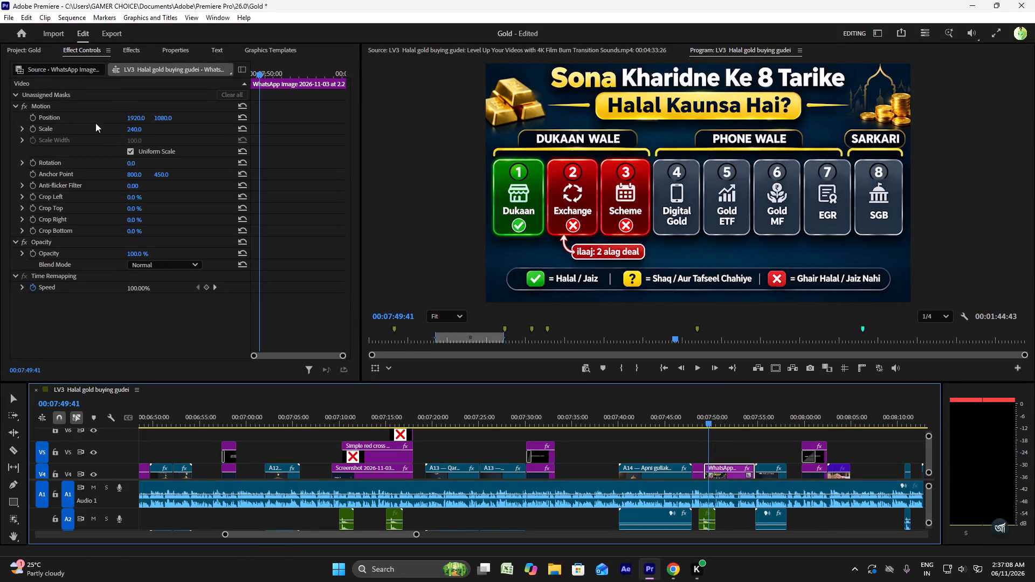
left_click(34, 117)
left_click(32, 127)
key("space")
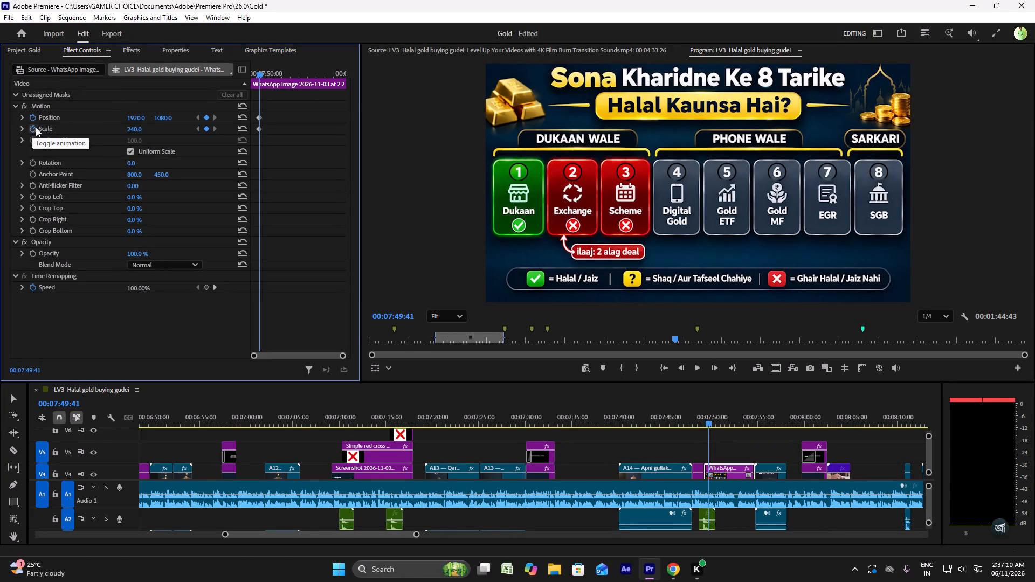
key("space")
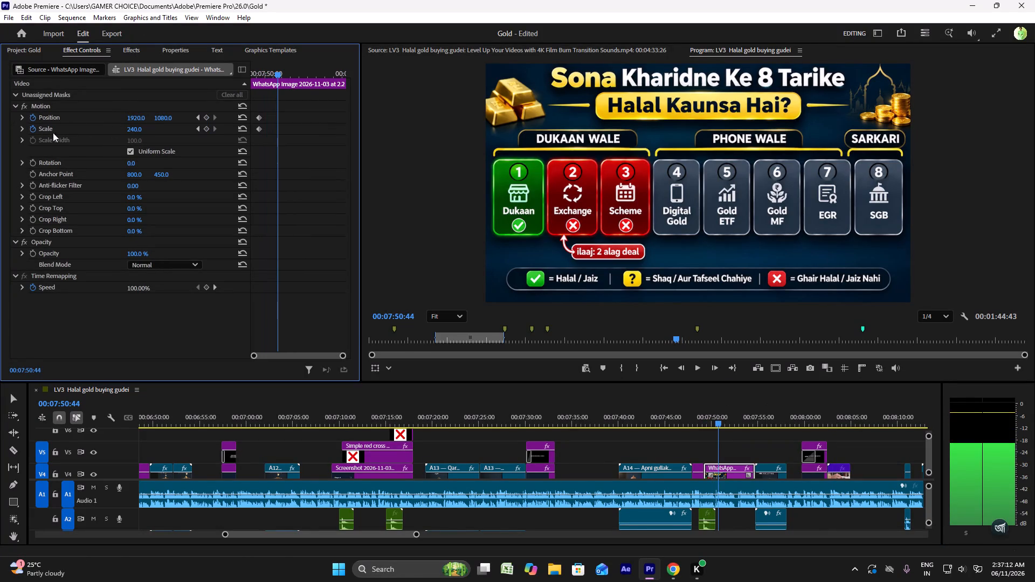
left_click(131, 128)
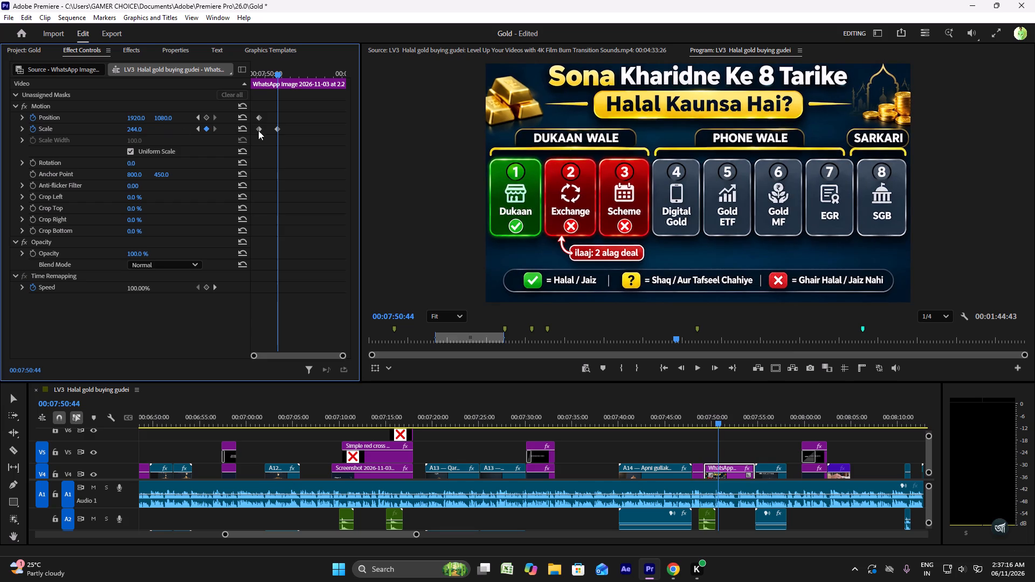
left_click_drag(276, 129, 344, 134)
Play back the infographic's zoom and the following clip, replaying from just before the infographic at about 00:07:48.
key("space")
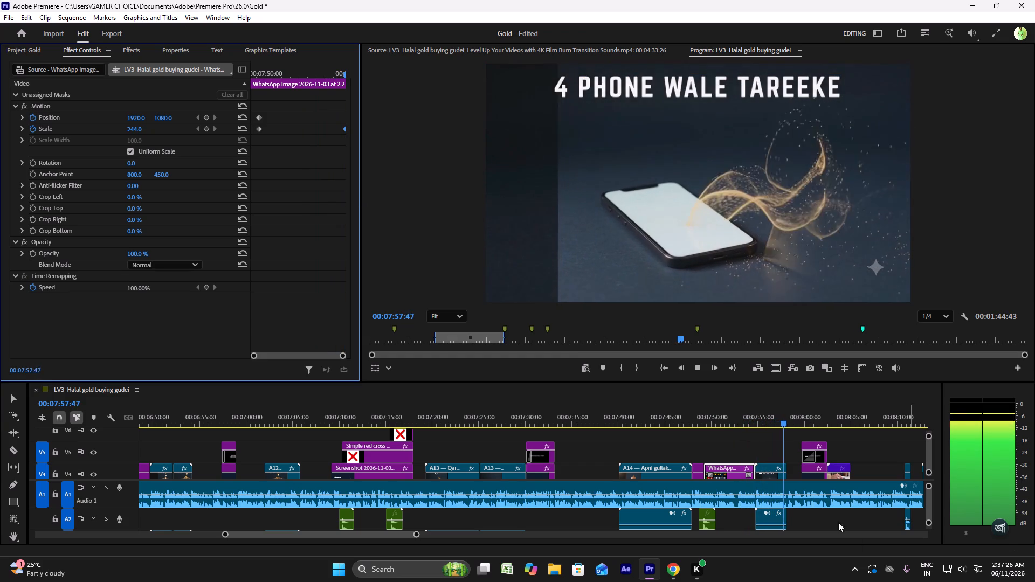
left_click(701, 420)
key("space")
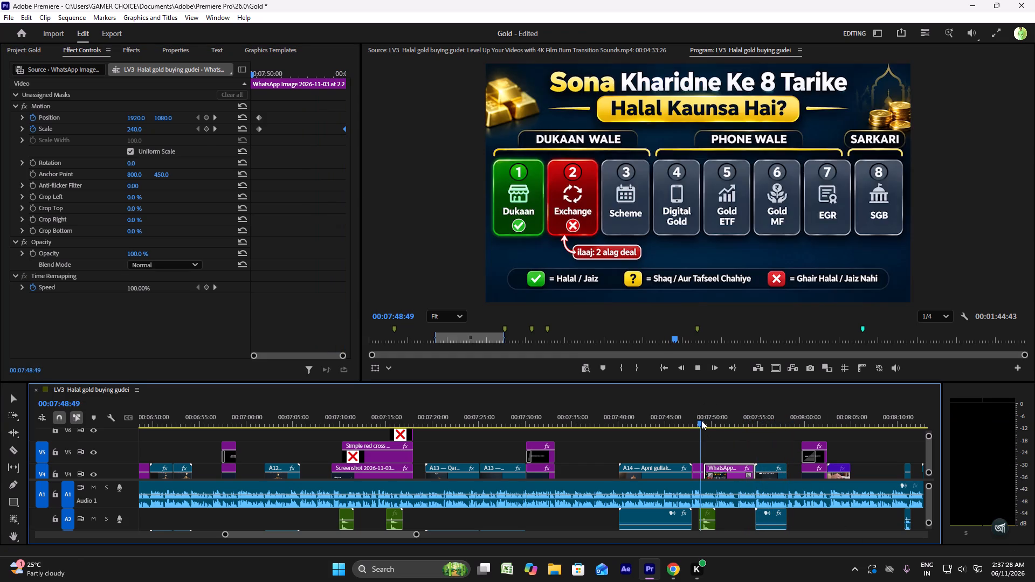
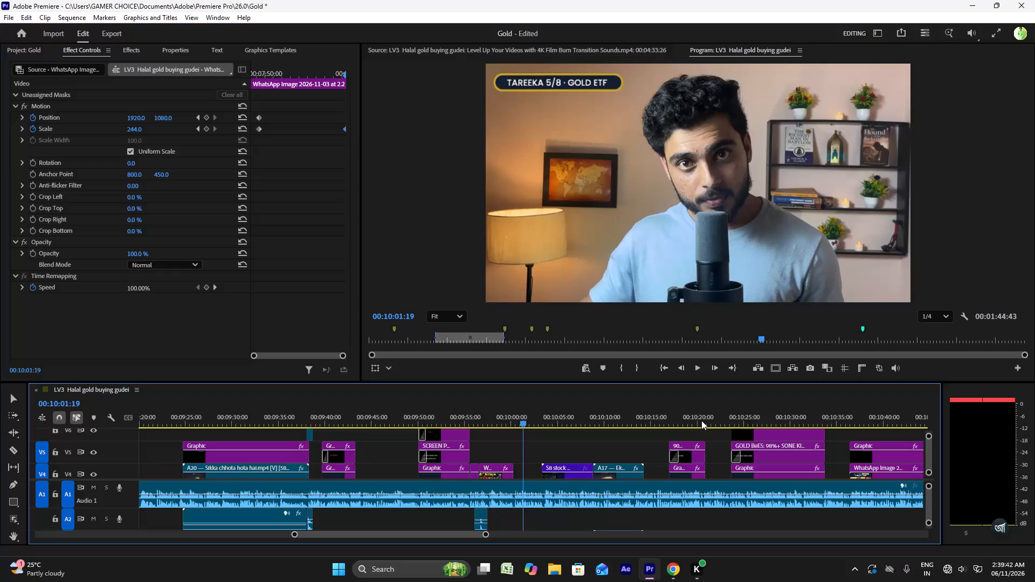
Reposition the eight-methods infographic clip at about 00:09:59 vertically so it fills the frame, setting its Position Y to about 1073.
left_click(501, 421)
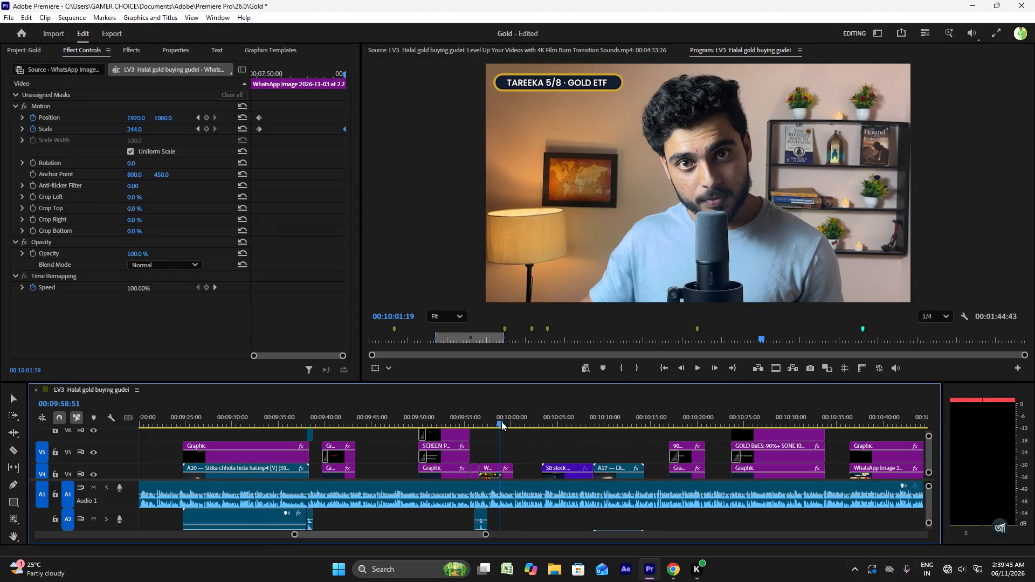
key("space")
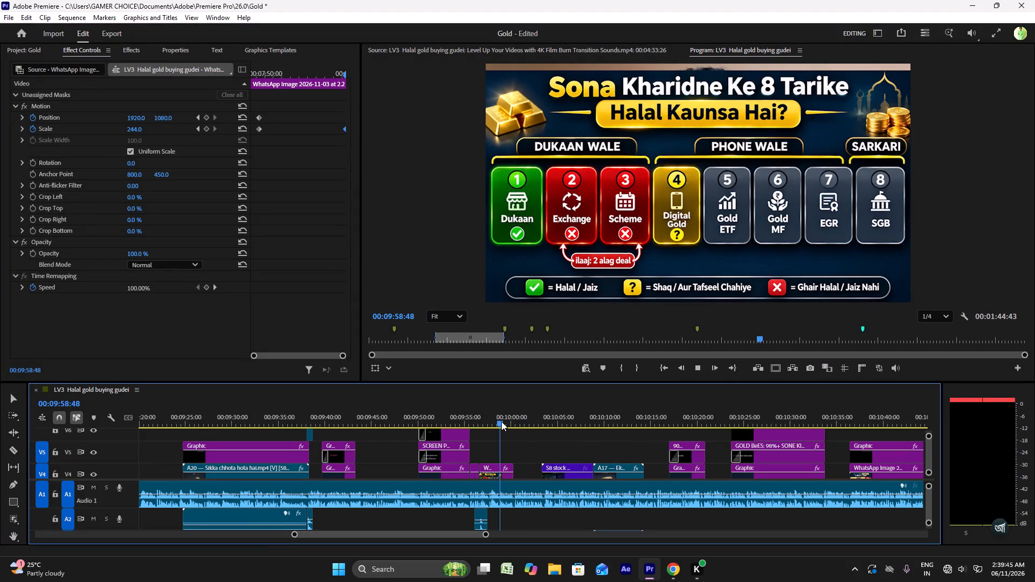
key("space")
left_click(496, 455)
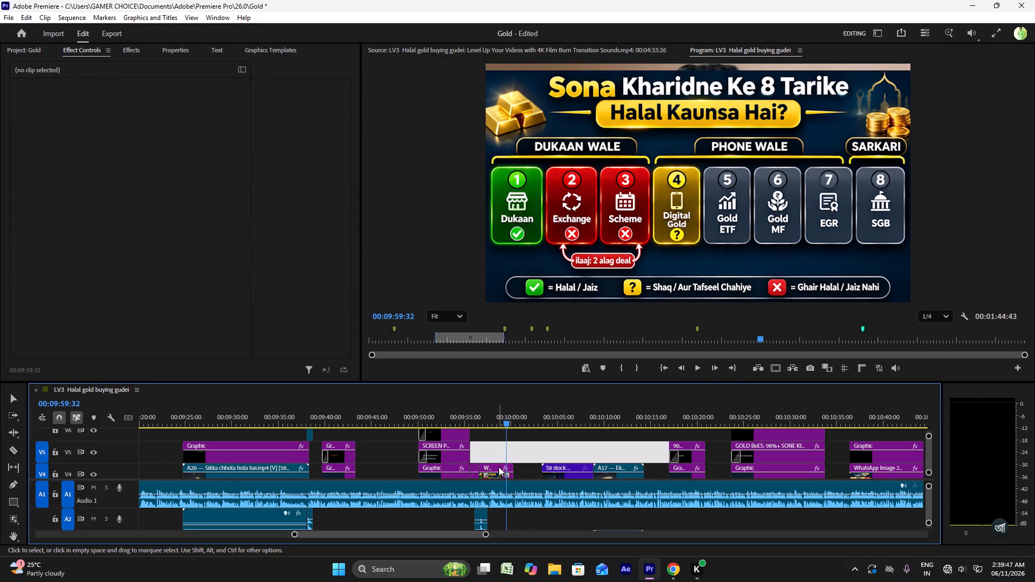
left_click(499, 468)
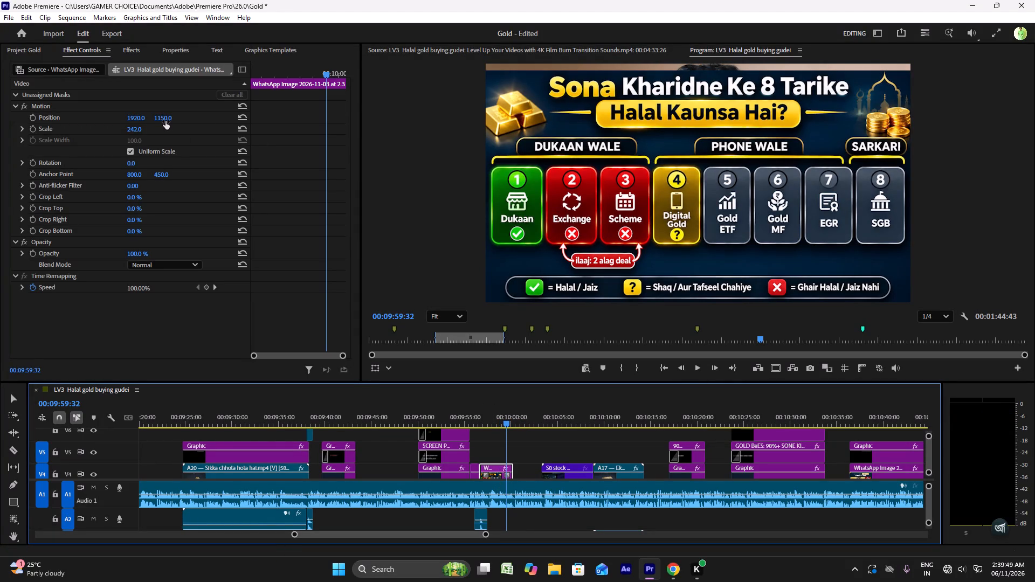
left_click_drag(165, 121, 177, 121)
double_click(167, 116)
left_click_drag(167, 116, 161, 116)
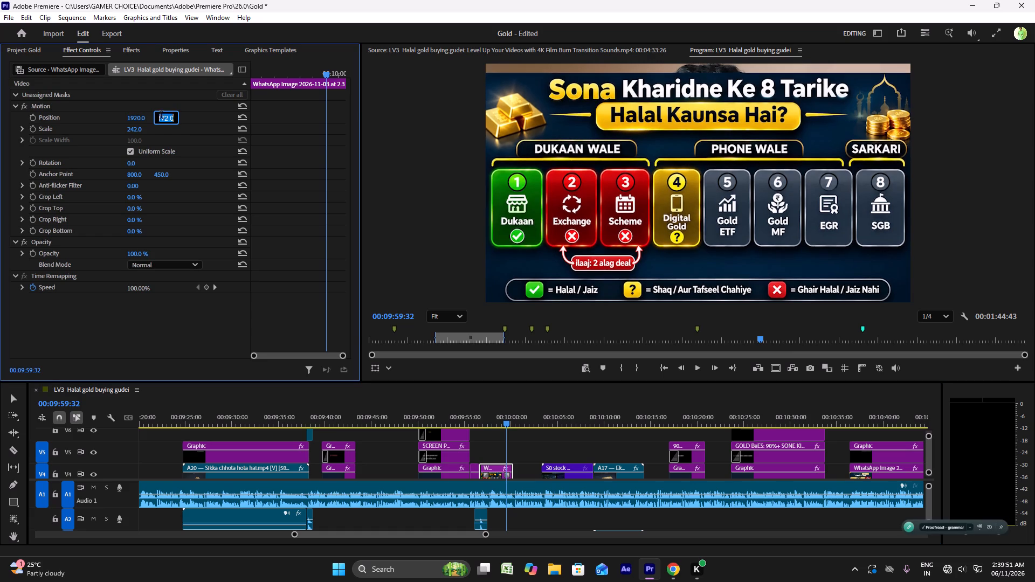
left_click_drag(161, 116, 137, 114)
left_click_drag(137, 114, 137, 114)
left_click(189, 112)
left_click_drag(169, 117, 158, 118)
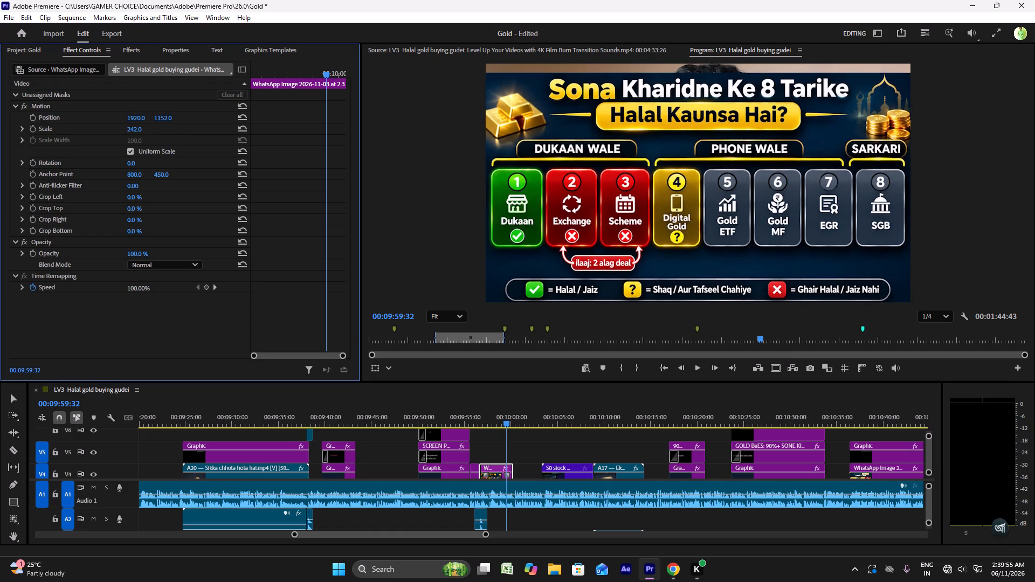
left_click_drag(158, 118, 120, 118)
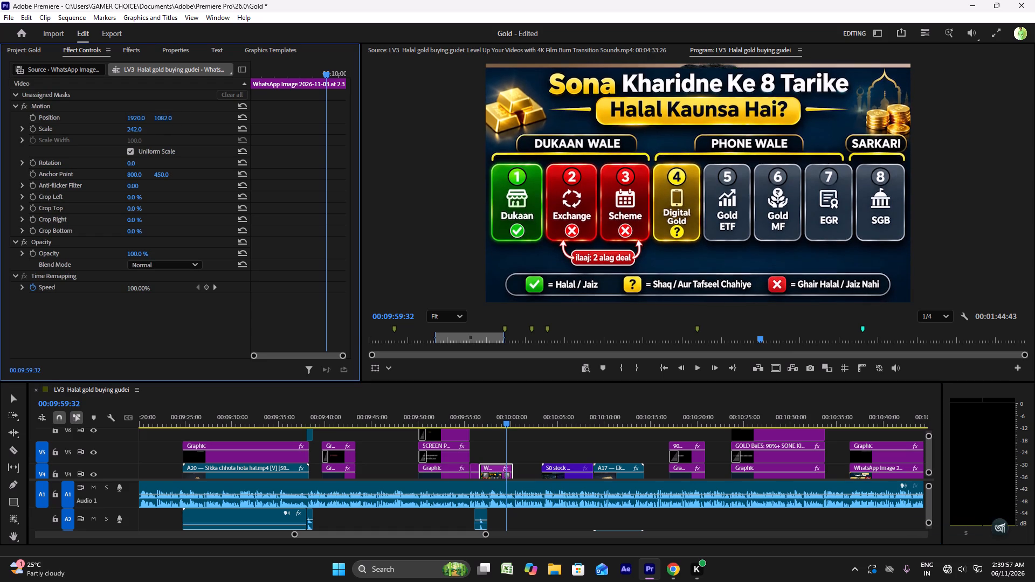
left_click_drag(120, 118, 112, 118)
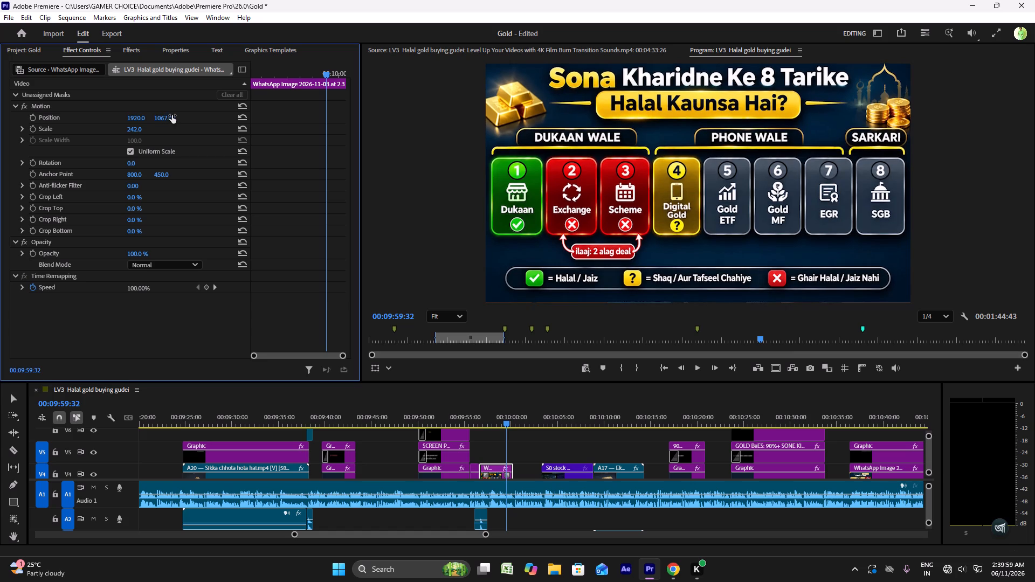
left_click(172, 115)
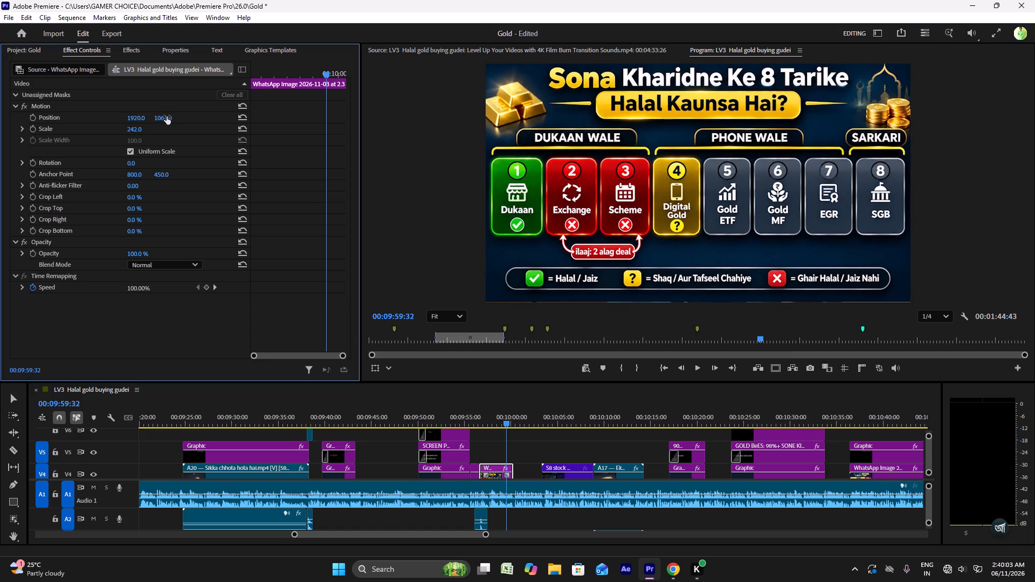
left_click(167, 116)
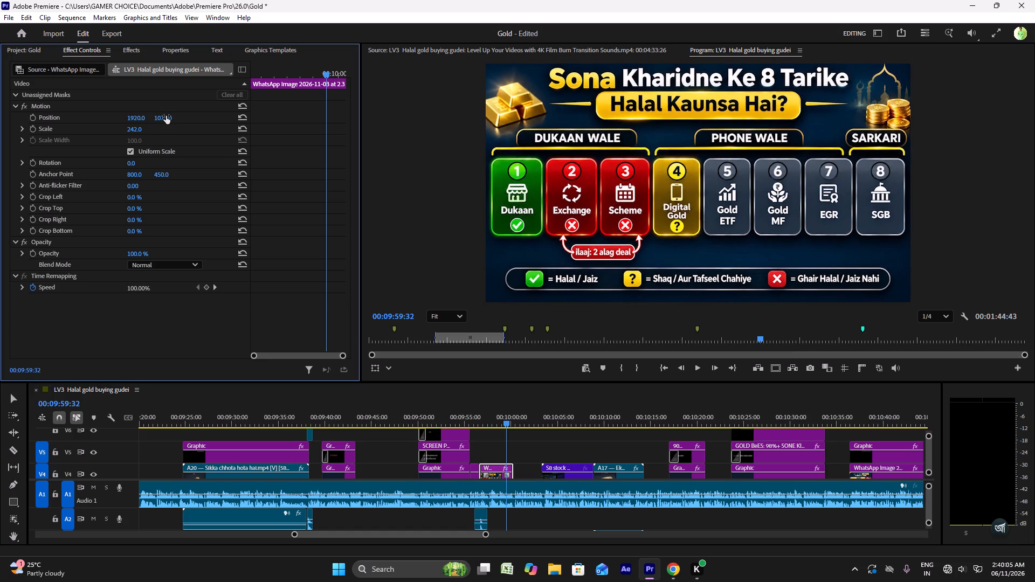
Play back the sequence from the repositioned infographic at 00:09:59:32 into the following presenter footage.
key("space")
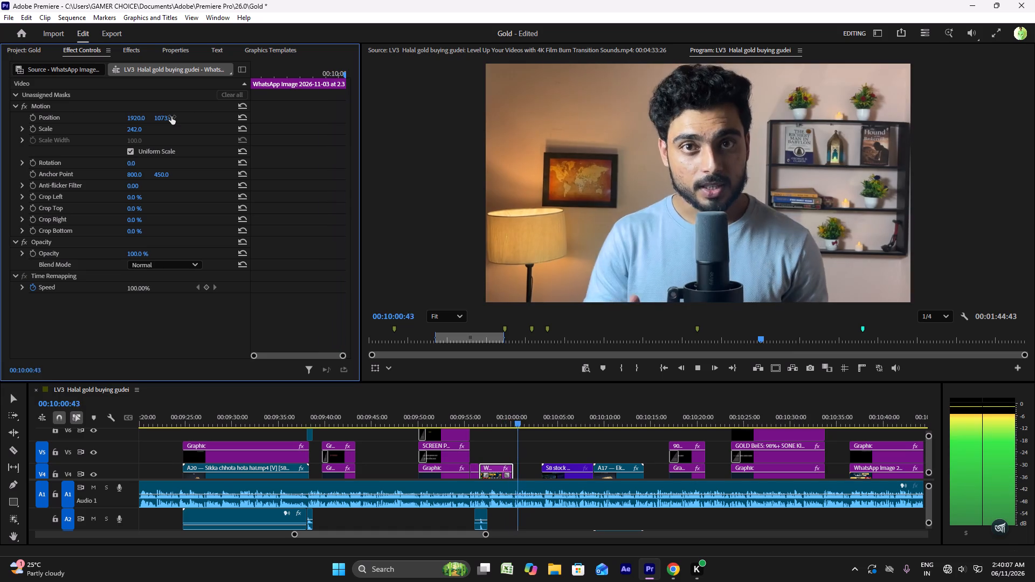
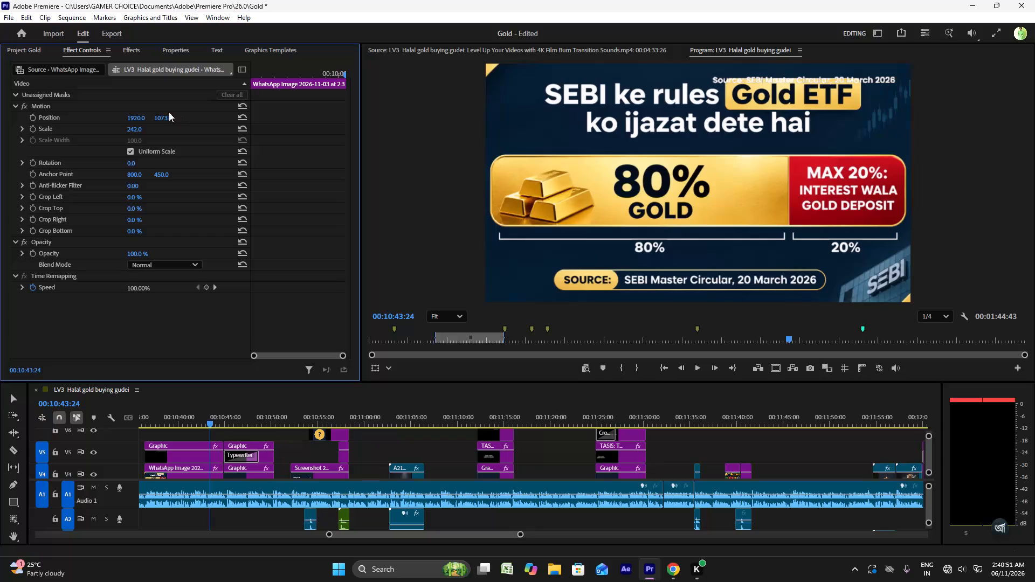
Keyframe the SEBI Gold ETF image's Position and Scale at 00:10:37:57, then add a Scale keyframe of 262 at 00:10:40:19.
left_click(161, 420)
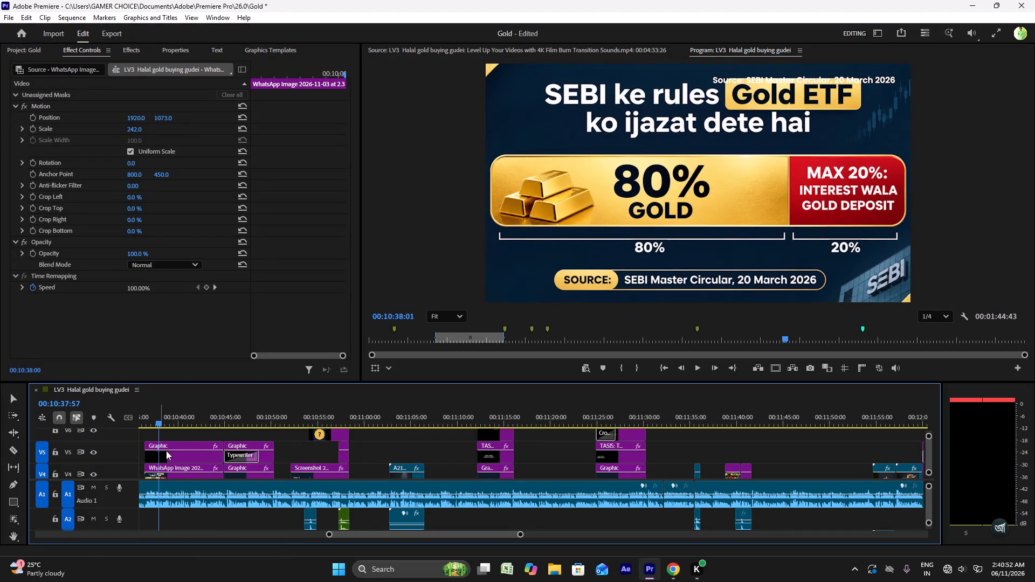
left_click(172, 474)
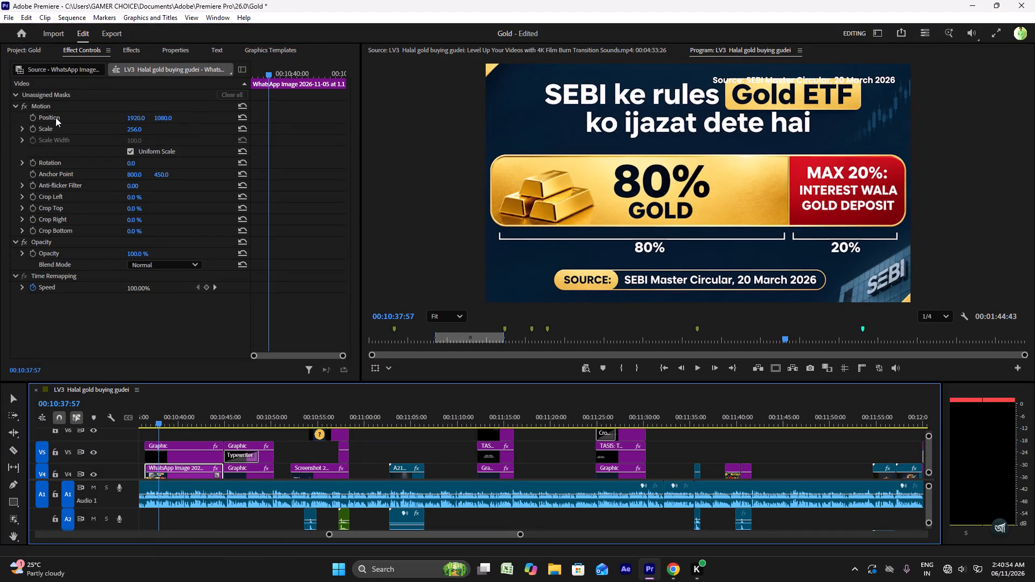
left_click(36, 117)
left_click(28, 127)
left_click(30, 128)
key("space")
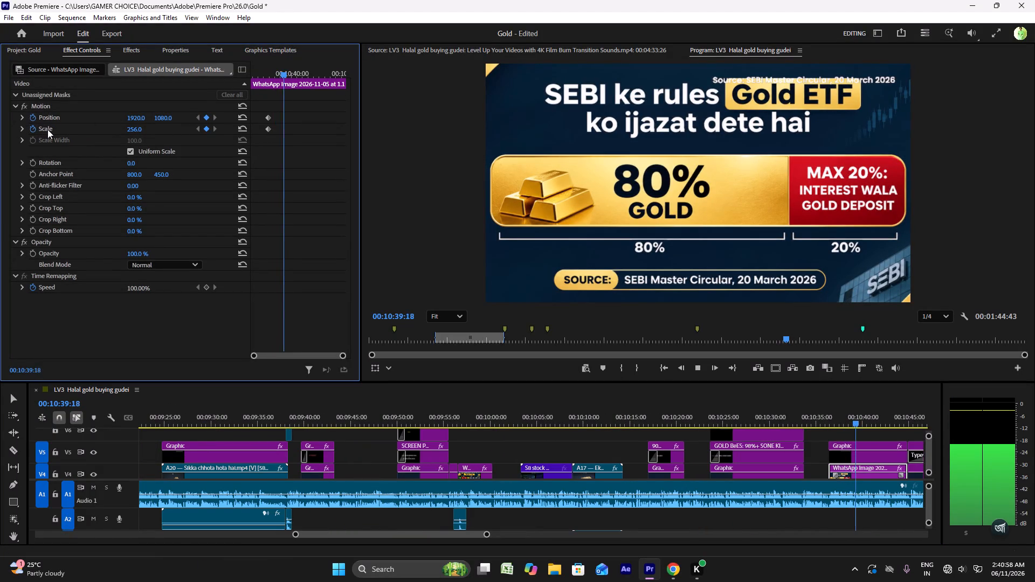
key("space")
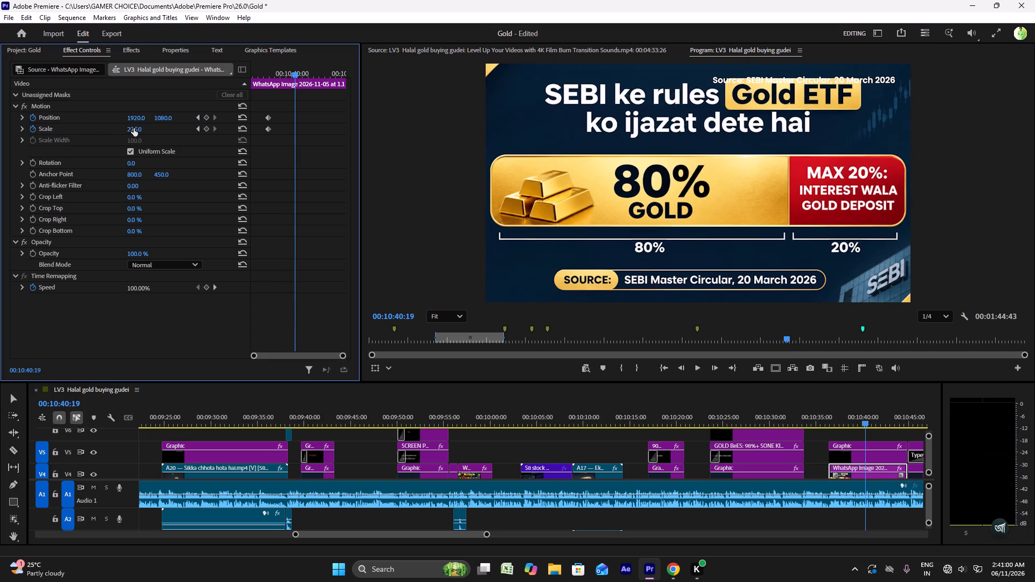
left_click_drag(134, 130, 141, 131)
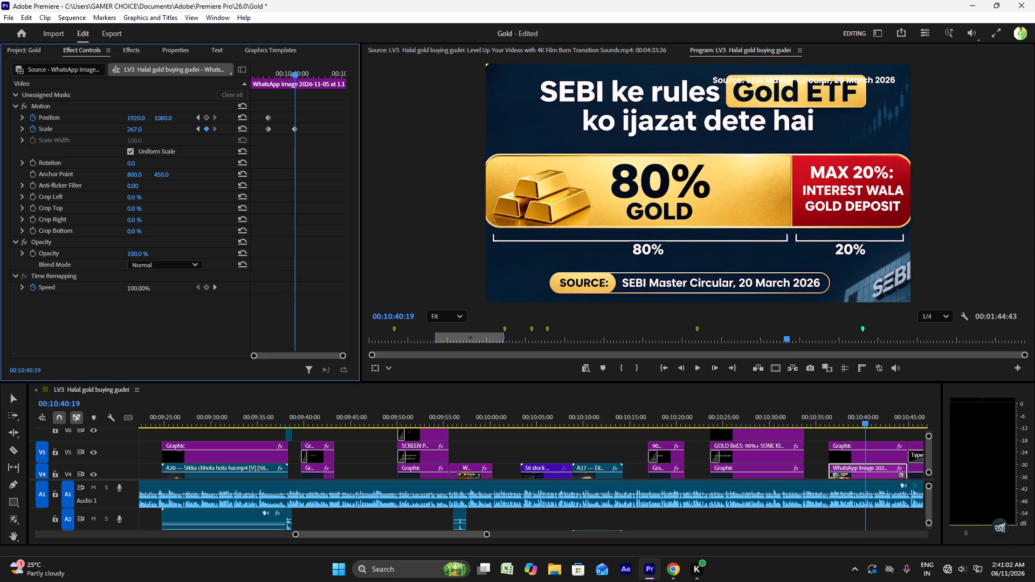
left_click_drag(141, 131, 139, 131)
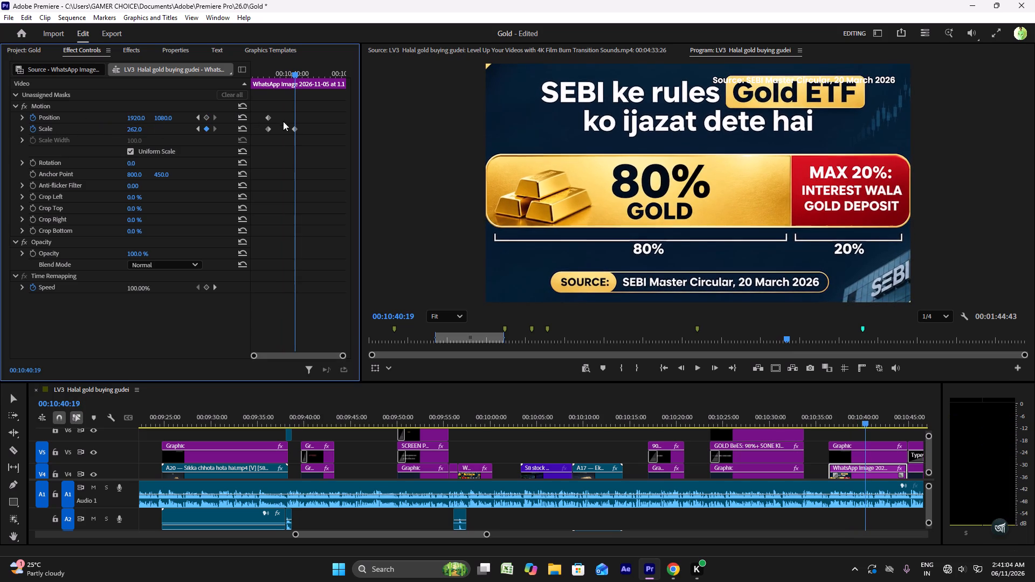
Spread the zoom across the SEBI image clip by moving its first keyframes to the clip start and the last Scale keyframe near its end, then play back.
left_click_drag(292, 127, 335, 132)
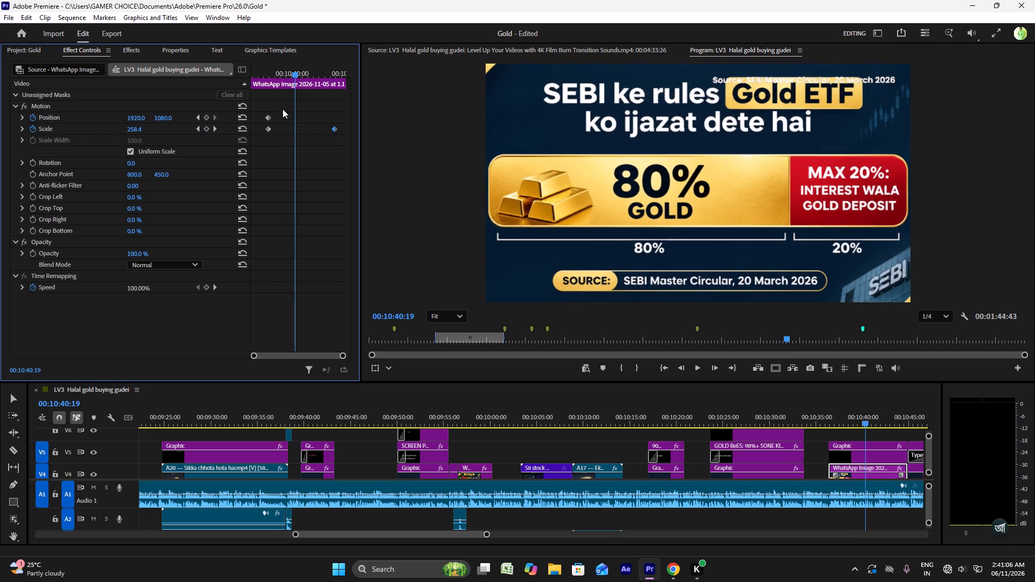
left_click_drag(278, 107, 265, 136)
left_click_drag(268, 129, 256, 131)
key("space")
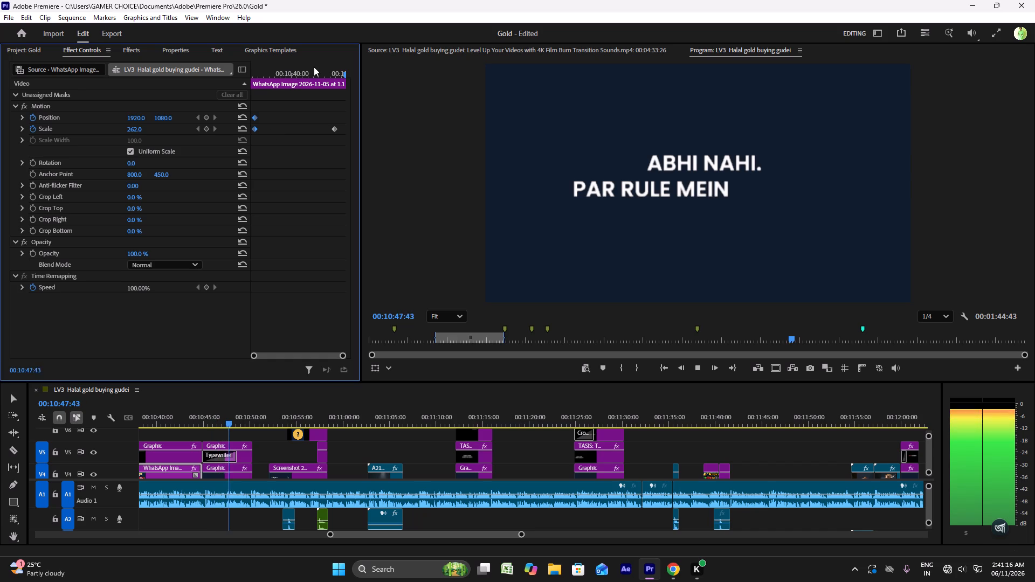
Delete the V5 graphic with the source text "Source: SEBI Master Circular, 20 March 2026" above the SEBI image clip.
left_click(169, 453)
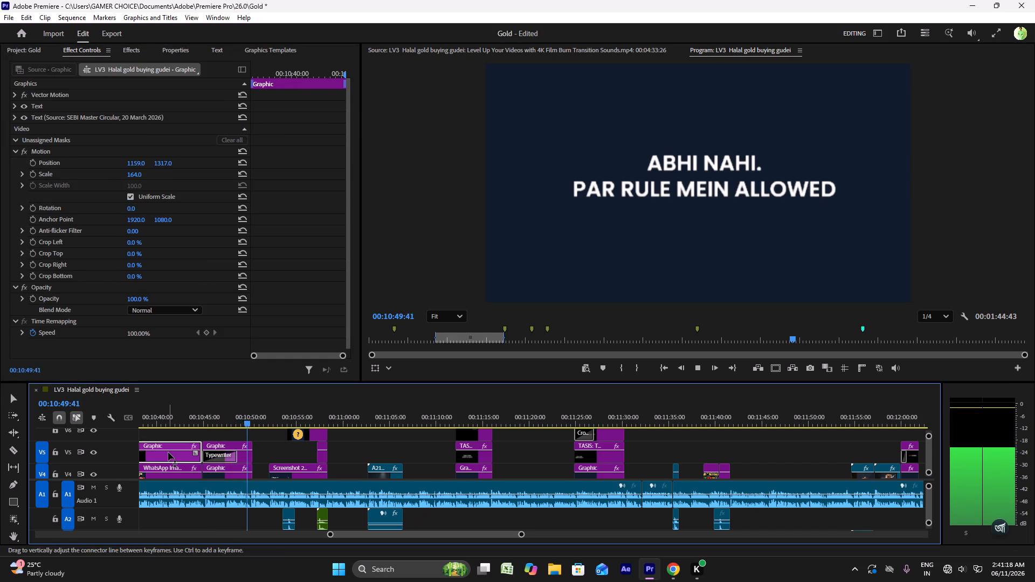
right_click(168, 452)
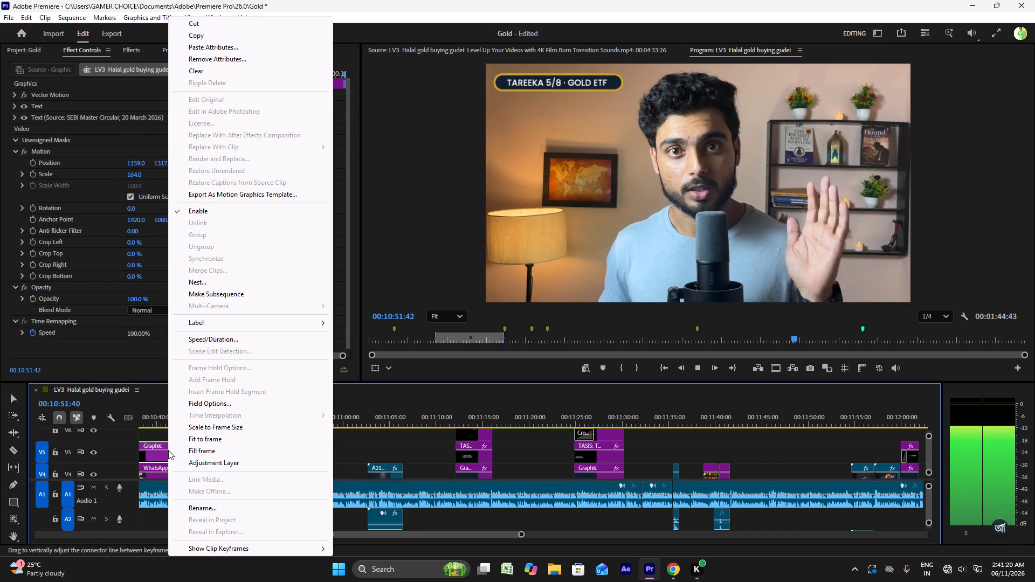
left_click(226, 67)
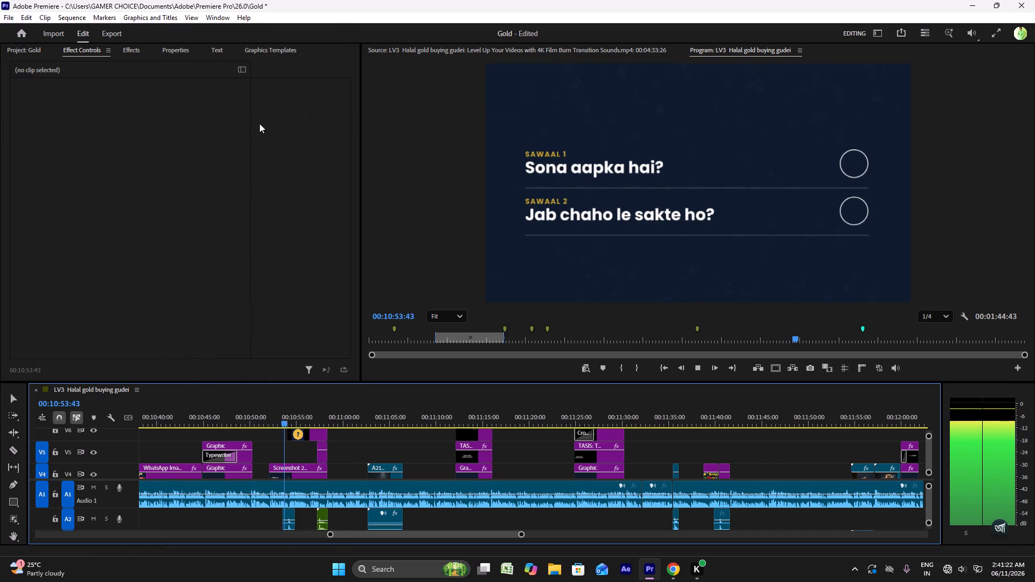
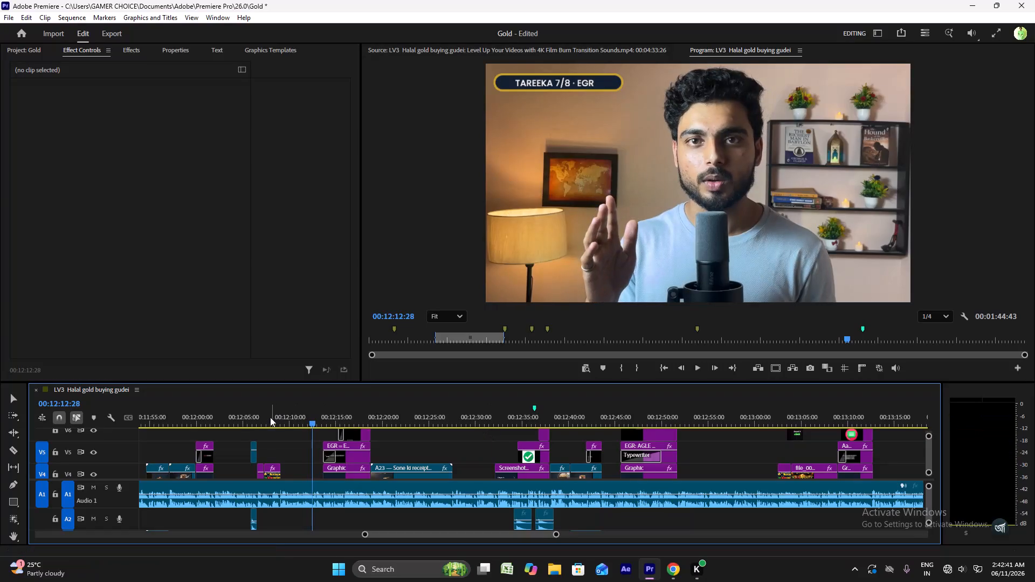
Play back around 00:12:13 and from about 00:12:06 over the WhatsApp image of the eight gold-buying methods.
key("space")
key("space")
key("space")
key("space")
key("space")
key("space")
key("space")
scroll(268, 424, "up", 5)
key("space")
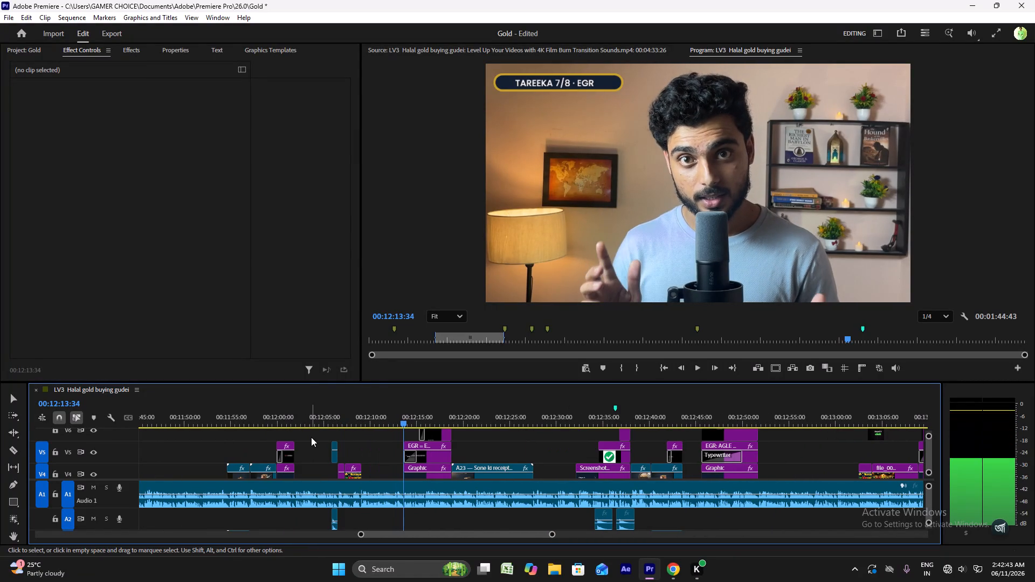
scroll(328, 446, "up", 15, "alt")
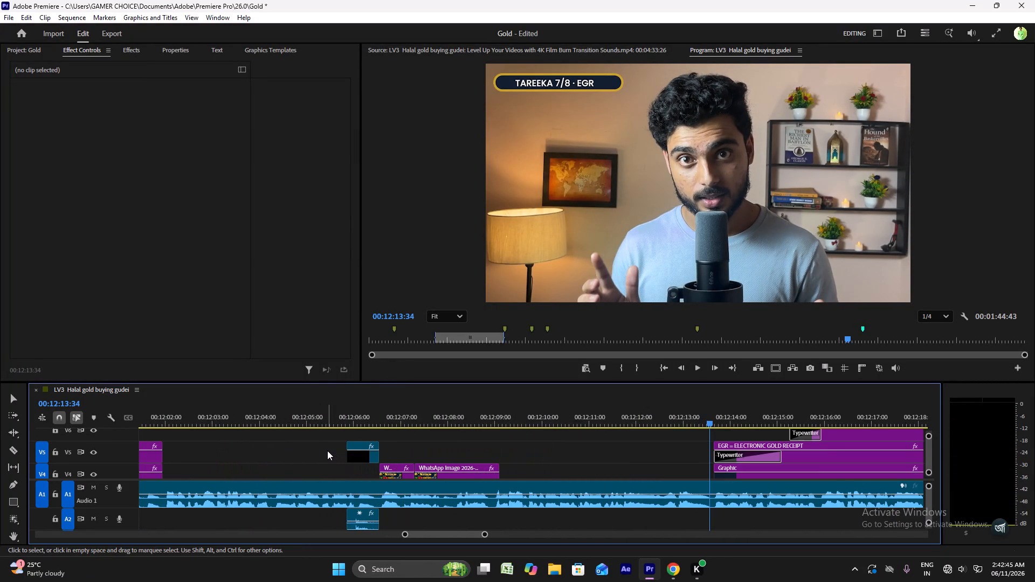
left_click(348, 415)
key("space")
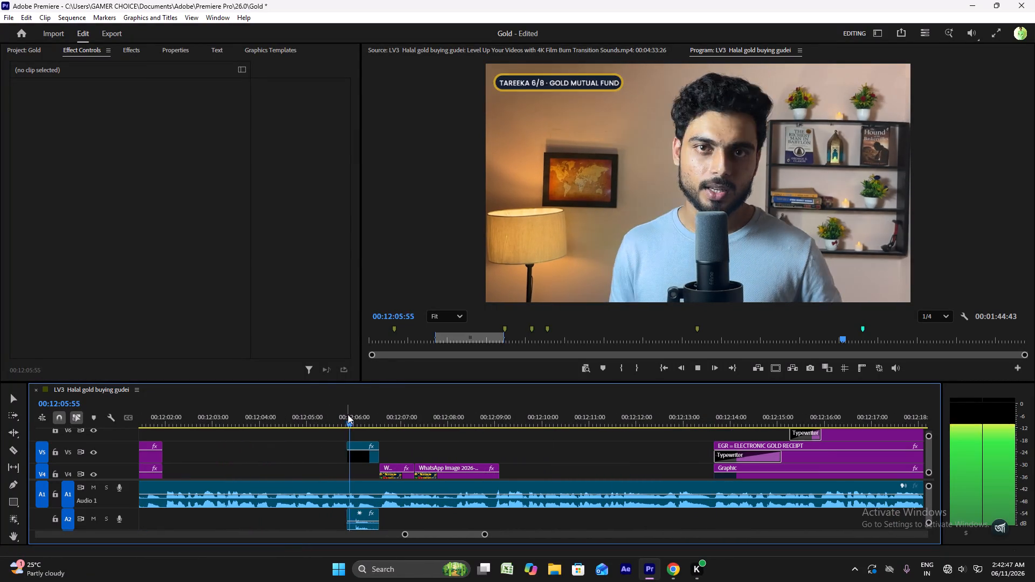
key("space")
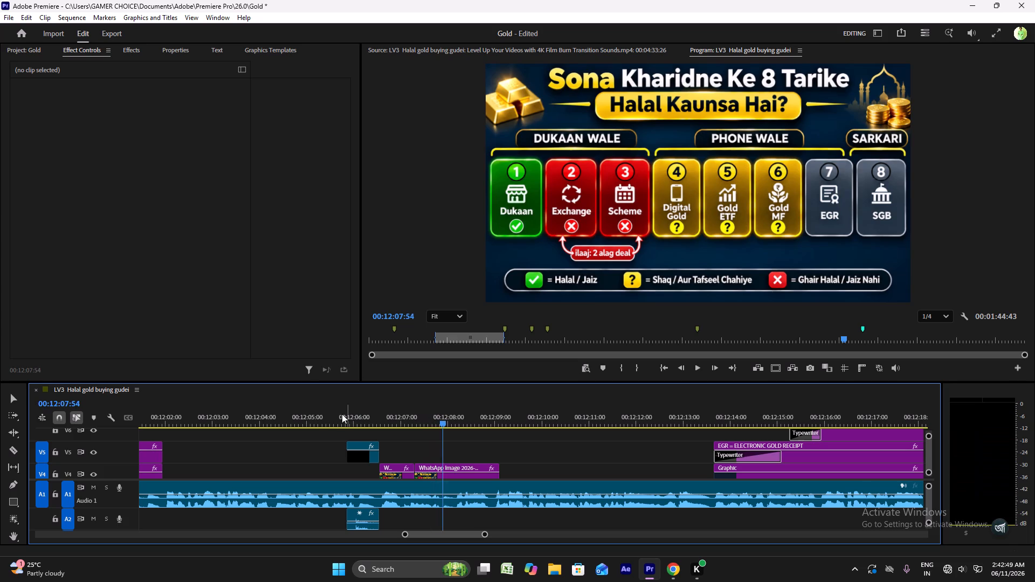
Place the vidssave.com Best Sound Effects click clip on V5 above the WhatsApp images, starting at about 00:12:06:40.
left_click(39, 51)
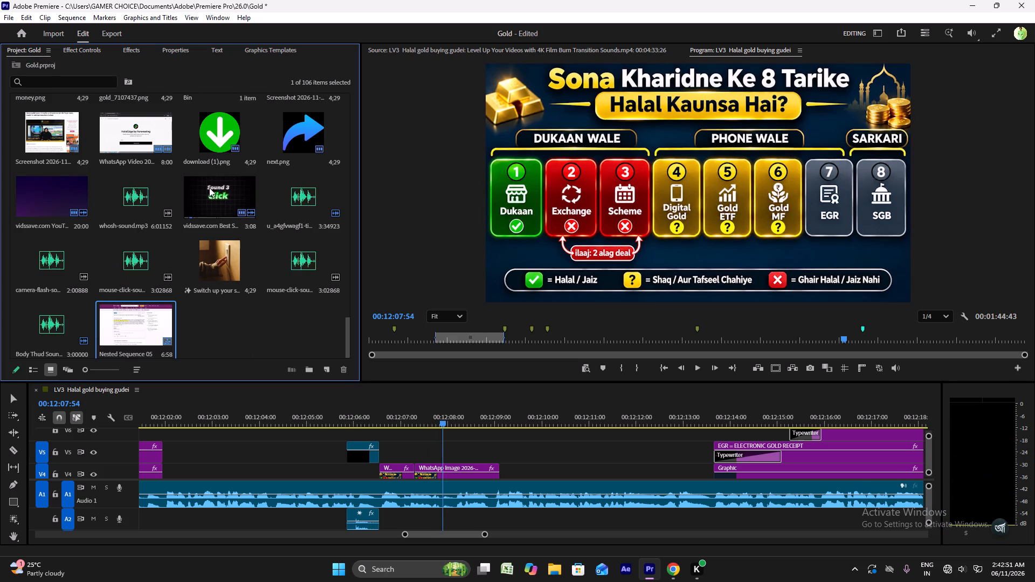
left_click_drag(202, 199, 408, 428)
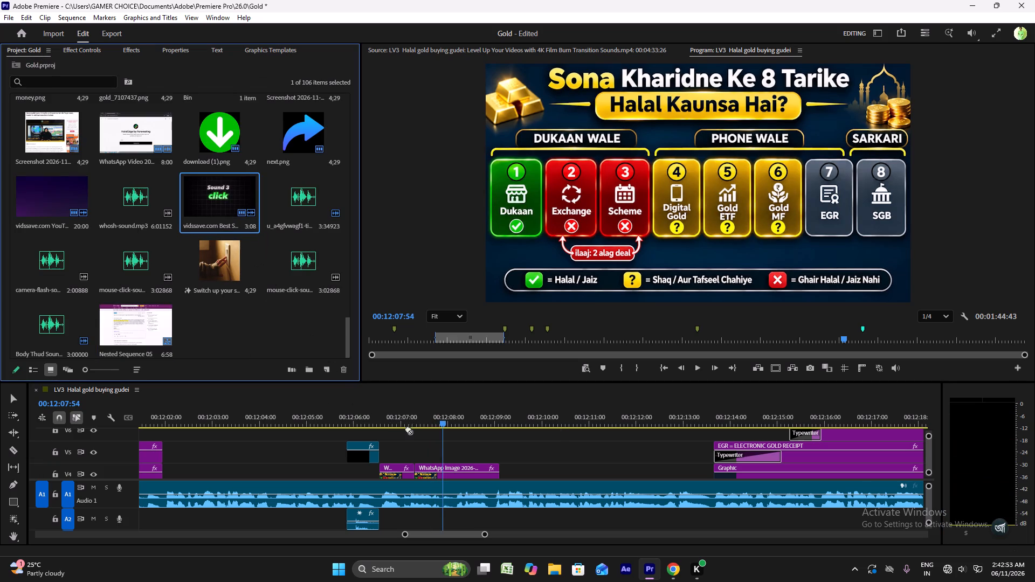
left_click_drag(408, 428, 418, 443)
scroll(420, 439, "down", 5, "alt")
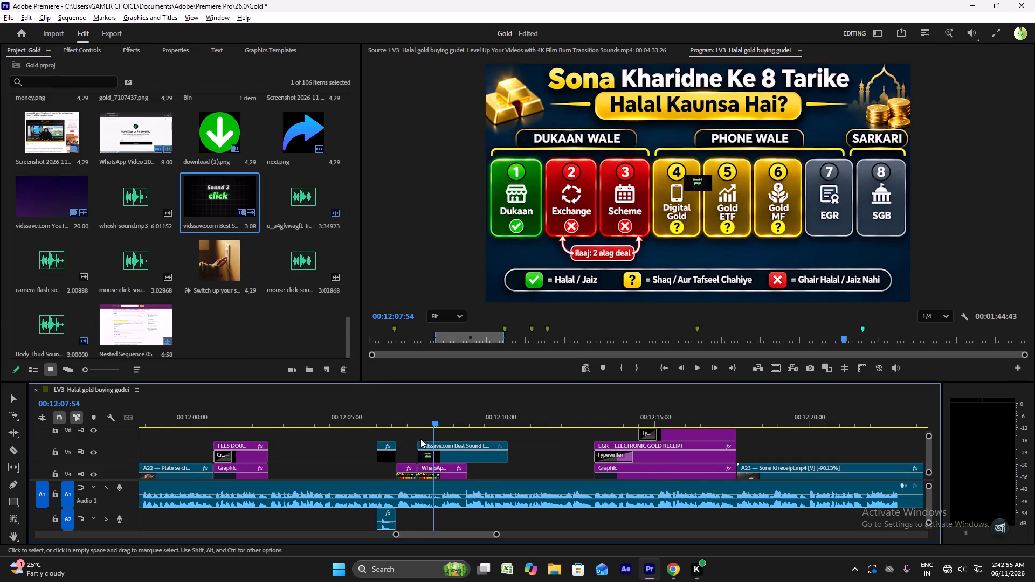
scroll(420, 438, "up", 9, "alt")
scroll(440, 507, "up", 1, "ctrl")
scroll(440, 508, "down", 6, "ctrl")
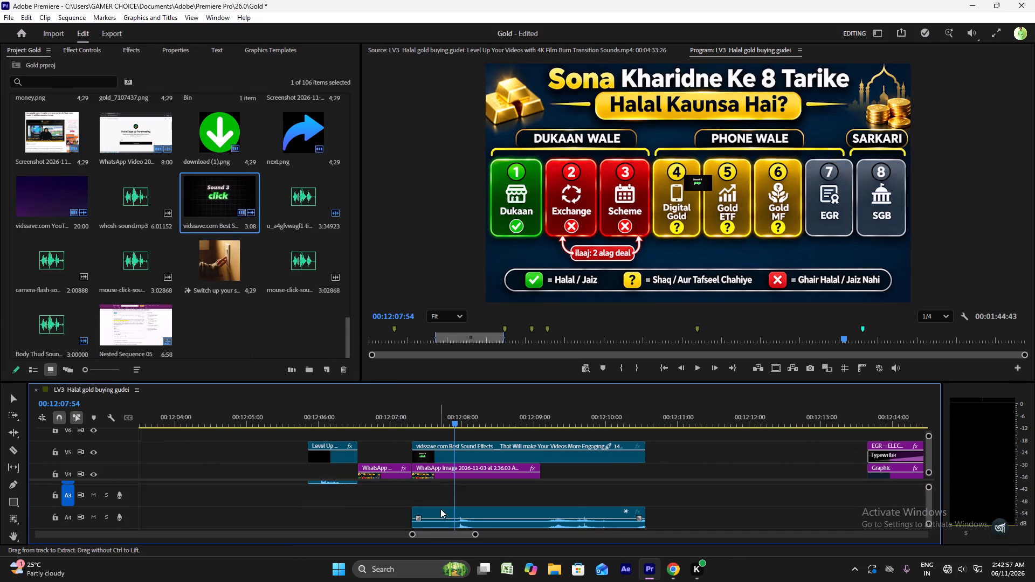
left_click_drag(463, 512, 437, 514)
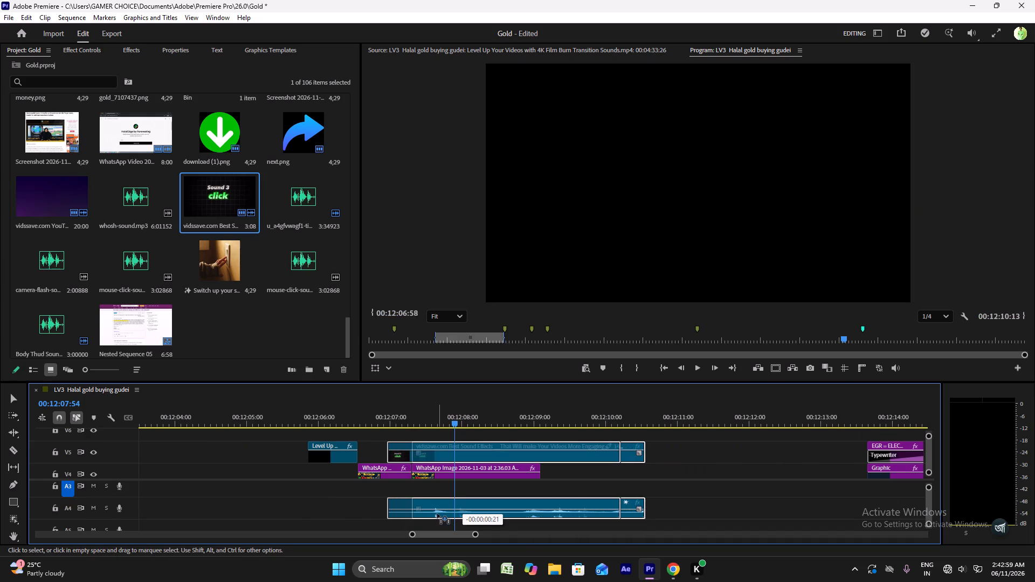
left_click_drag(437, 514, 416, 512)
Unlink the placed sound effects clip and delete its V5 video part, keeping the A4 audio.
left_click(425, 450)
right_click(425, 450)
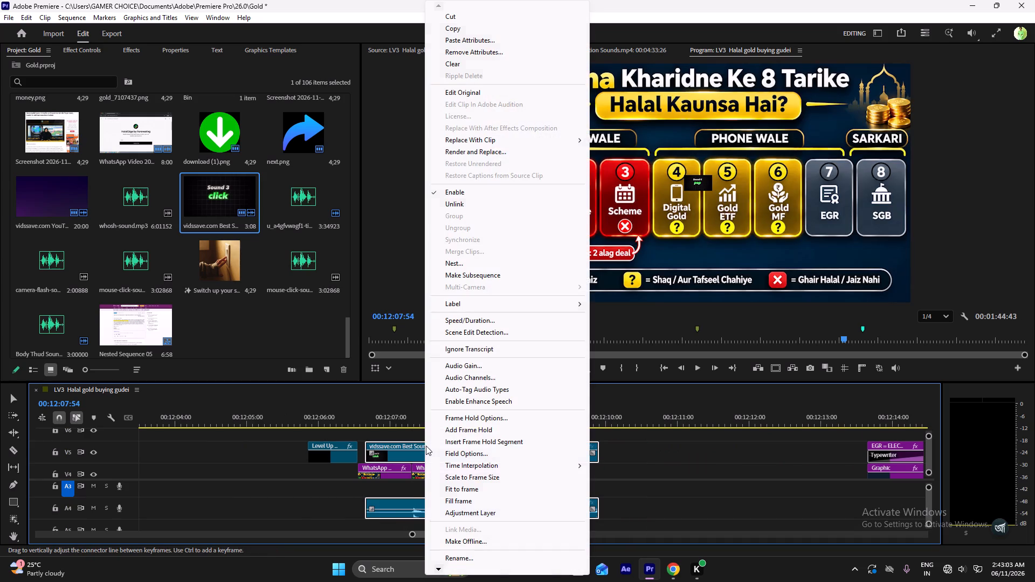
left_click(508, 205)
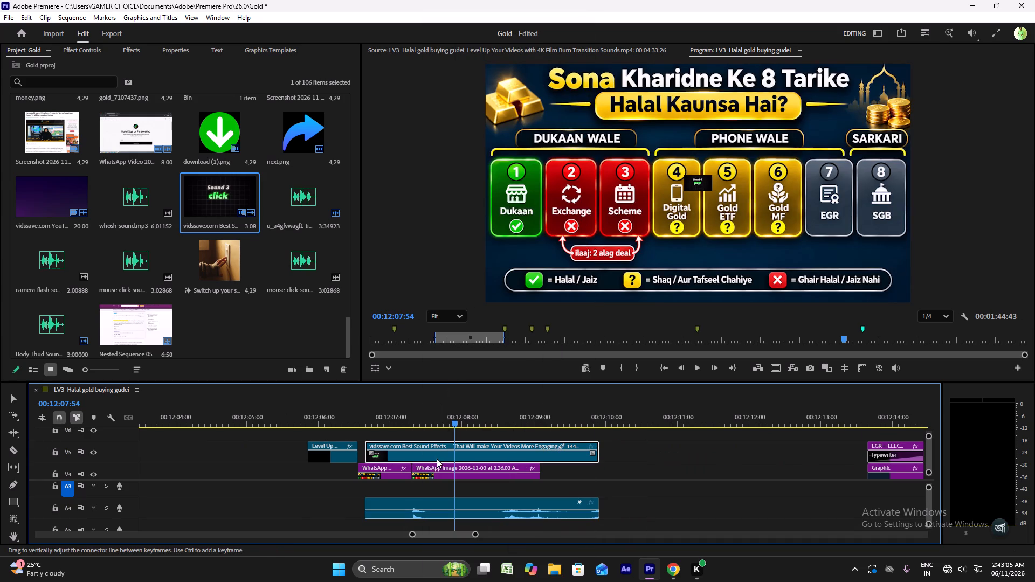
right_click(438, 450)
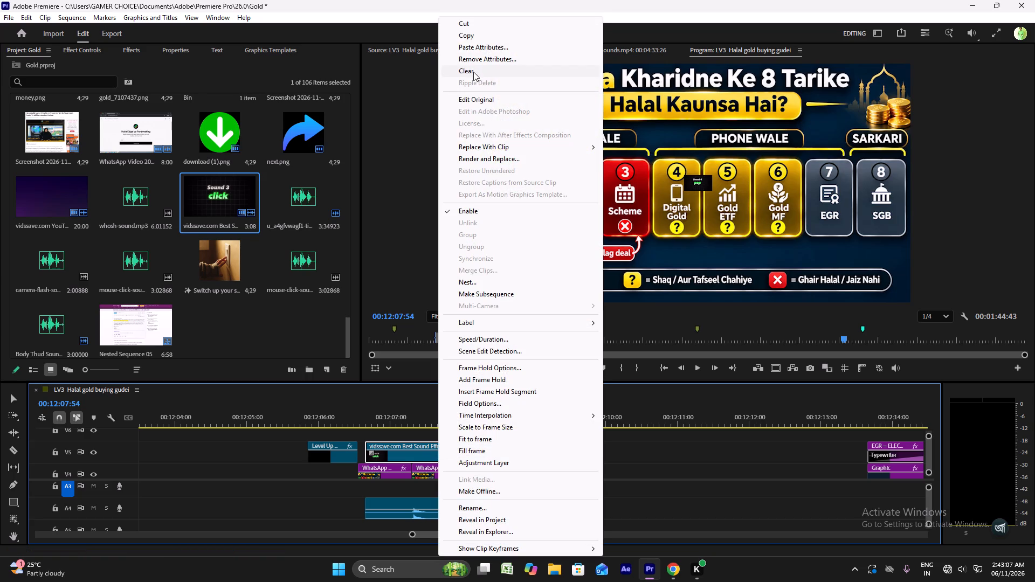
left_click(472, 72)
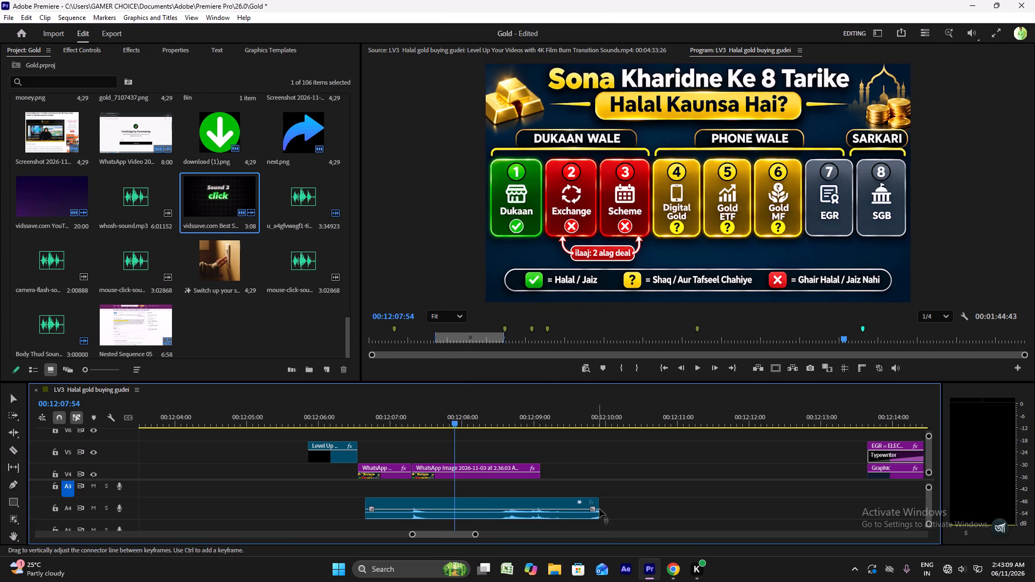
Trim the end of the A4 click sound to about 00:12:08:20 and play back from about 00:12:07.
left_click_drag(601, 509, 488, 505)
left_click(391, 420)
key("space")
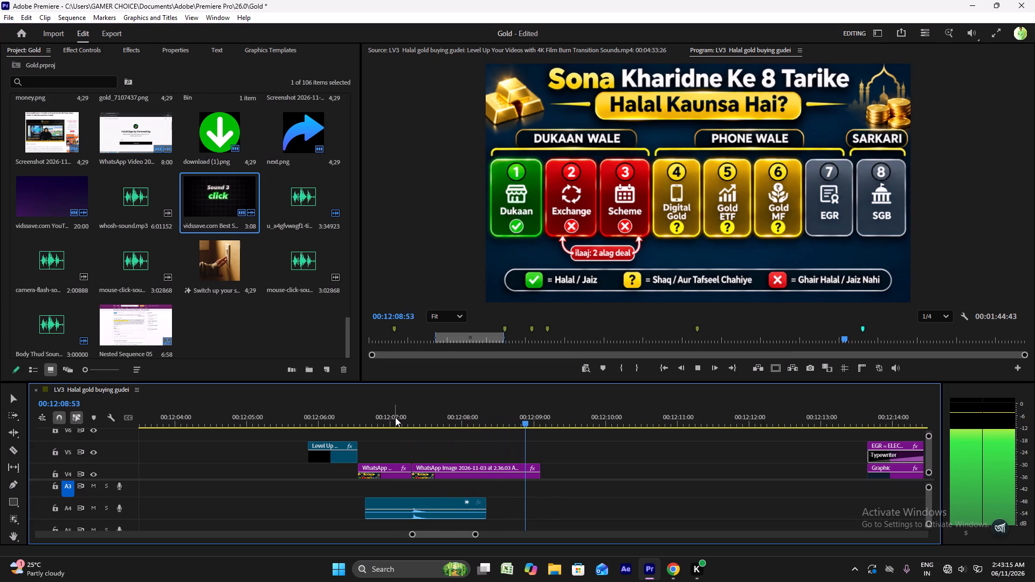
Review playback of the EGR section through to the Sovereign Gold Bond clip at about 00:13:22.
scroll(552, 478, "down", 6, "alt")
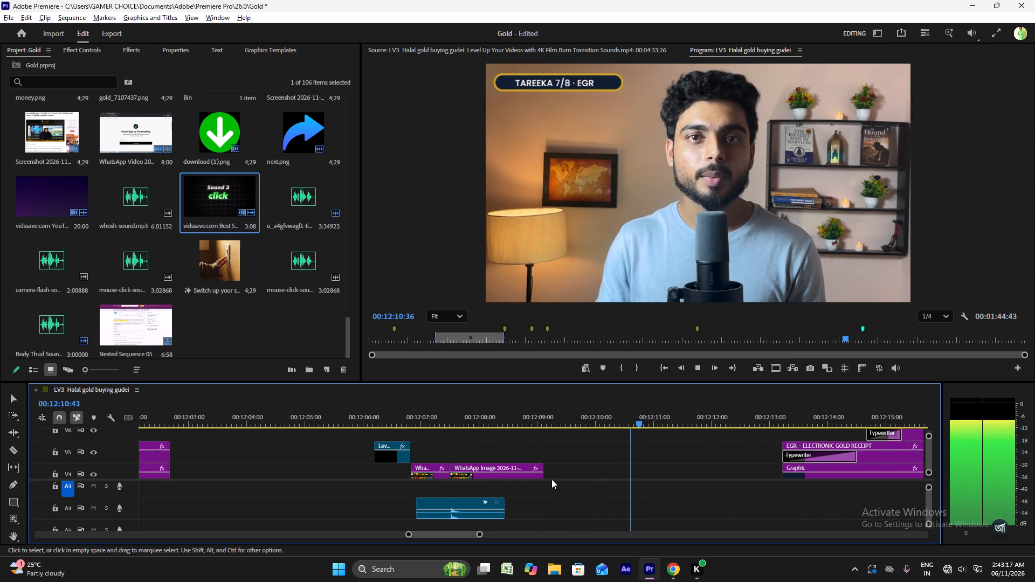
scroll(551, 479, "down", 17, "alt")
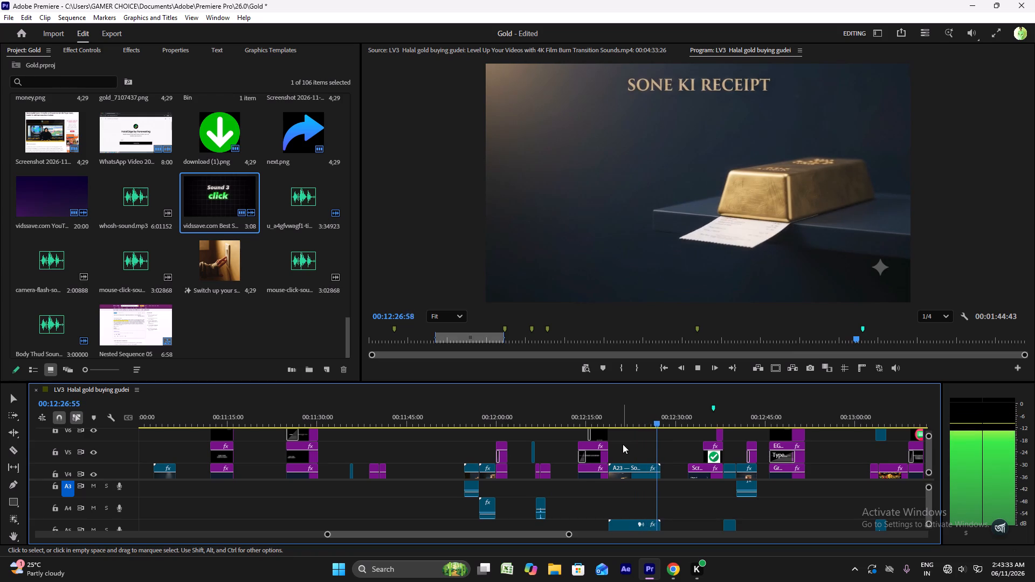
scroll(623, 444, "down", 5, "alt")
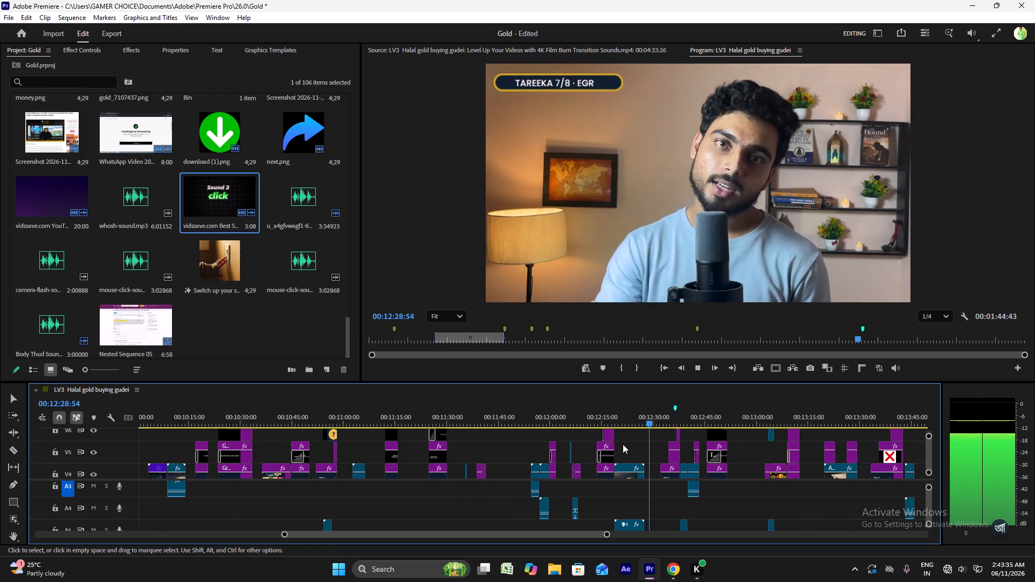
scroll(623, 444, "down", 5, "alt")
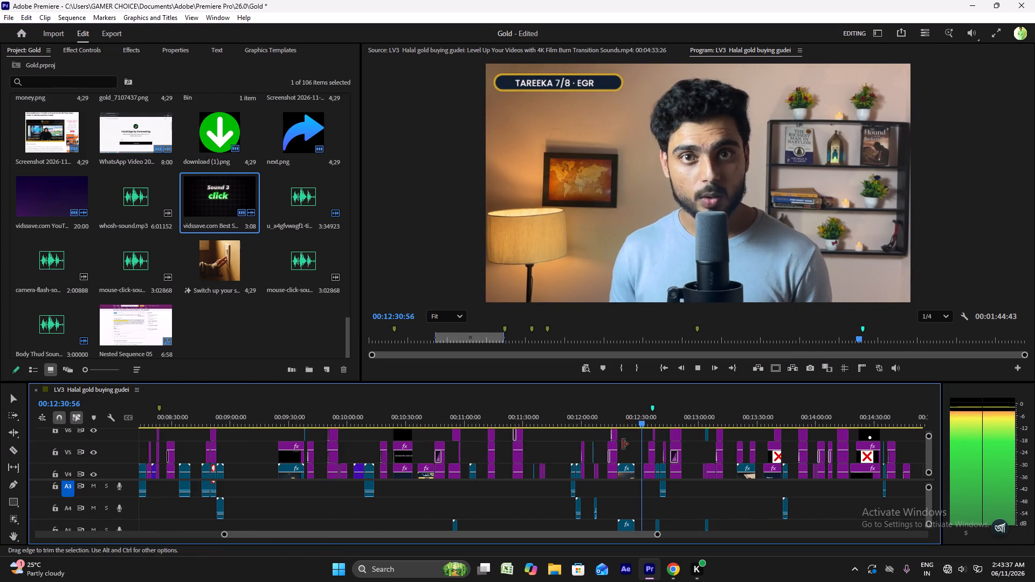
scroll(623, 444, "down", 7)
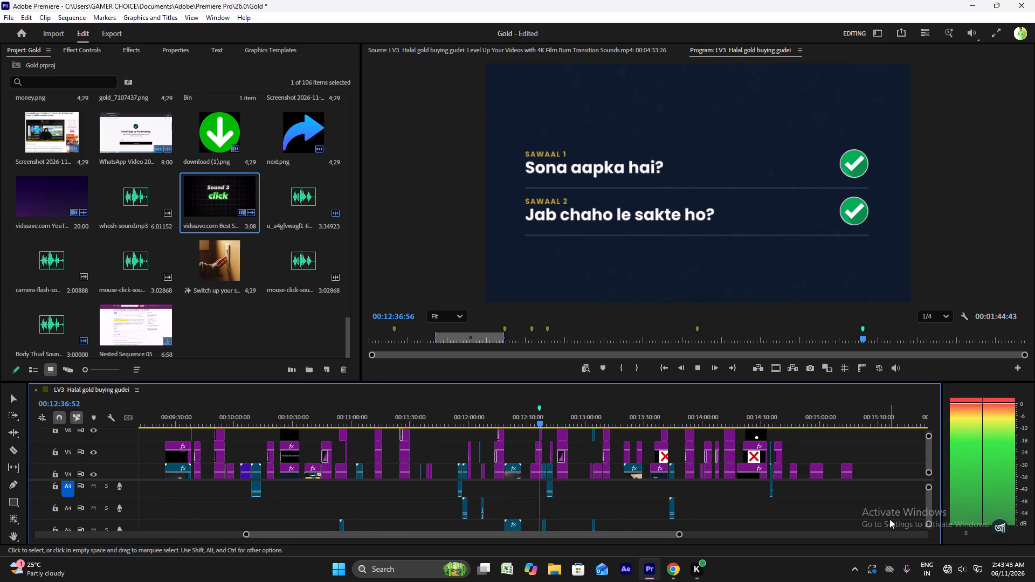
scroll(889, 519, "down", 3)
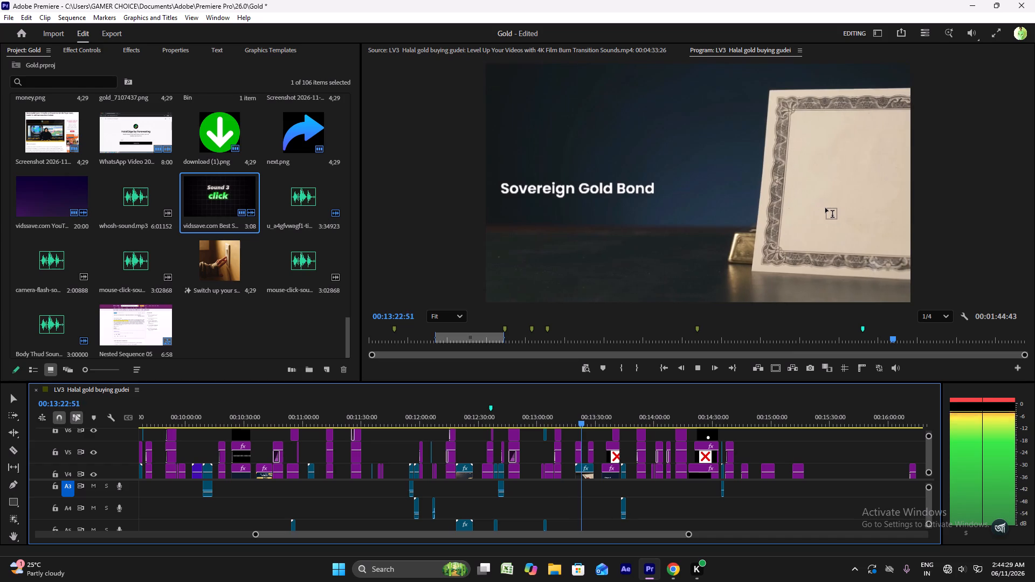
Save the project and continue playback to the copper pot clip at about 00:13:43.
key("ctrl+s")
key("space")
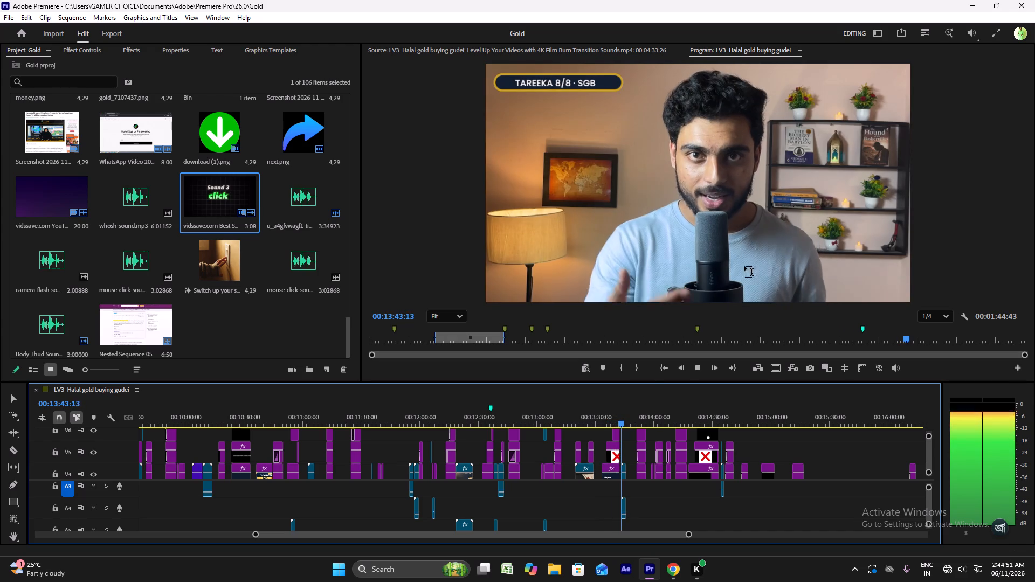
key("space")
Audition the green A2 sound clip at about 00:13:35, then paste a copy over the next A2 sound at 00:13:38:21.
scroll(629, 472, "up", 4, "ctrl")
scroll(629, 472, "down", 5, "ctrl")
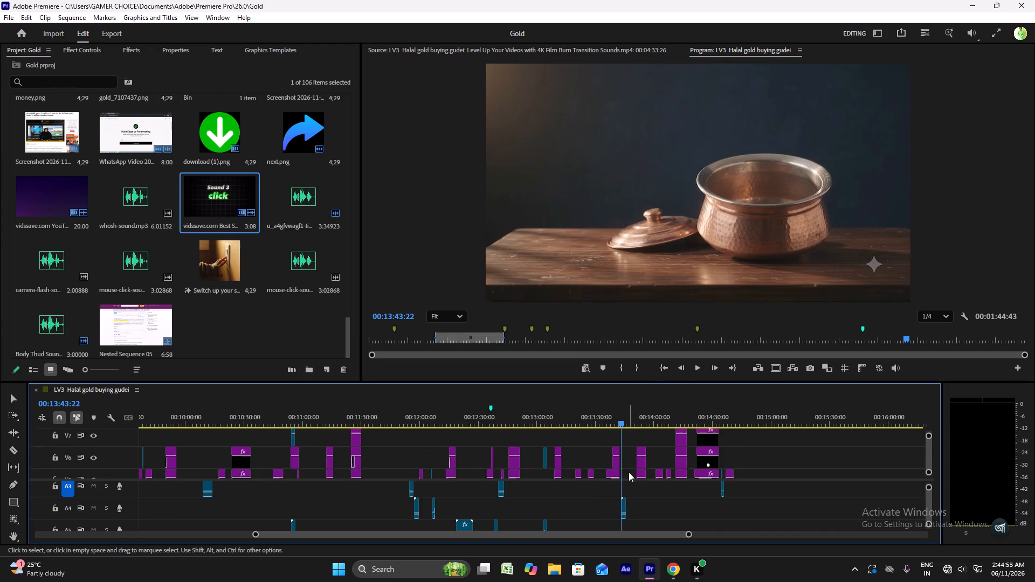
scroll(623, 481, "up", 9, "alt")
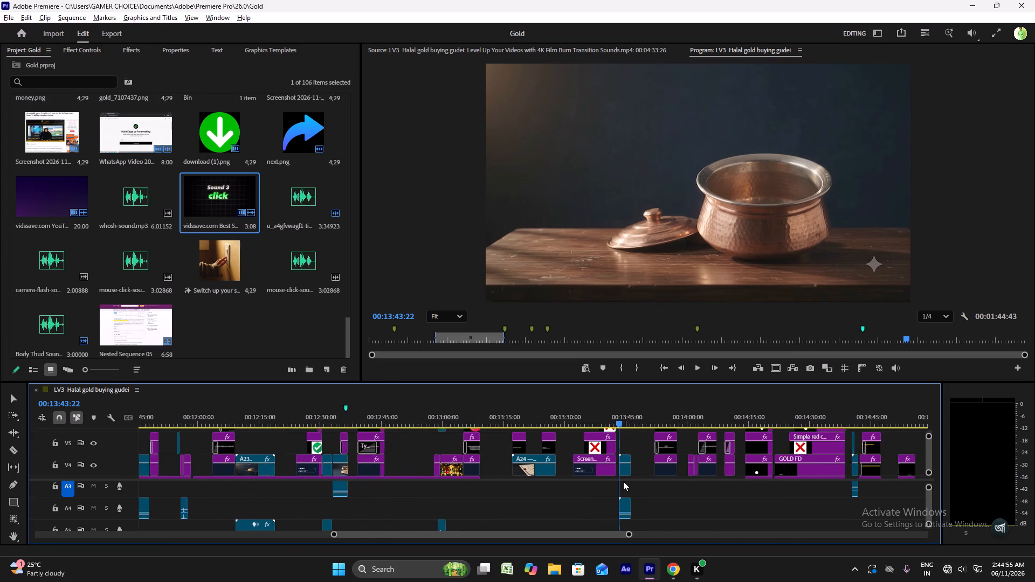
scroll(623, 481, "up", 13, "alt")
scroll(472, 502, "down", 5, "ctrl")
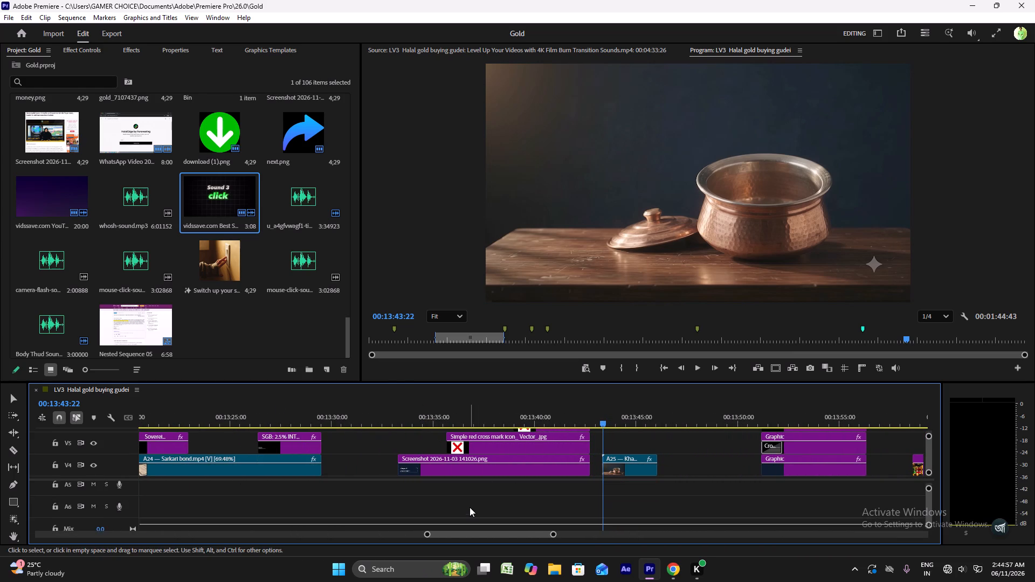
scroll(470, 507, "up", 10, "ctrl")
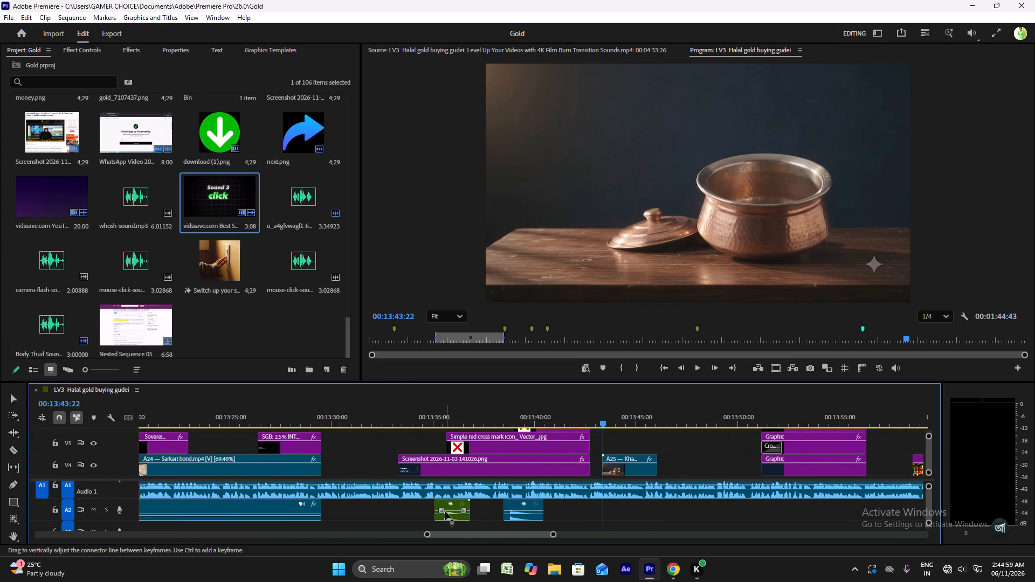
left_click(445, 511)
left_click(433, 411)
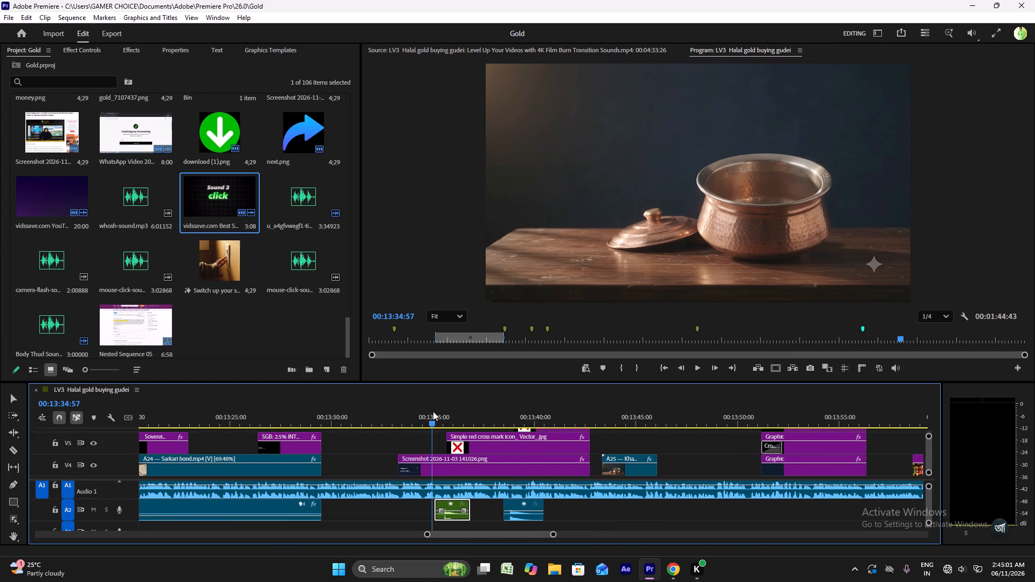
key("space")
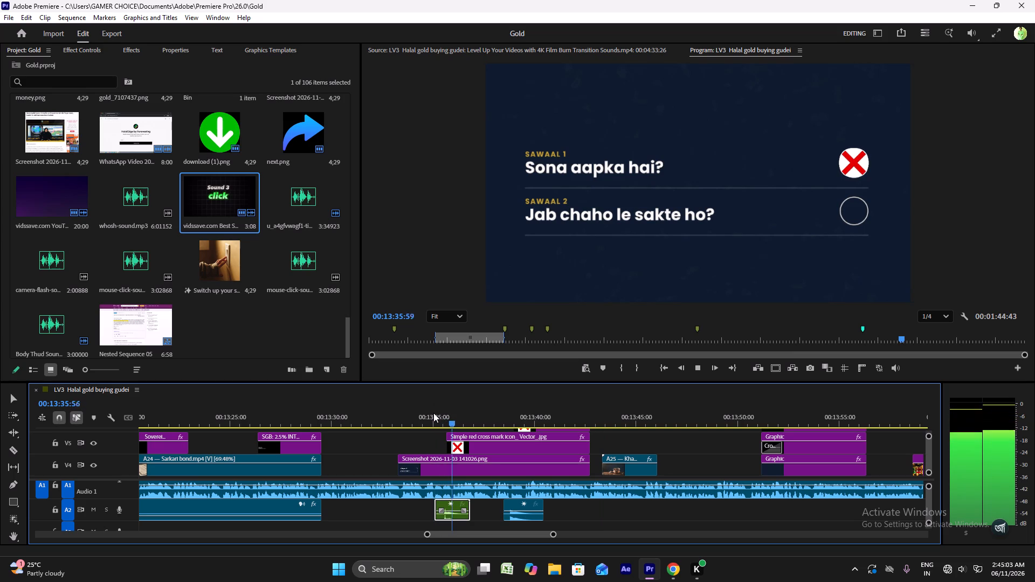
key("space")
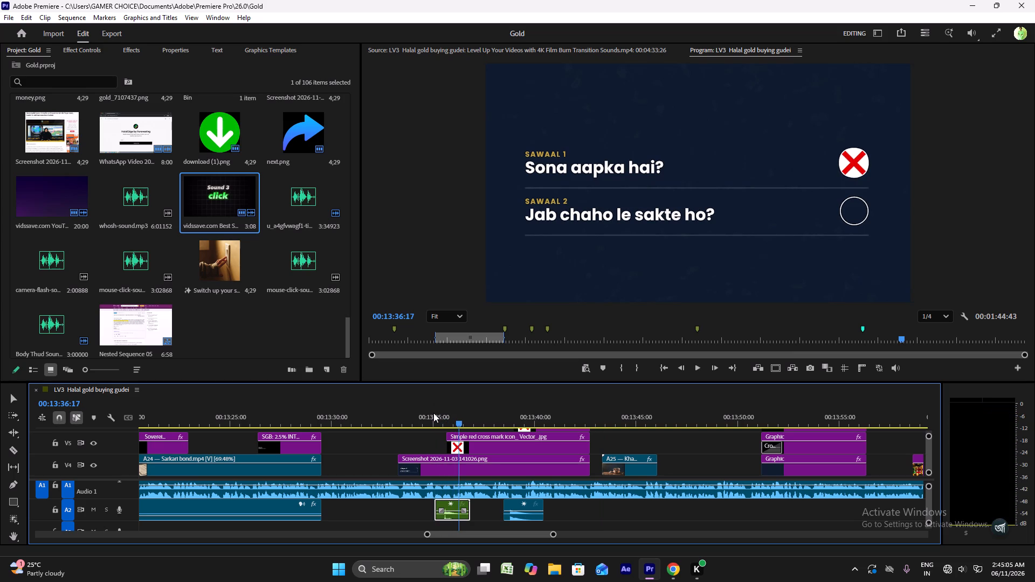
key("ctrl+c")
left_click(502, 414, "ctrl")
key("ctrl+v")
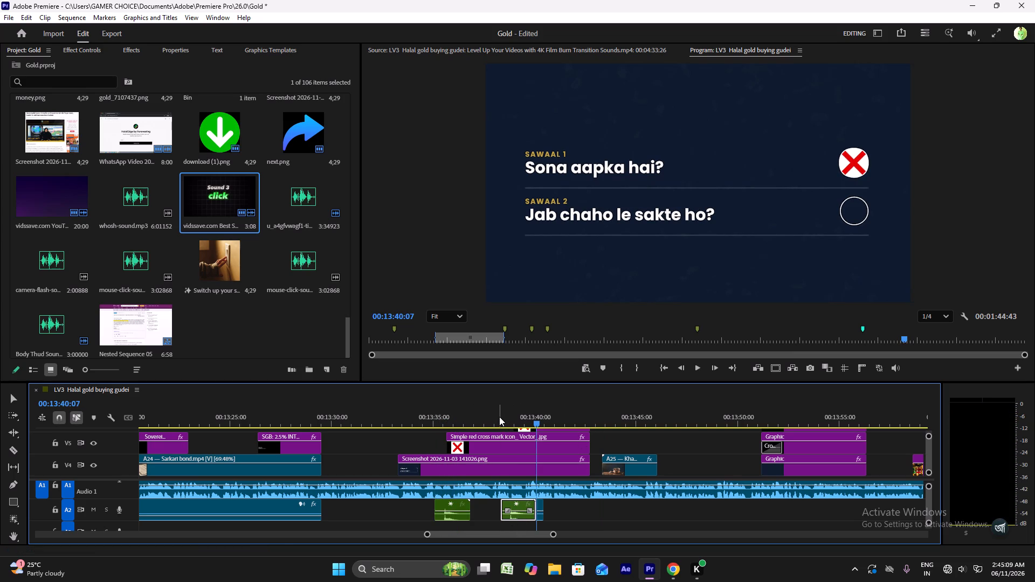
Shift the pasted A2 sound 21 frames later and play back from about 00:13:38 through the copper pot clip.
left_click_drag(521, 518, 526, 518)
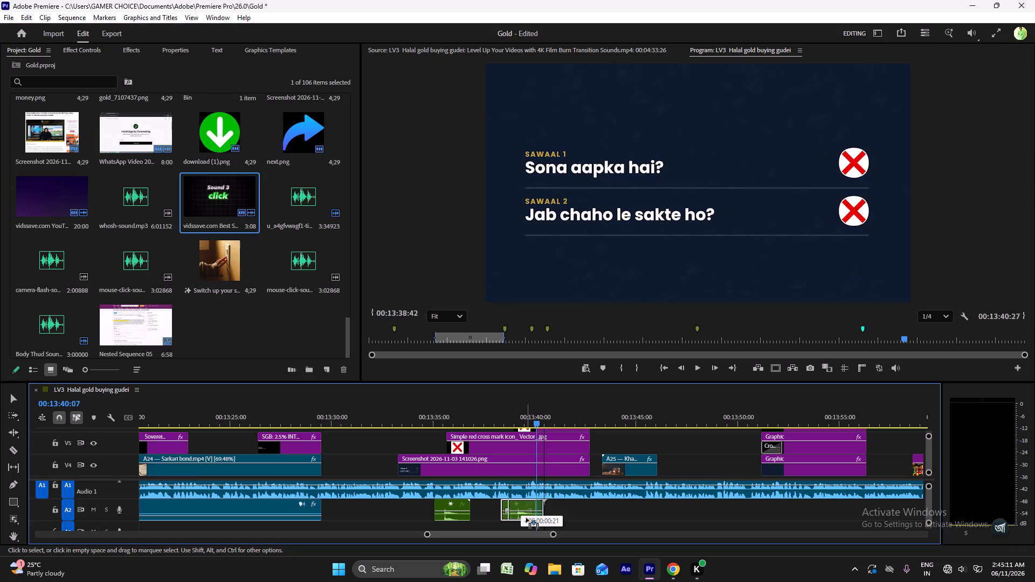
left_click_drag(526, 518, 527, 517)
left_click(501, 419)
key("space")
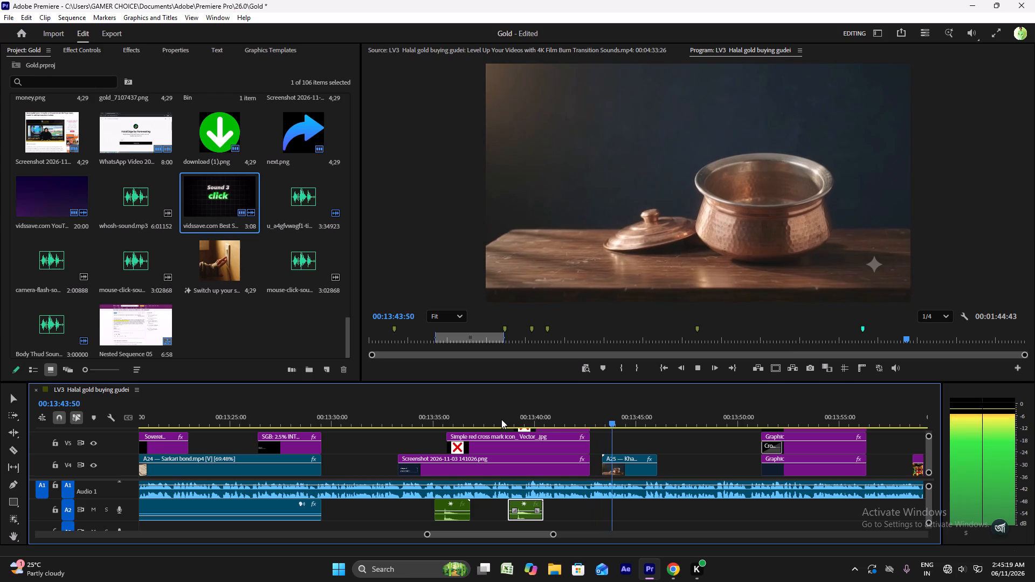
key("space")
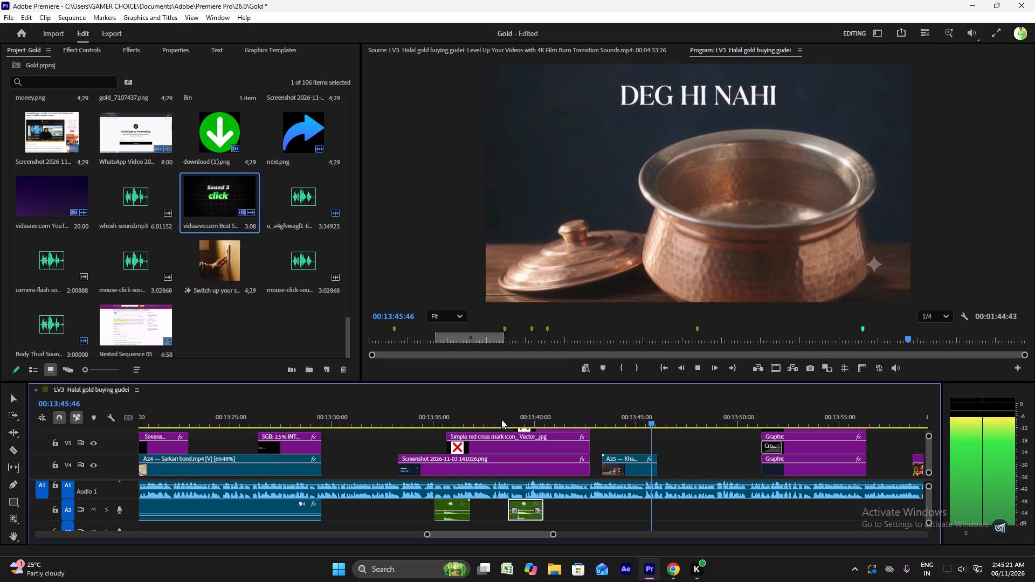
Move the A25 copper pot clip on V4 back against the screenshot clip's end and extend its tail to about 00:00:03:42 duration.
left_click_drag(603, 459, 583, 459)
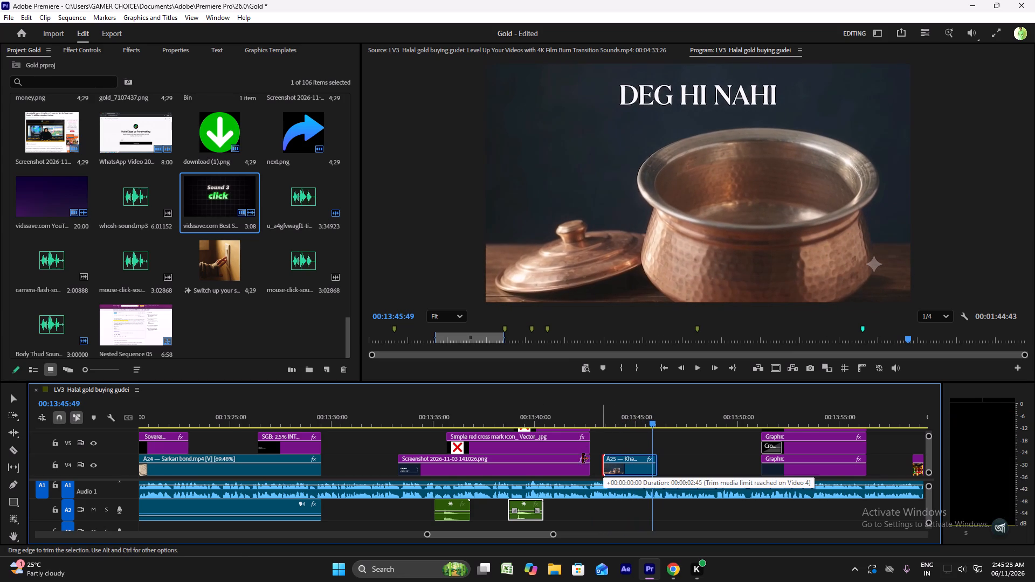
left_click_drag(583, 459, 578, 459)
left_click_drag(624, 469, 604, 469)
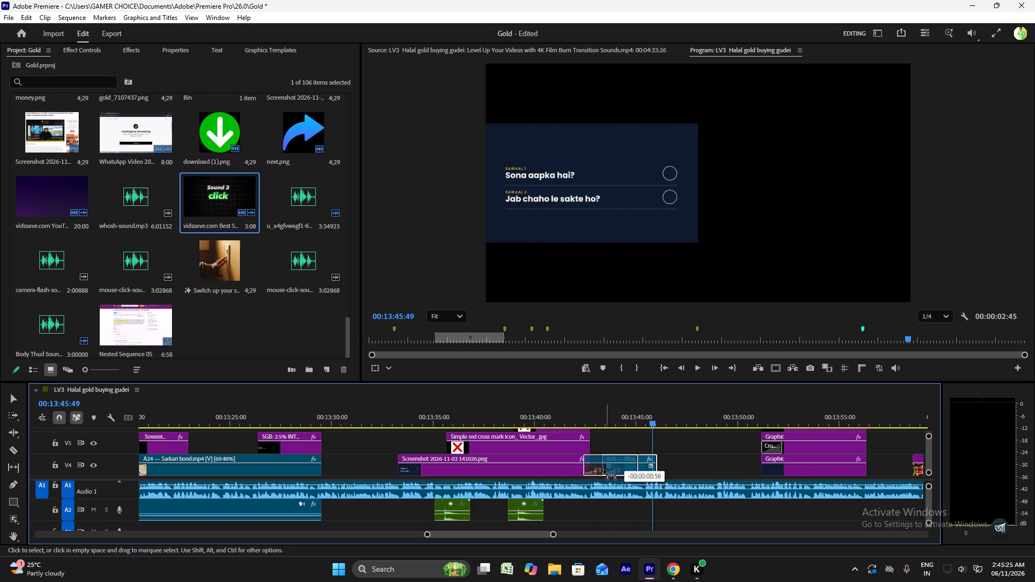
left_click_drag(604, 469, 613, 469)
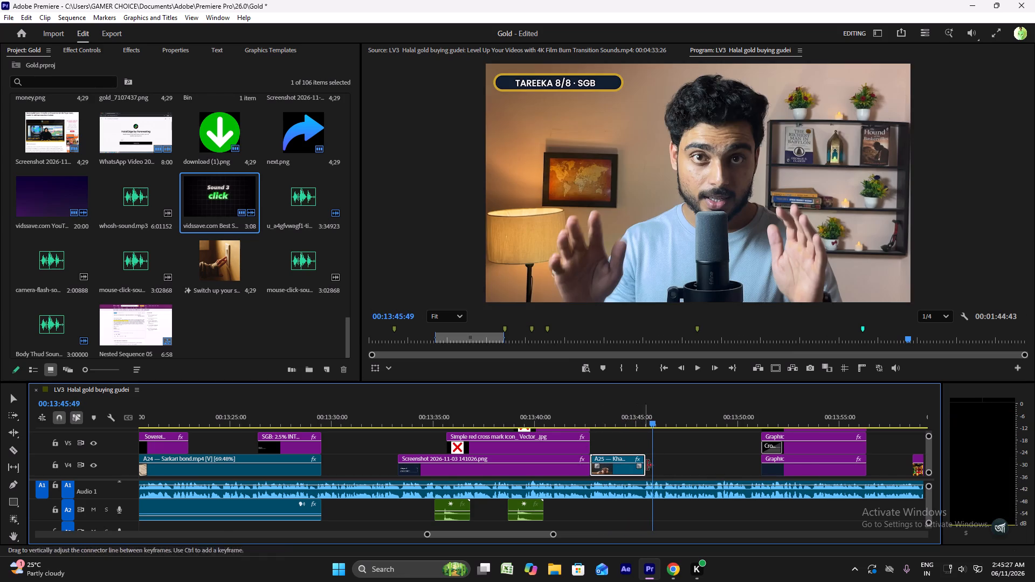
left_click_drag(648, 465, 667, 468)
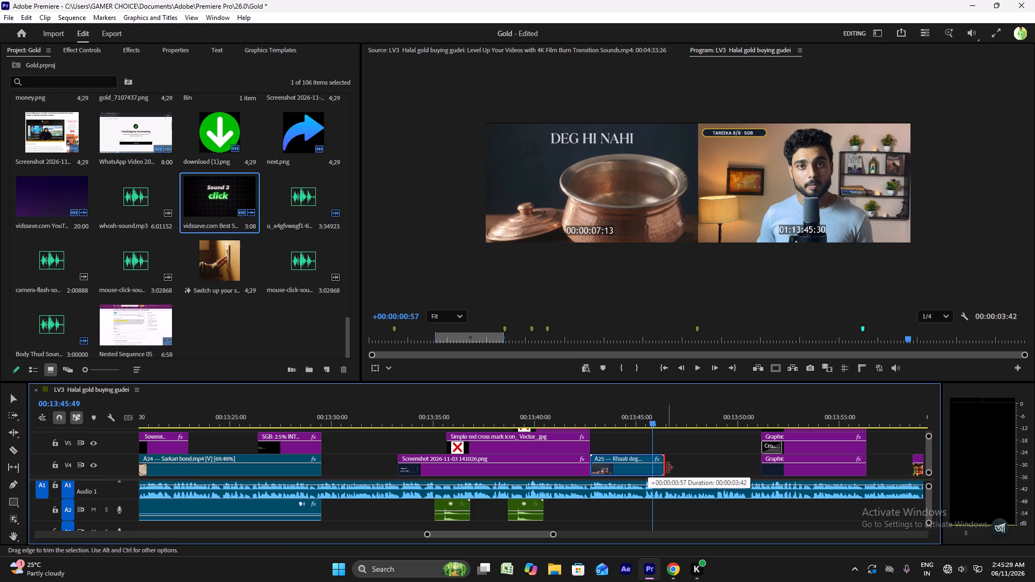
left_click_drag(667, 468, 667, 468)
Review playback from the copper pot clip through the TASIS, gold scoreboard and NAYA SGB graphics to about 00:14:06, surveying the remaining timeline.
left_click(617, 406)
key("space")
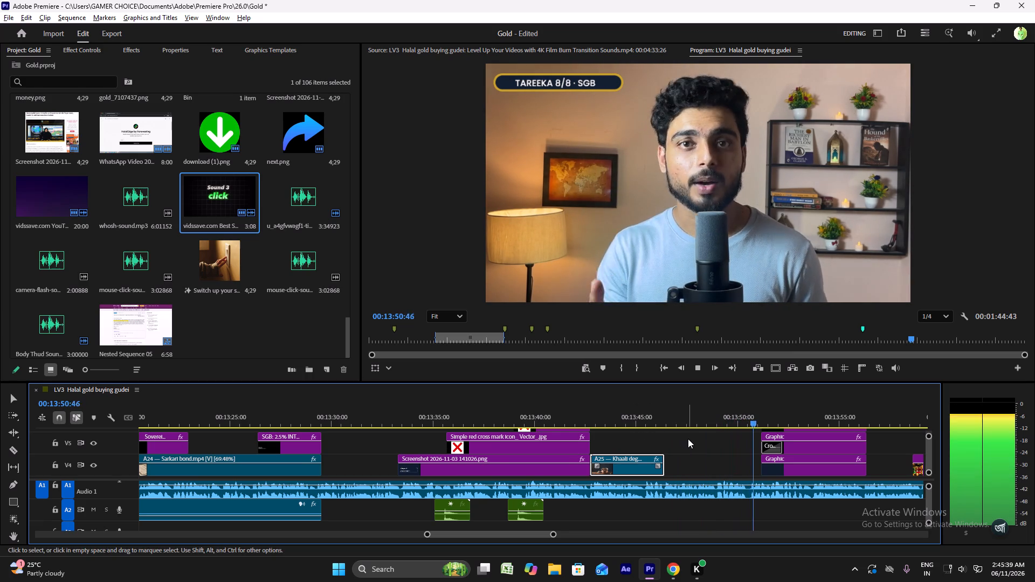
scroll(688, 439, "down", 7, "alt")
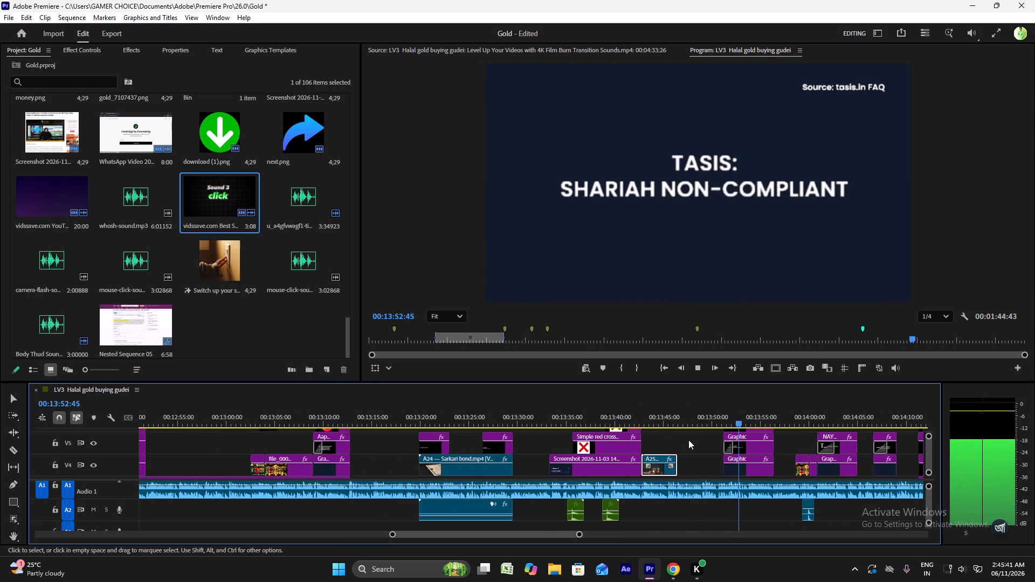
scroll(688, 440, "down", 11)
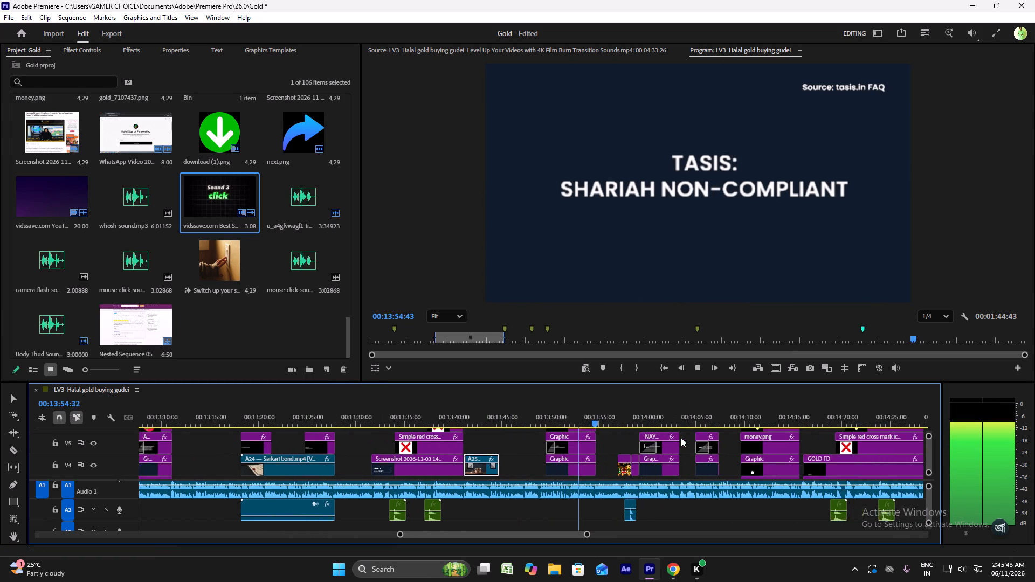
scroll(681, 439, "down", 4)
scroll(680, 439, "down", 6, "alt")
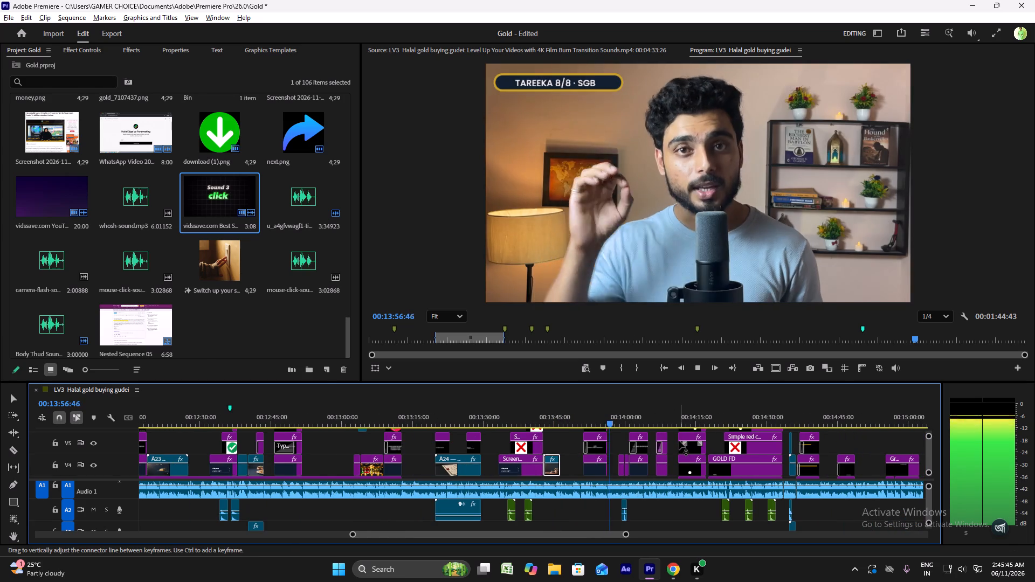
scroll(679, 441, "down", 5, "alt")
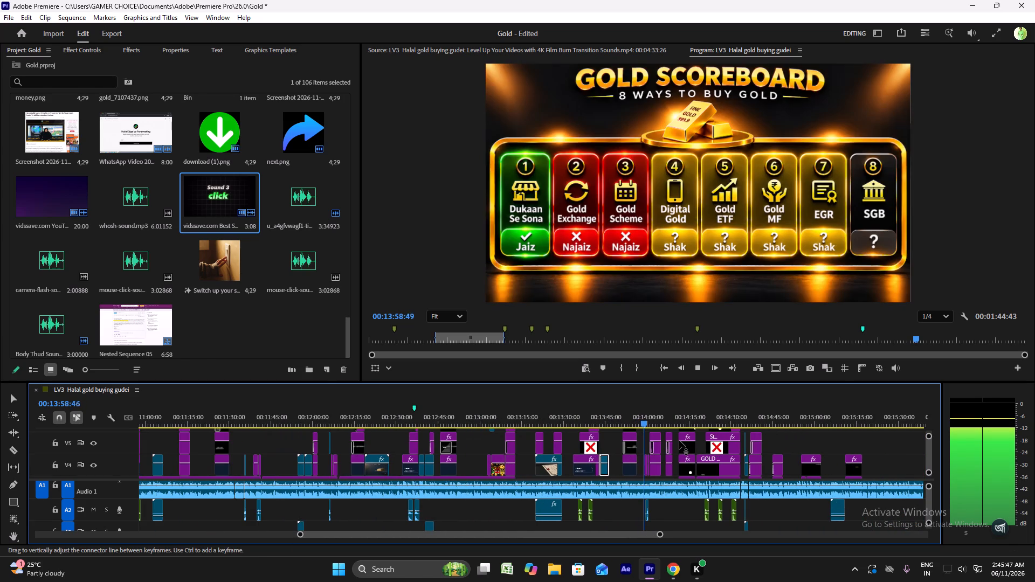
scroll(679, 440, "down", 9)
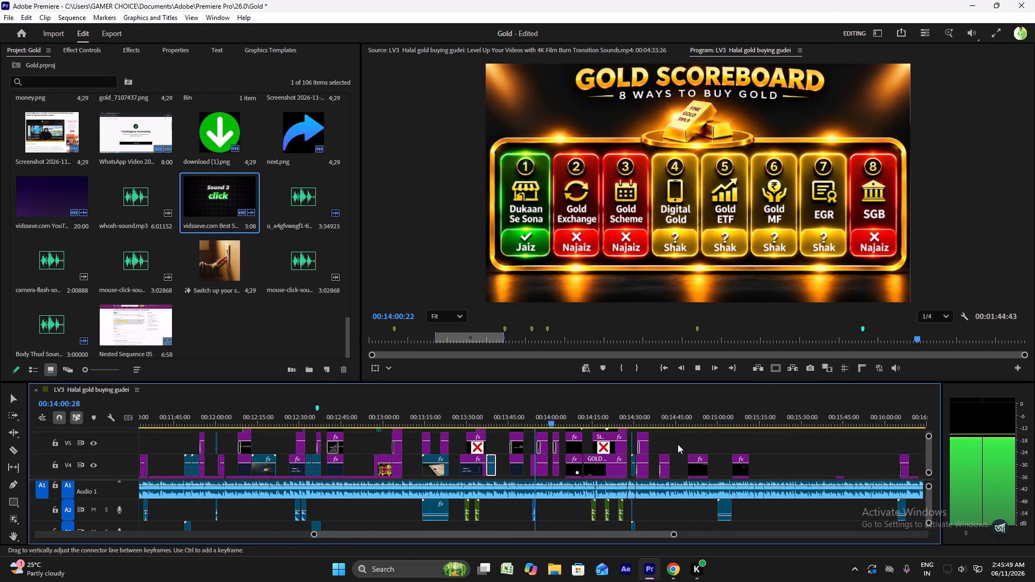
scroll(678, 444, "down", 3)
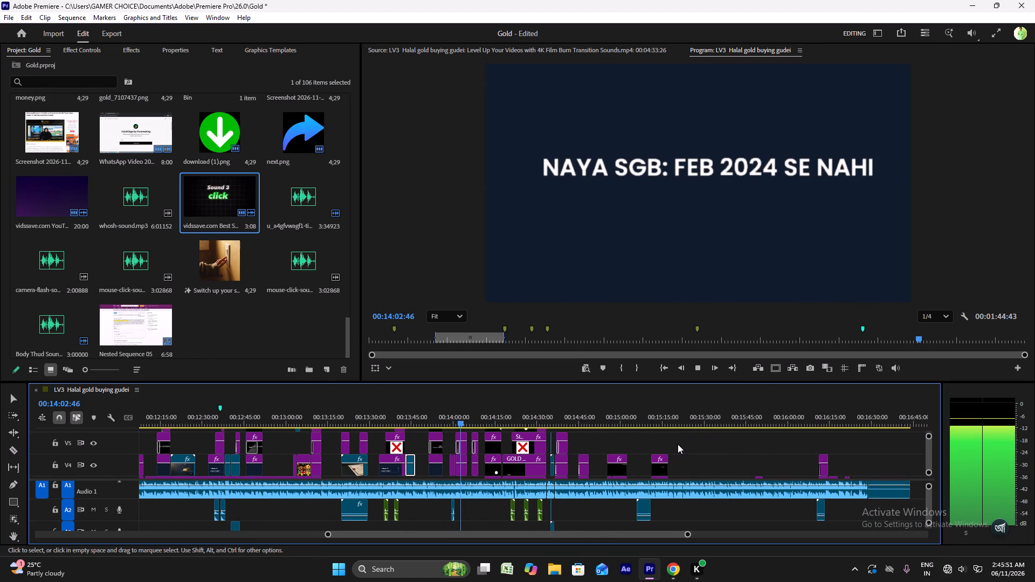
scroll(692, 448, "down", 7, "ctrl")
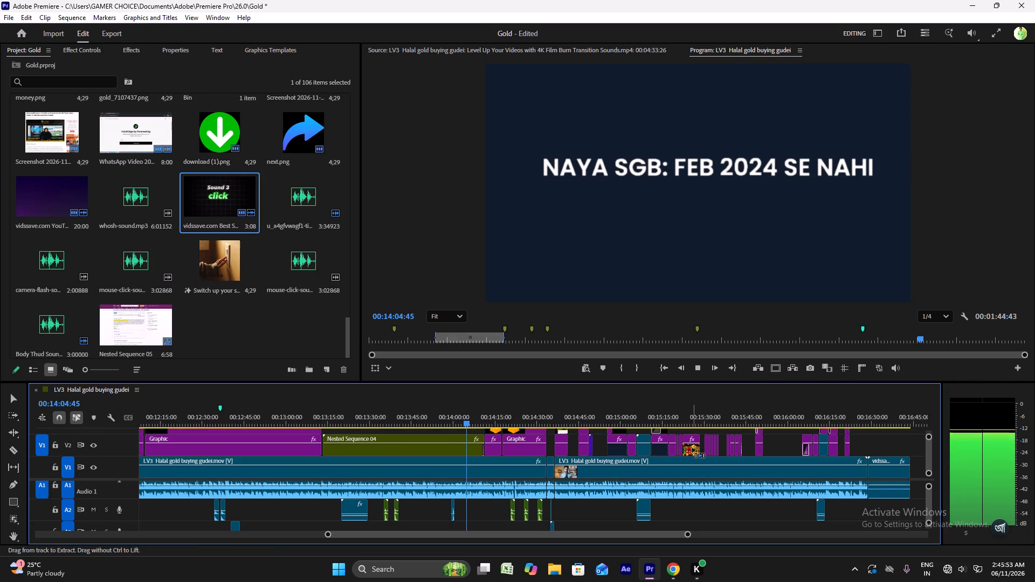
scroll(692, 448, "down", 4)
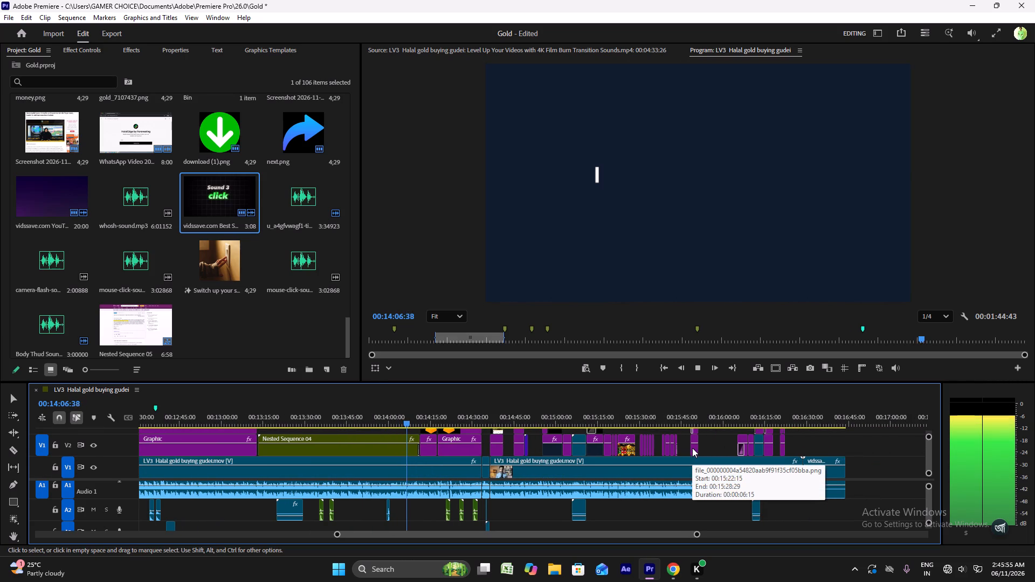
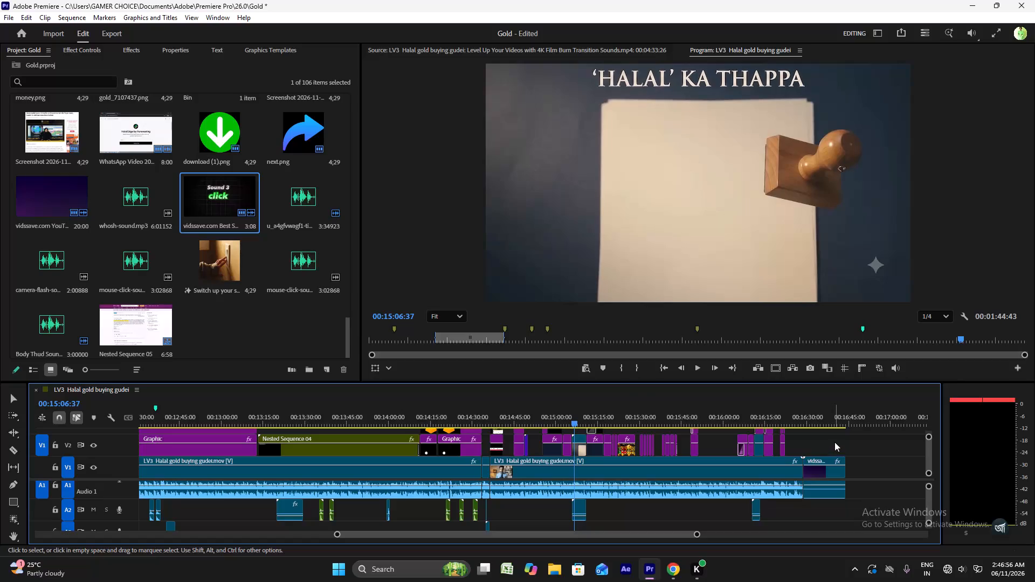
Animate the Investment Plan image with Position and Scale keyframes at its start, growing Scale from 240 to 242 near the clip's end, and play it back.
scroll(632, 461, "up", 5, "alt")
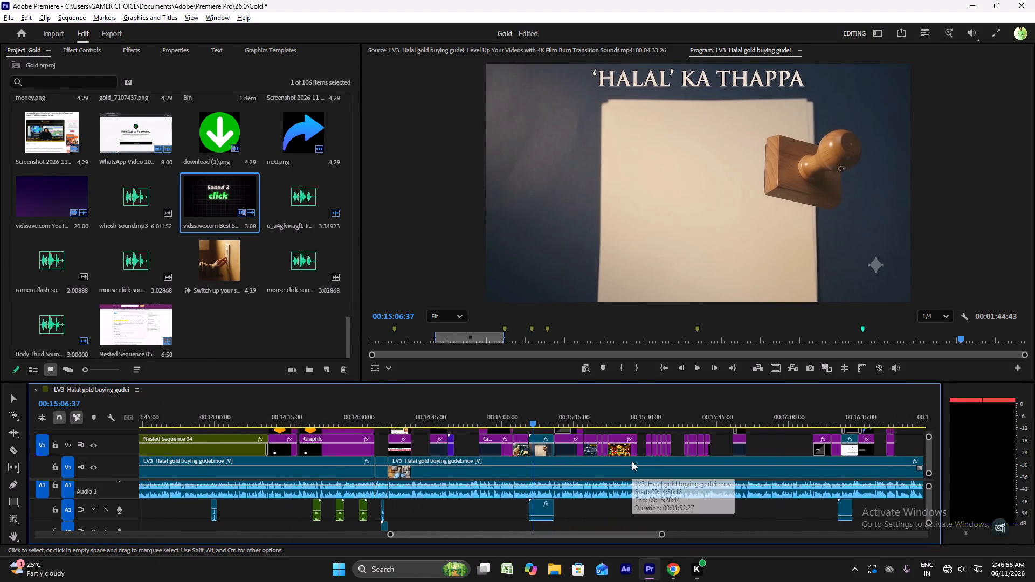
scroll(632, 461, "up", 5, "alt")
left_click(436, 421)
left_click(441, 441)
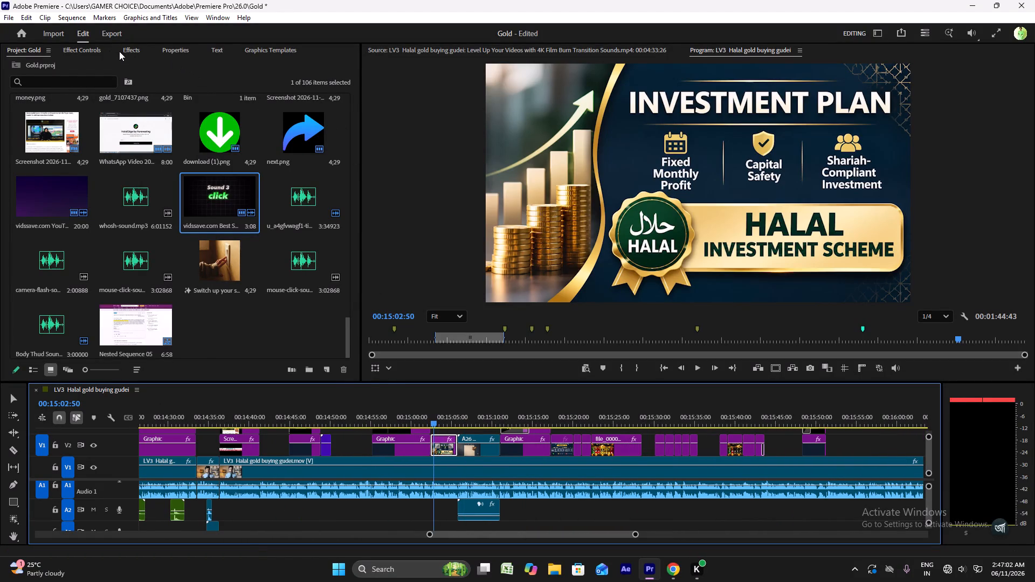
left_click(100, 49)
left_click(36, 128)
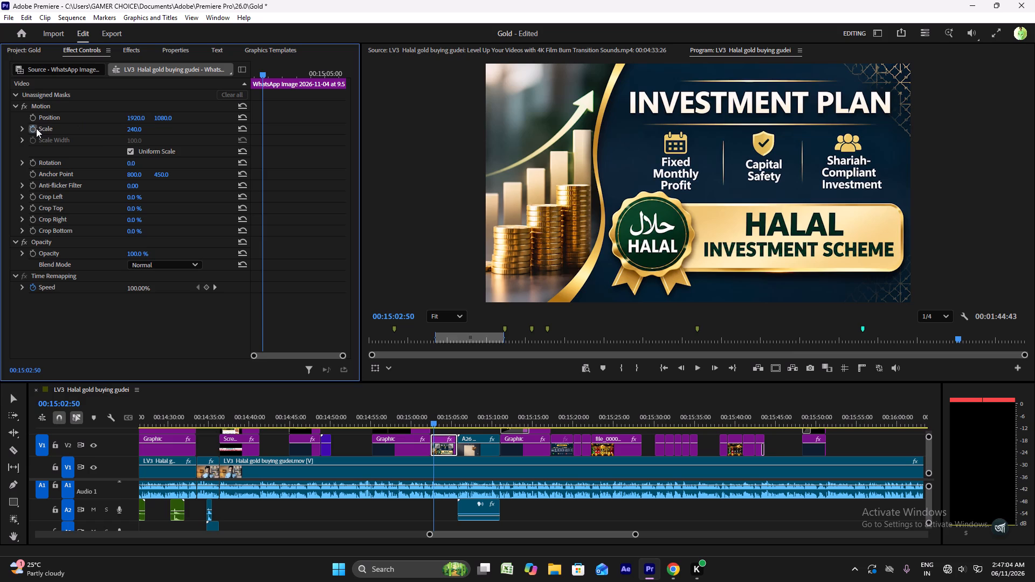
left_click(34, 117)
key("space")
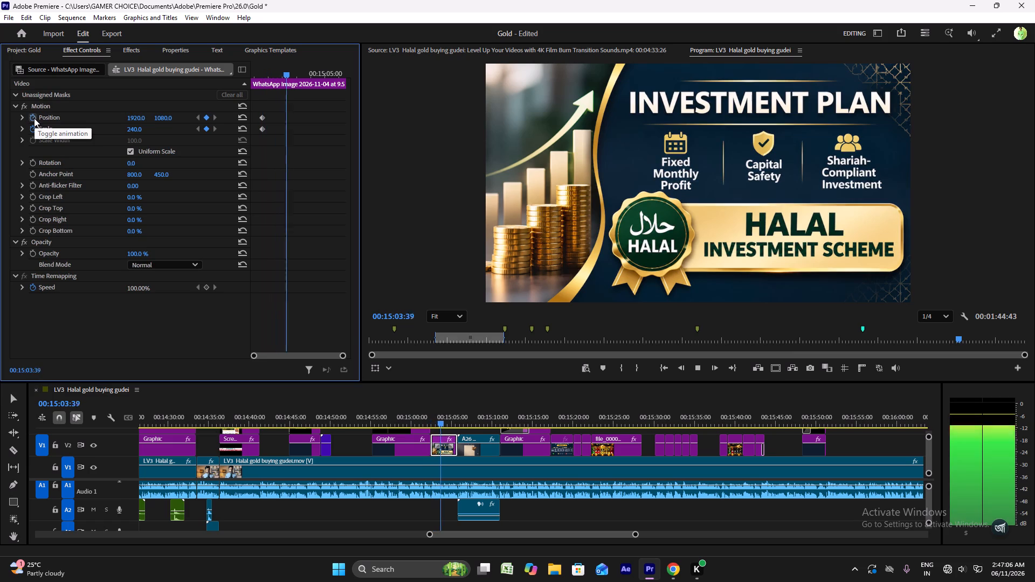
key("space")
left_click(146, 131)
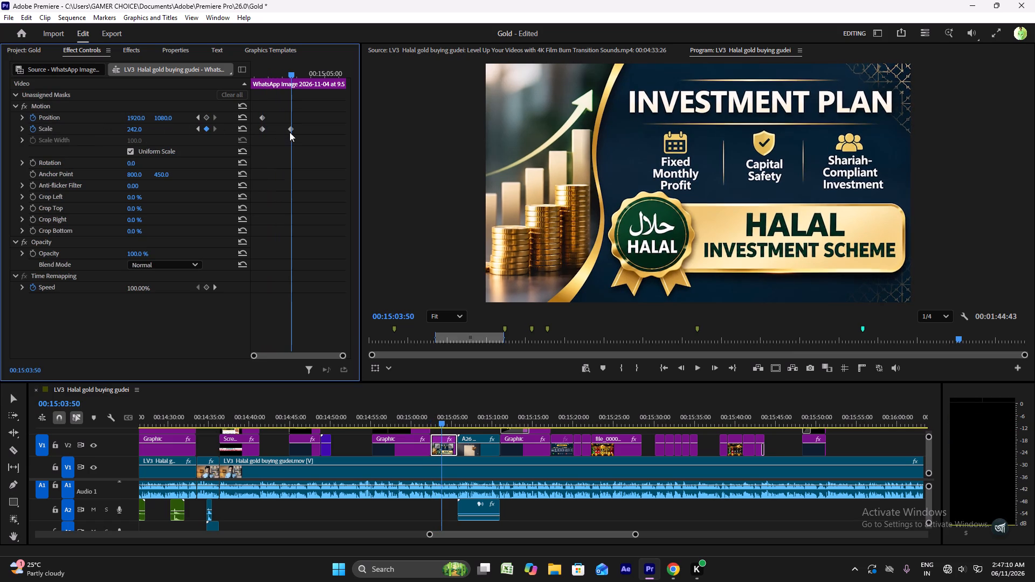
left_click_drag(291, 131, 341, 136)
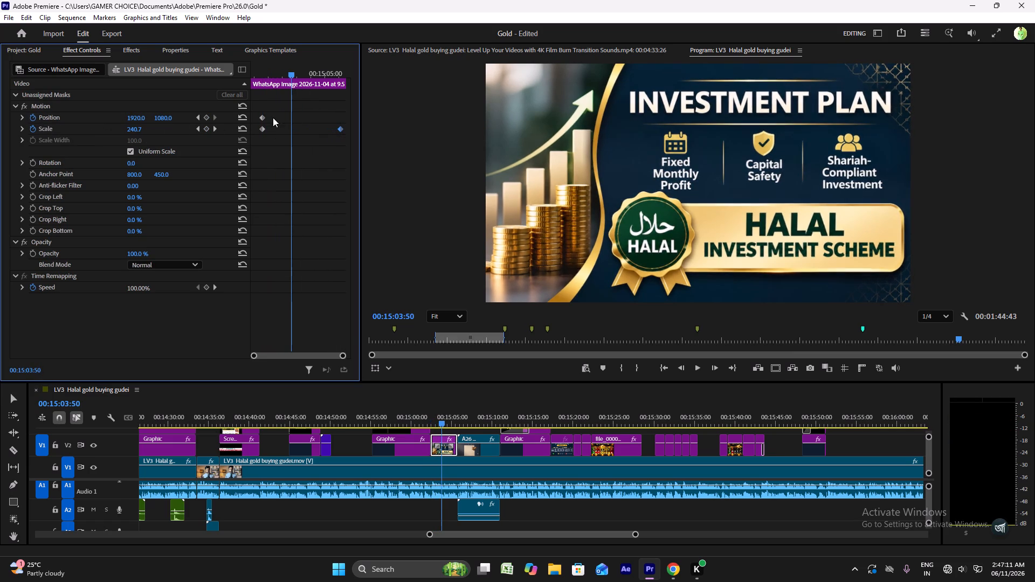
left_click_drag(274, 113, 257, 140)
left_click(262, 129)
key("space")
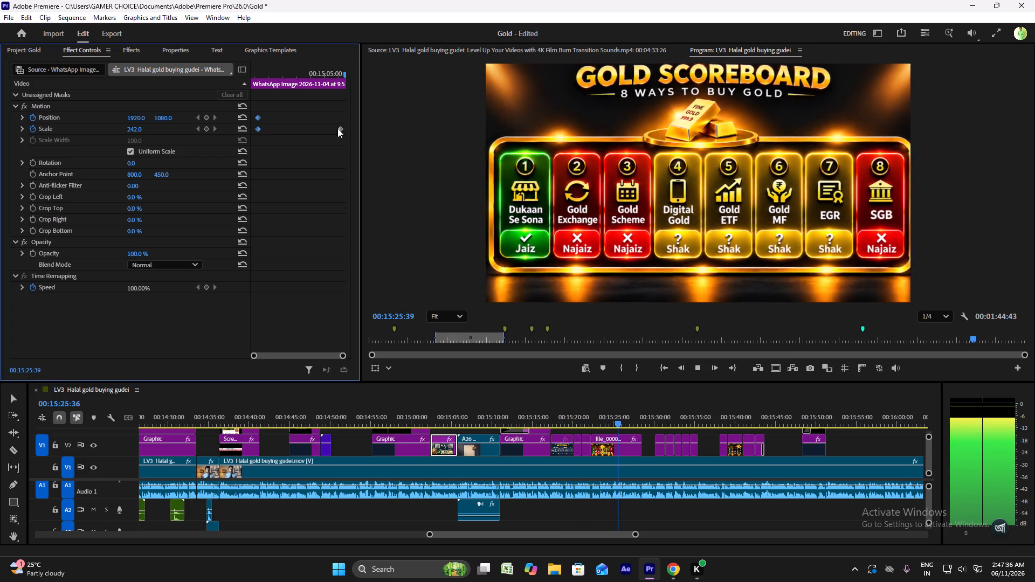
Scale the 'Sona Kharidne Ke 8 Tarike' image at about 00:15:17 up to 241 so it fills the frame.
left_click(556, 418)
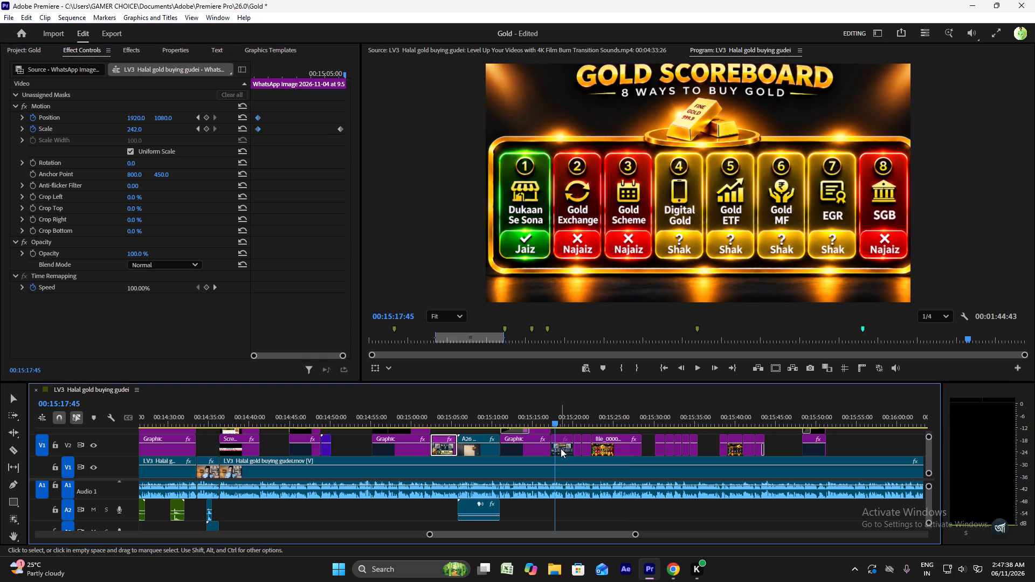
left_click(561, 448)
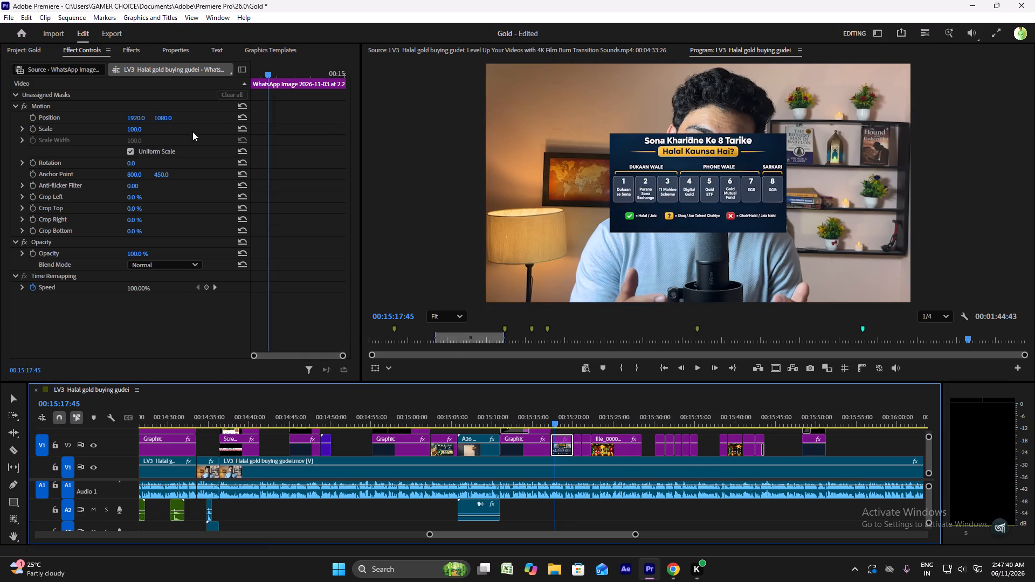
left_click_drag(141, 128, 199, 136)
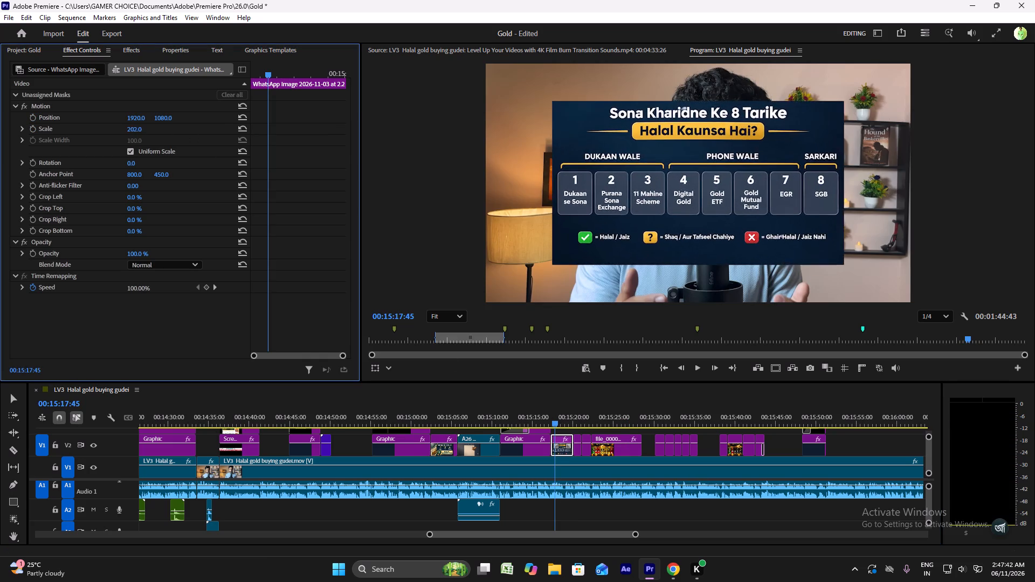
left_click_drag(199, 136, 220, 136)
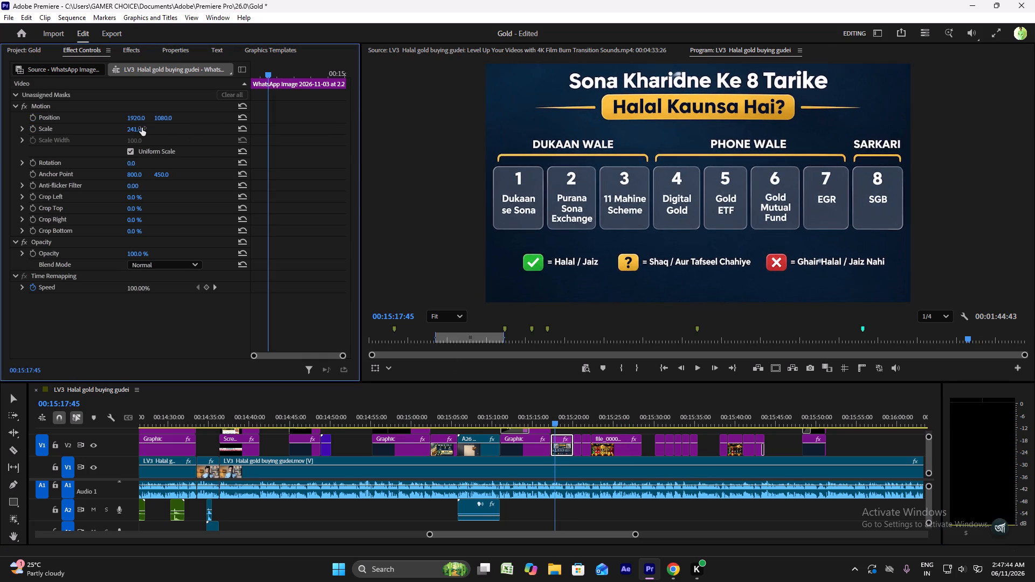
Review playback from the 'Sona Kharidne Ke 8 Tarike' image at 00:15:17 through to the 'Thanks for Watching' end screen.
key("space")
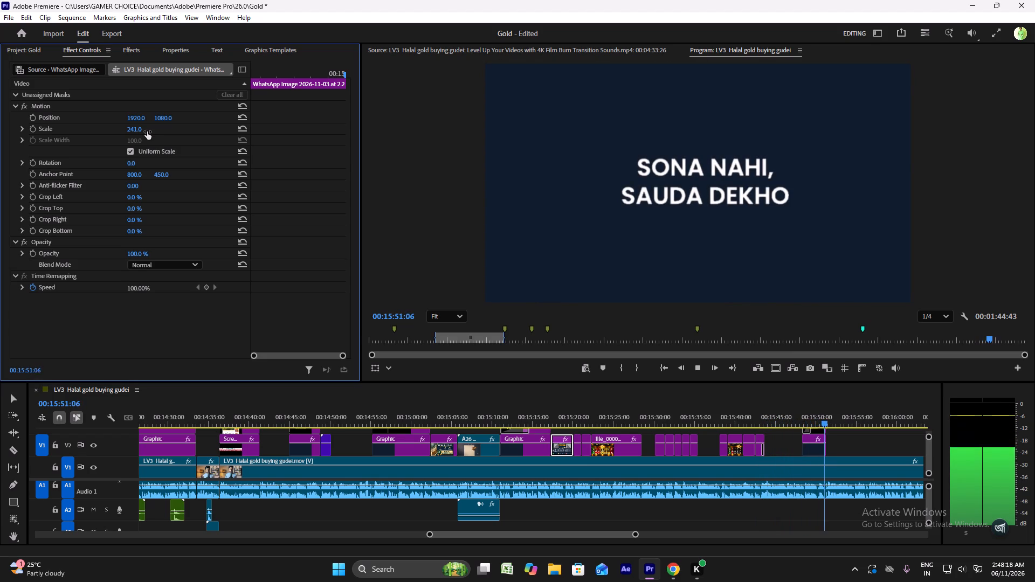
scroll(147, 131, "down", 3)
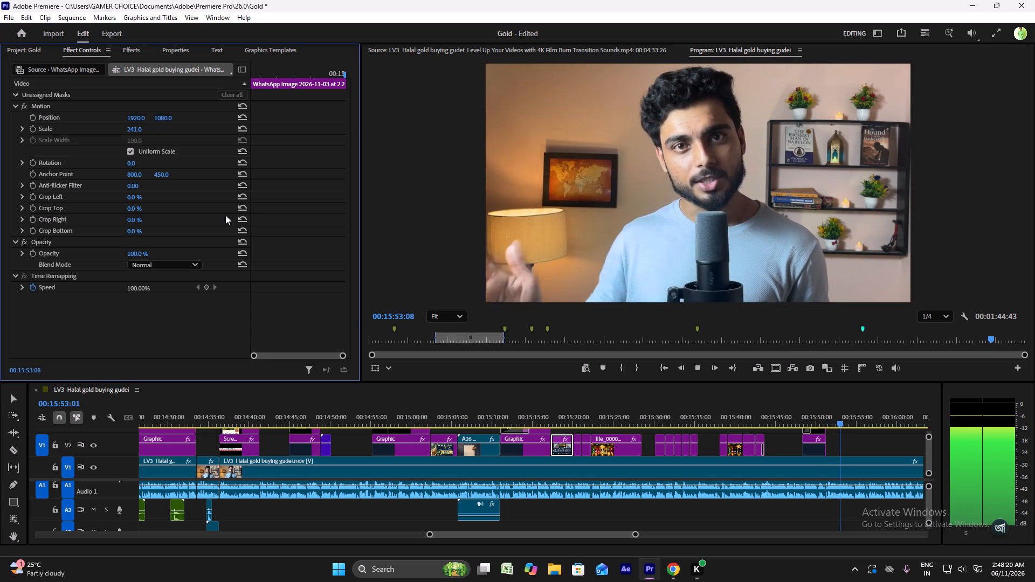
scroll(723, 459, "down", 5, "alt")
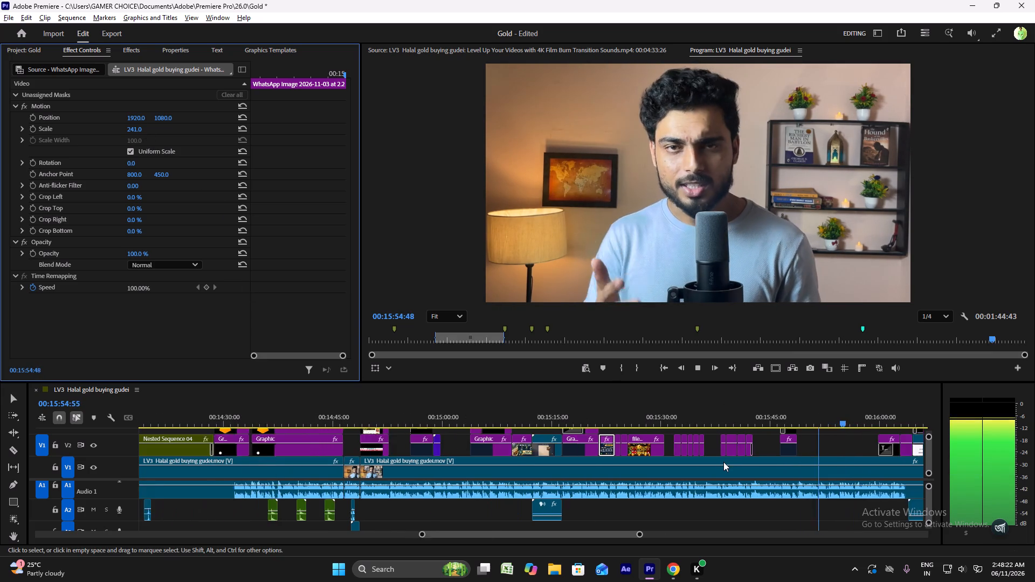
scroll(723, 462, "down", 6)
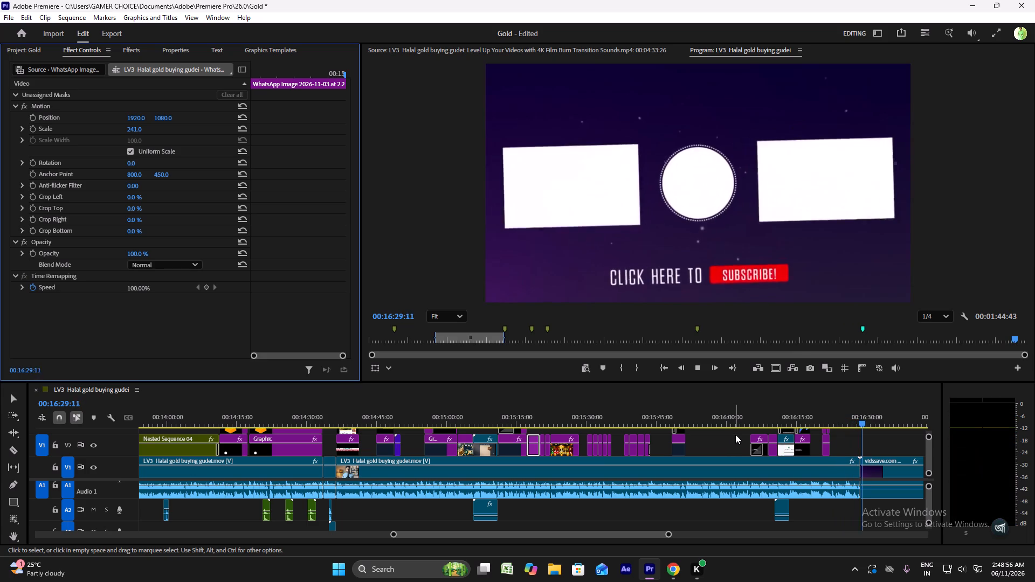
key("space")
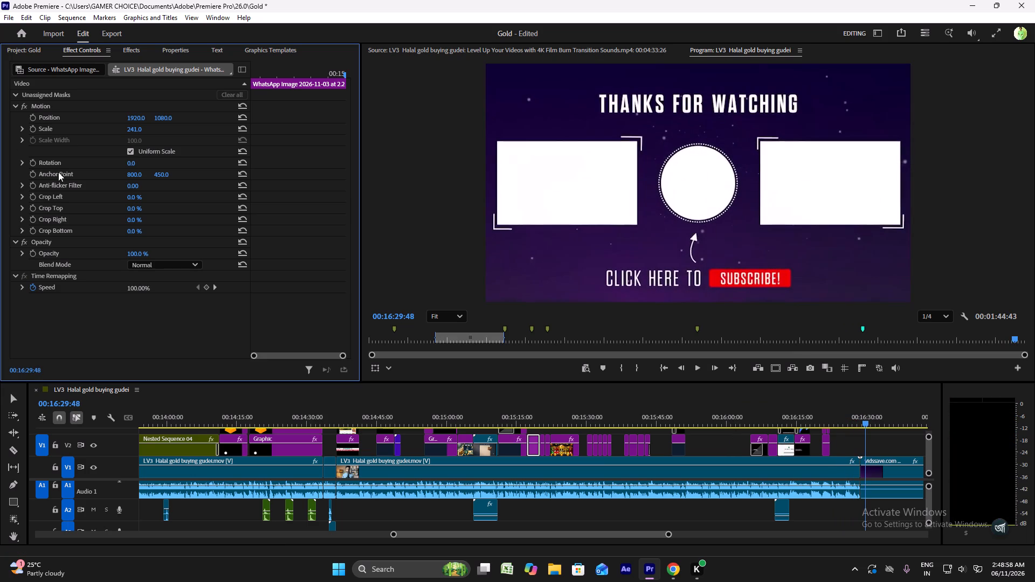
Place the green and gold flame logo image (150 by 150 without background) on V2 above the start of the end screen clip.
left_click(28, 52)
scroll(196, 181, "up", 6)
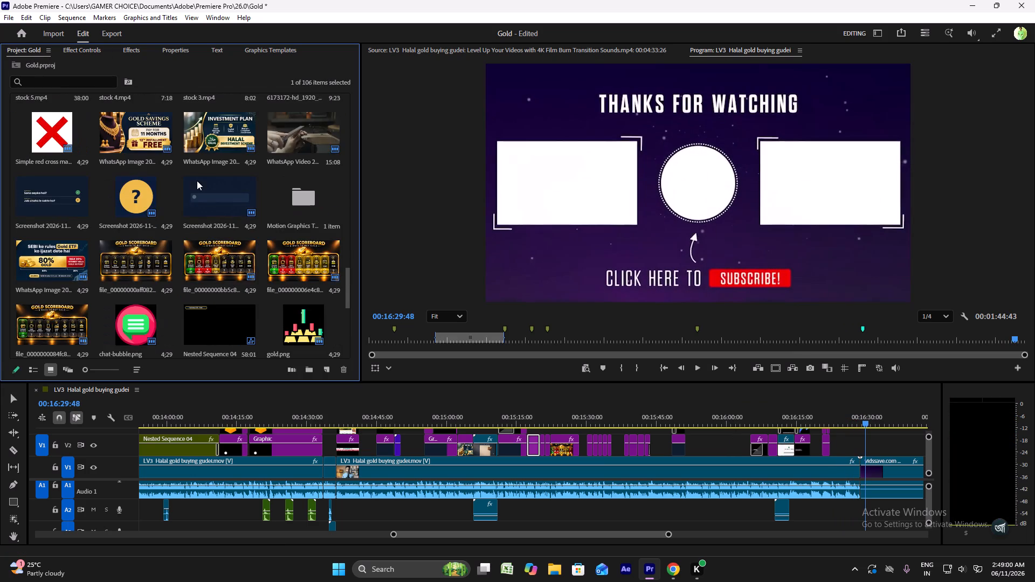
scroll(197, 181, "up", 12)
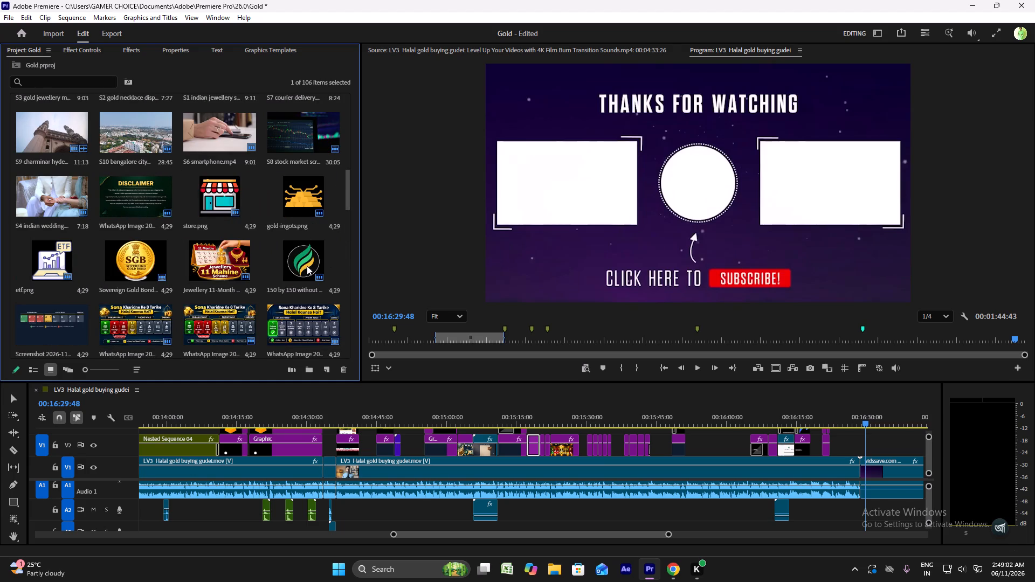
left_click_drag(301, 266, 857, 437)
Fit the logo over the end screen's circle by setting Scale to 78% and vertical position to 1062, and play it back.
scroll(857, 437, "down", 12)
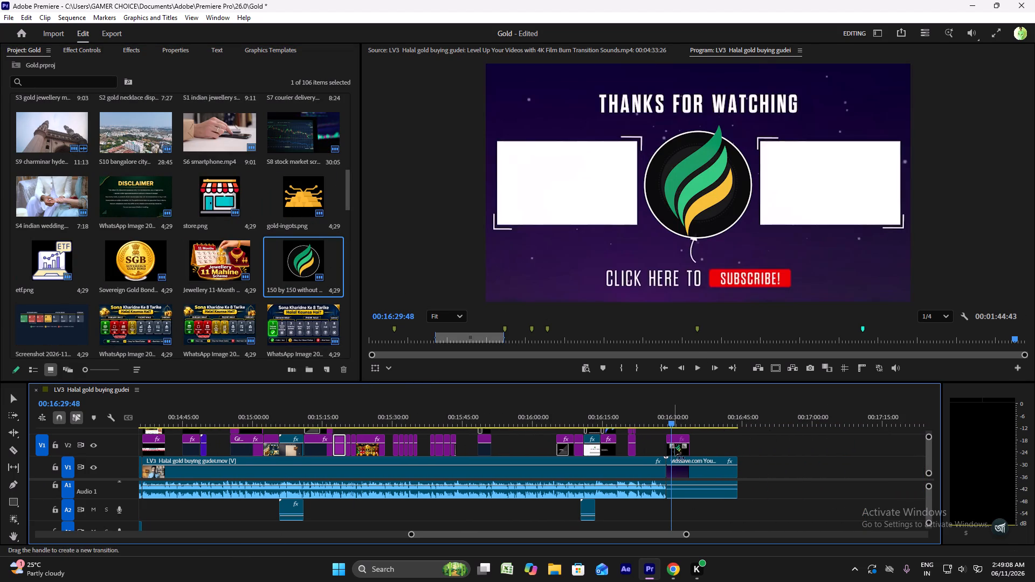
left_click(678, 447)
left_click(182, 43)
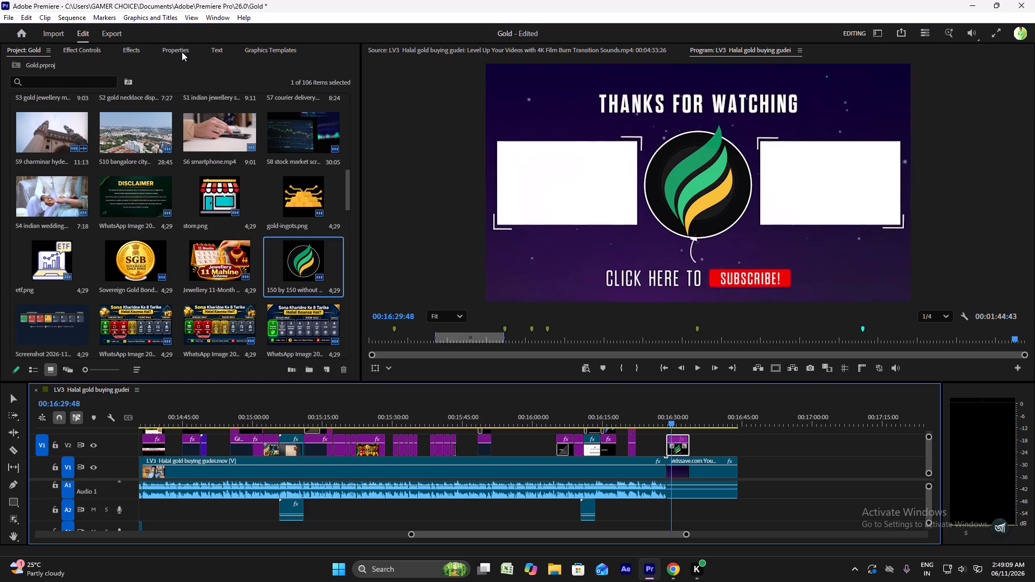
left_click(182, 52)
left_click_drag(155, 162, 149, 163)
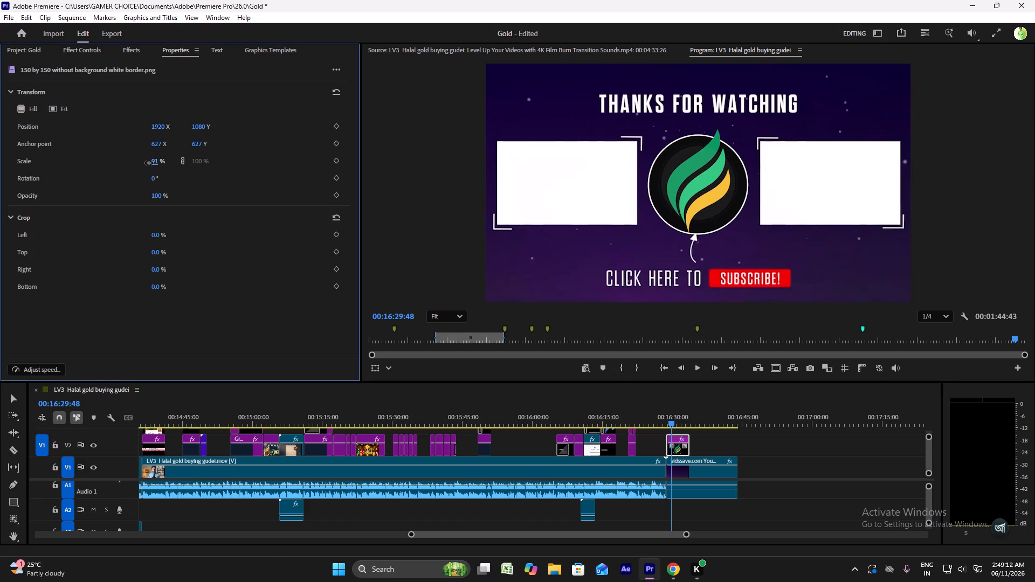
left_click_drag(149, 163, 139, 164)
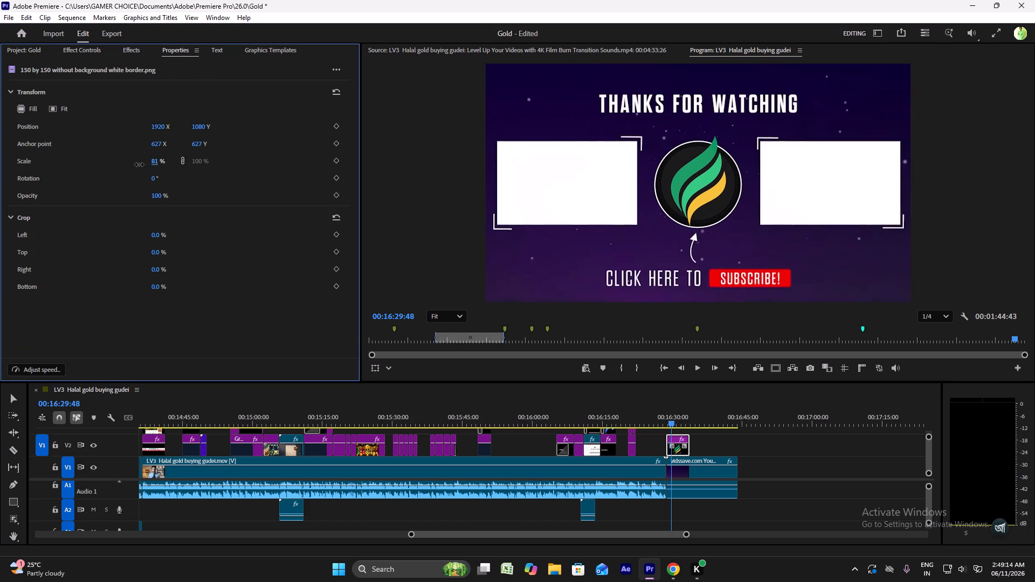
left_click_drag(139, 164, 141, 165)
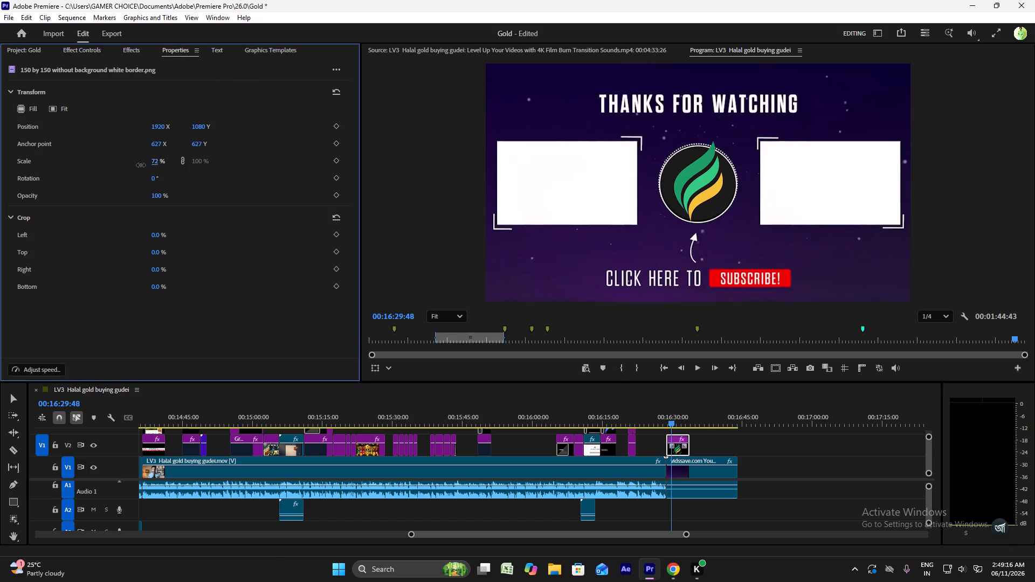
left_click_drag(141, 165, 142, 165)
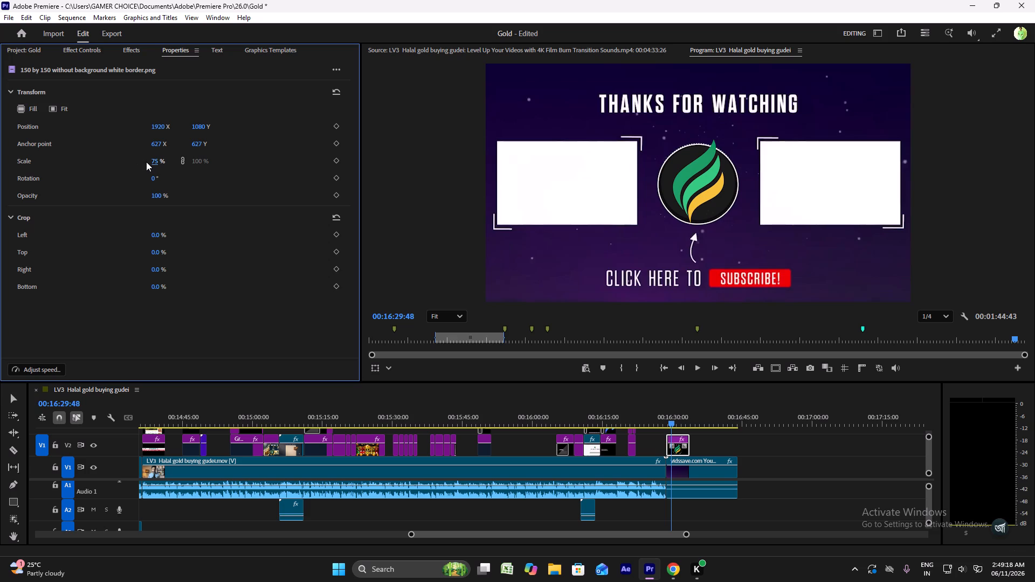
left_click(154, 160)
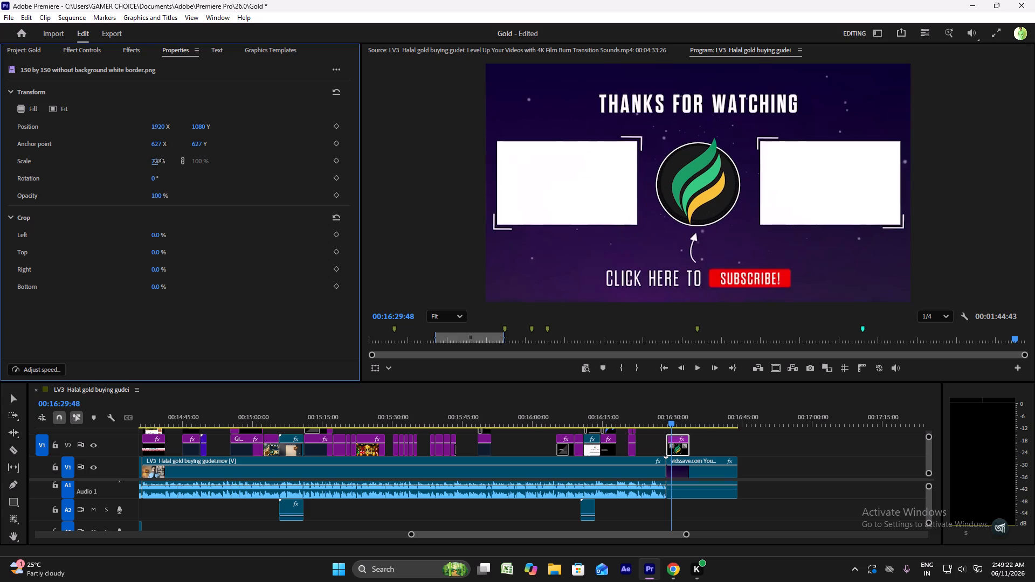
left_click_drag(196, 128, 202, 128)
left_click_drag(202, 128, 183, 123)
key("space")
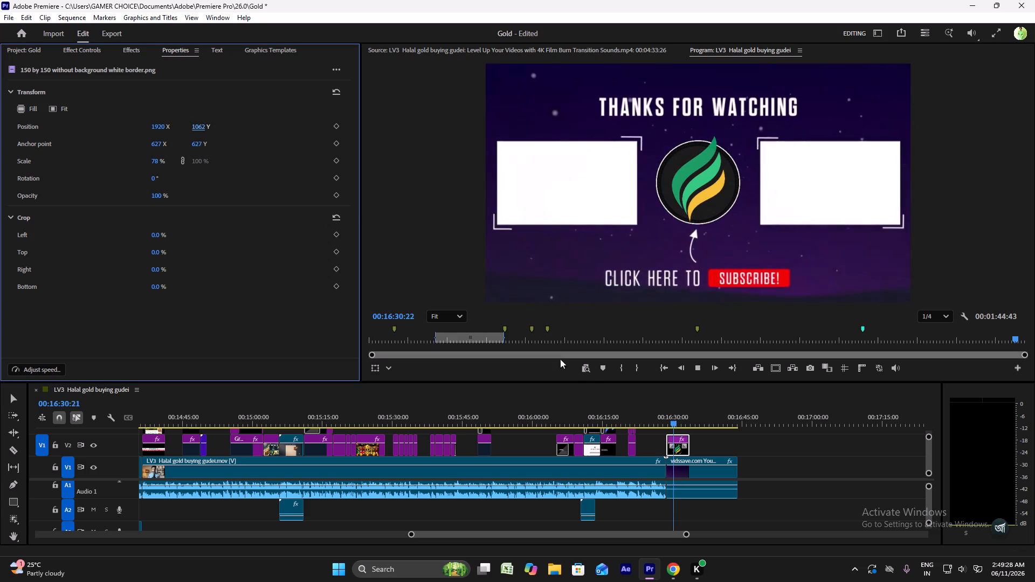
Extend the logo clip on V2 to the end of the end screen clip at about 00:16:44.
left_click_drag(692, 435, 714, 435)
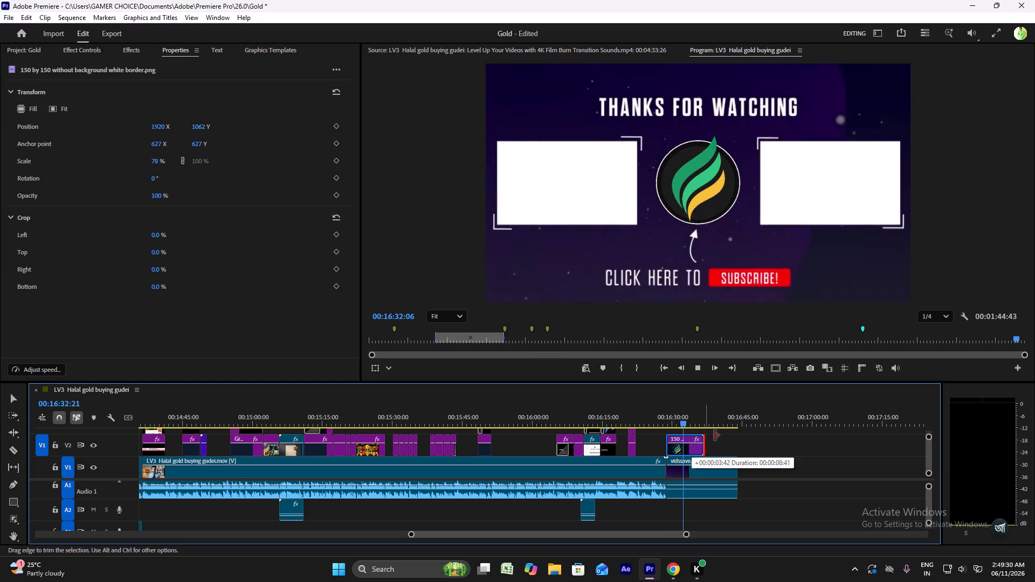
left_click_drag(714, 435, 737, 436)
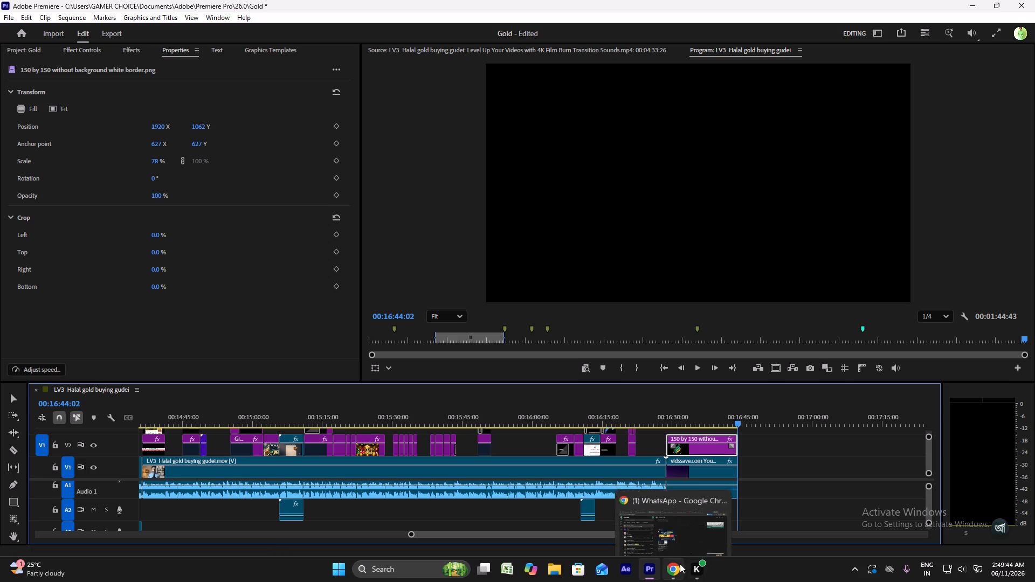
Close the editor, saving the changes to Gold.prproj.
left_click(756, 493)
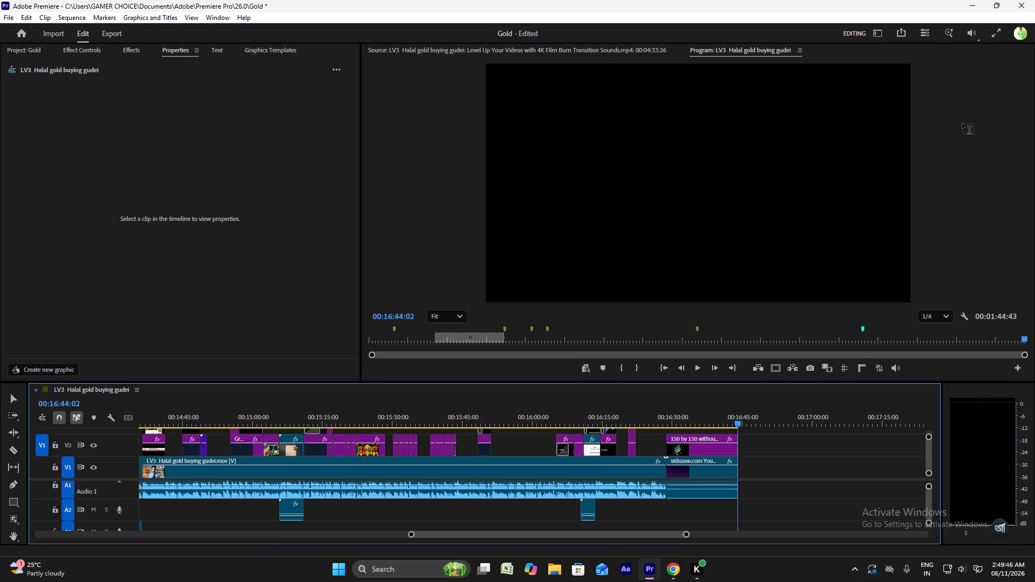
left_click(1028, 0)
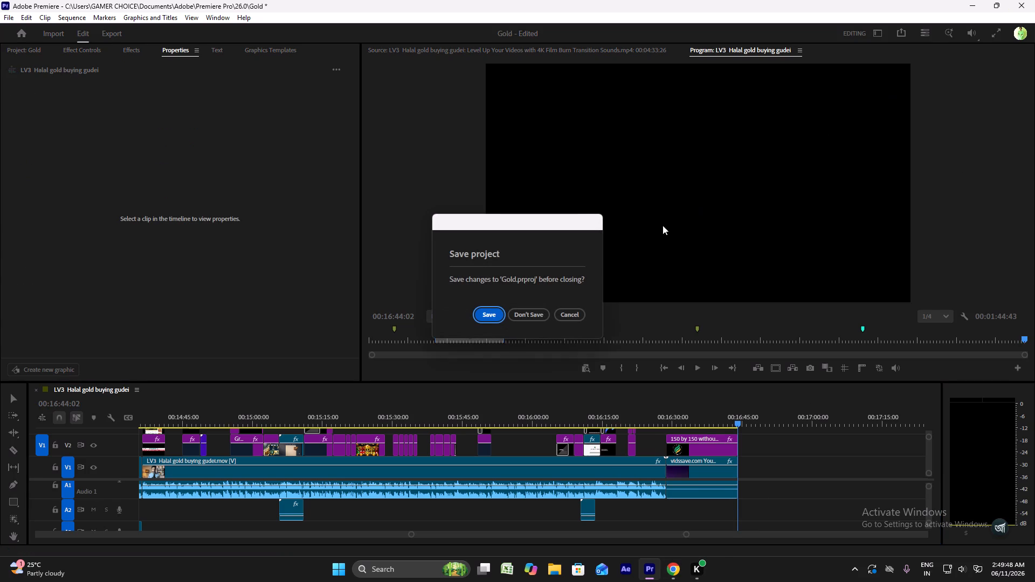
left_click(487, 310)
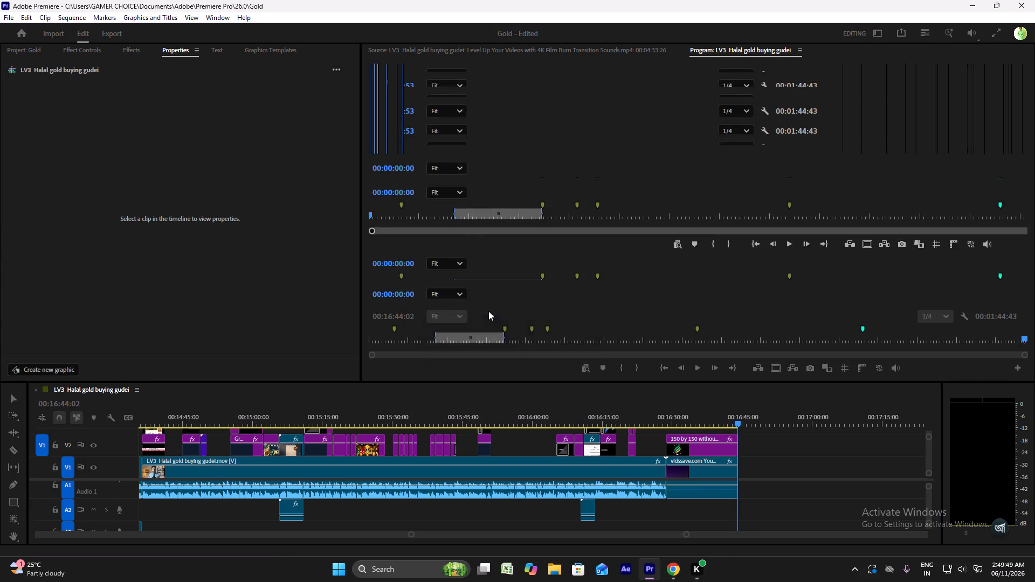